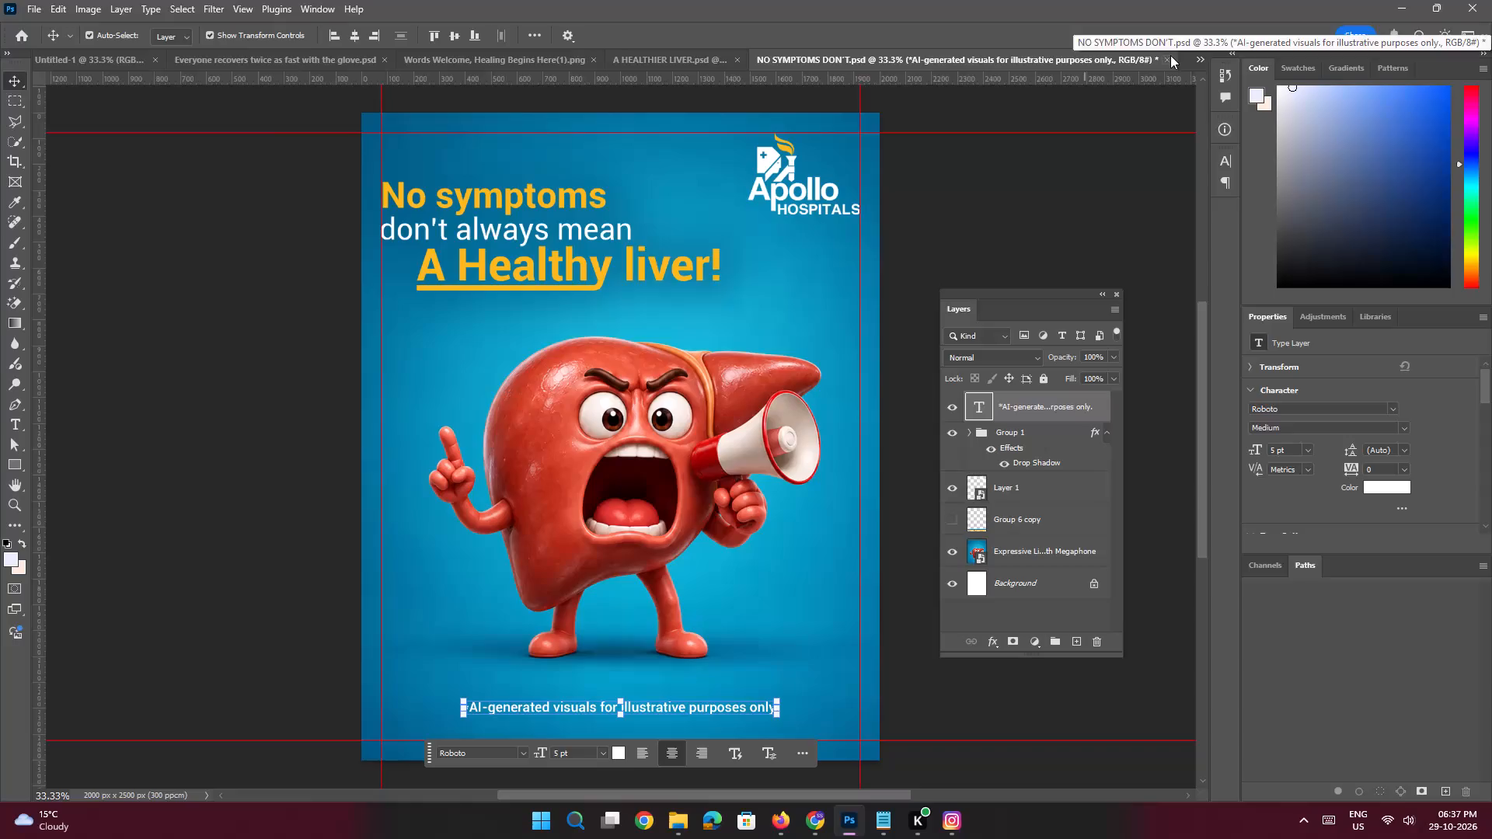
Close NO SYMPTOMS DON'T.psd and A HEALTHIER LIVER.psd, saving the changes to both documents.
{"action": "left_click", "coordinate": [1170, 55]}
{"action": "left_click", "coordinate": [687, 302]}
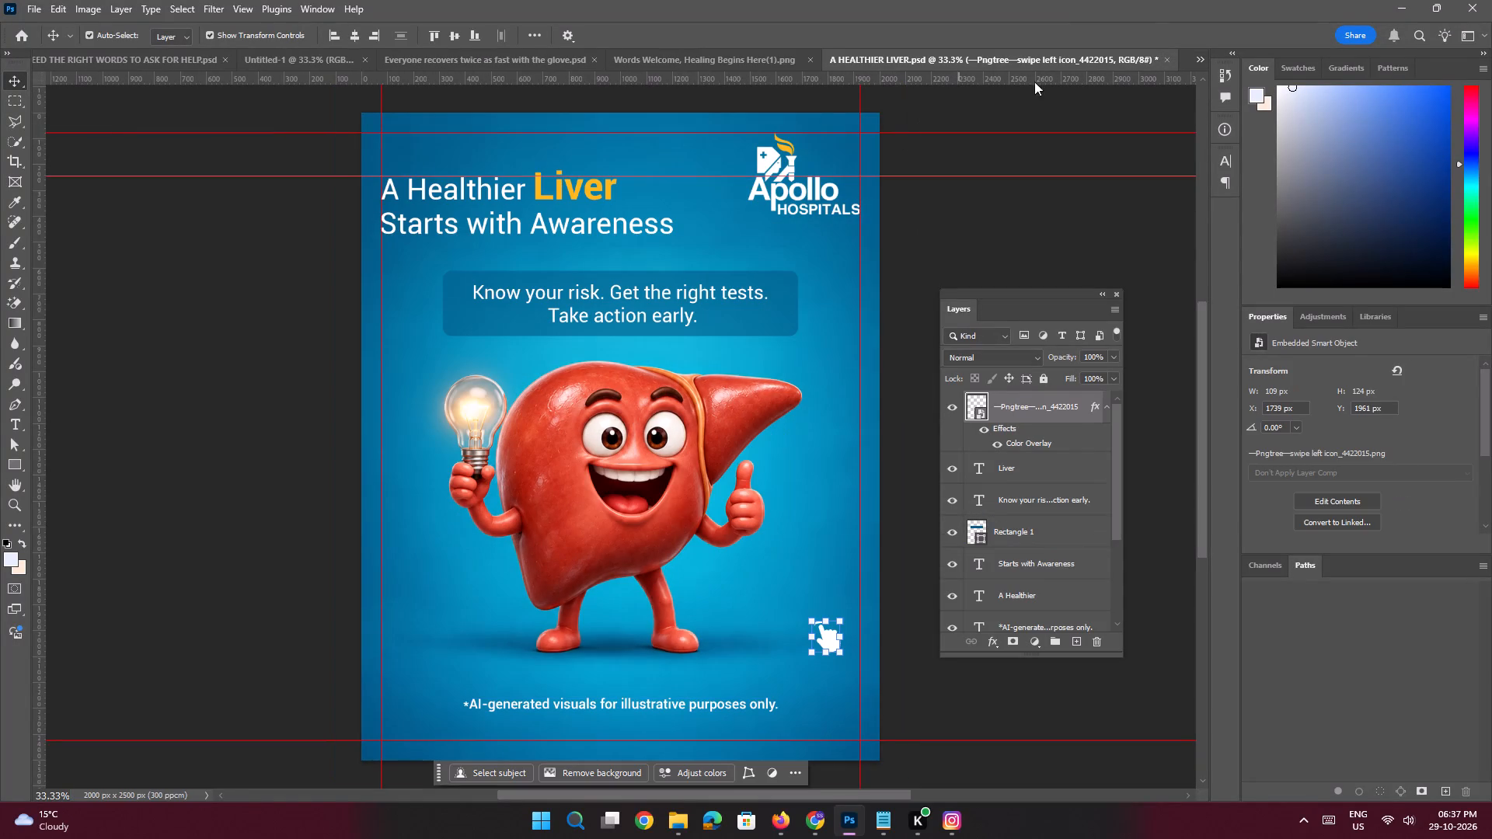
{"action": "left_click", "coordinate": [1170, 61]}
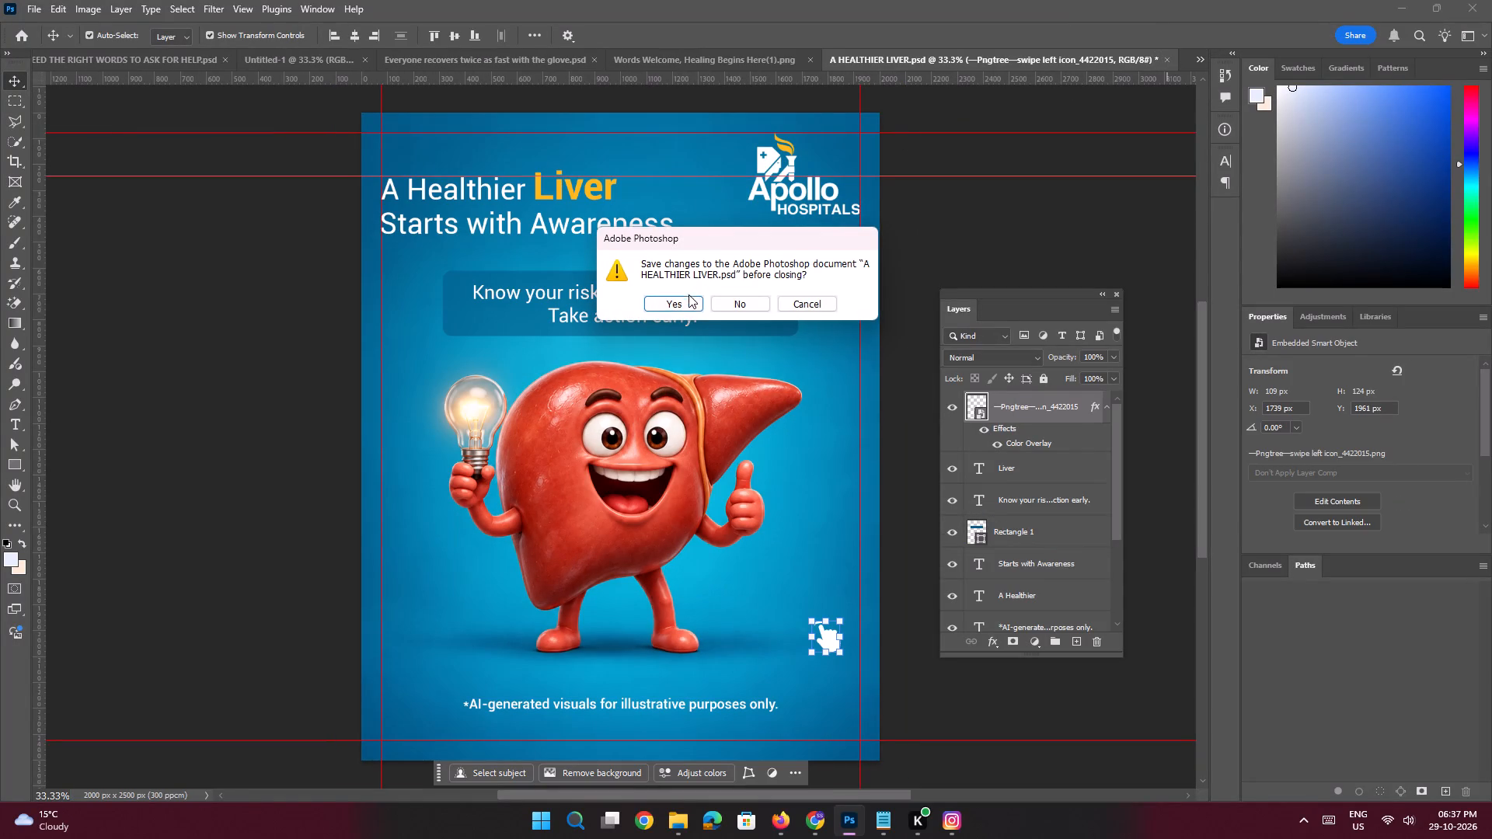
{"action": "left_click", "coordinate": [675, 309]}
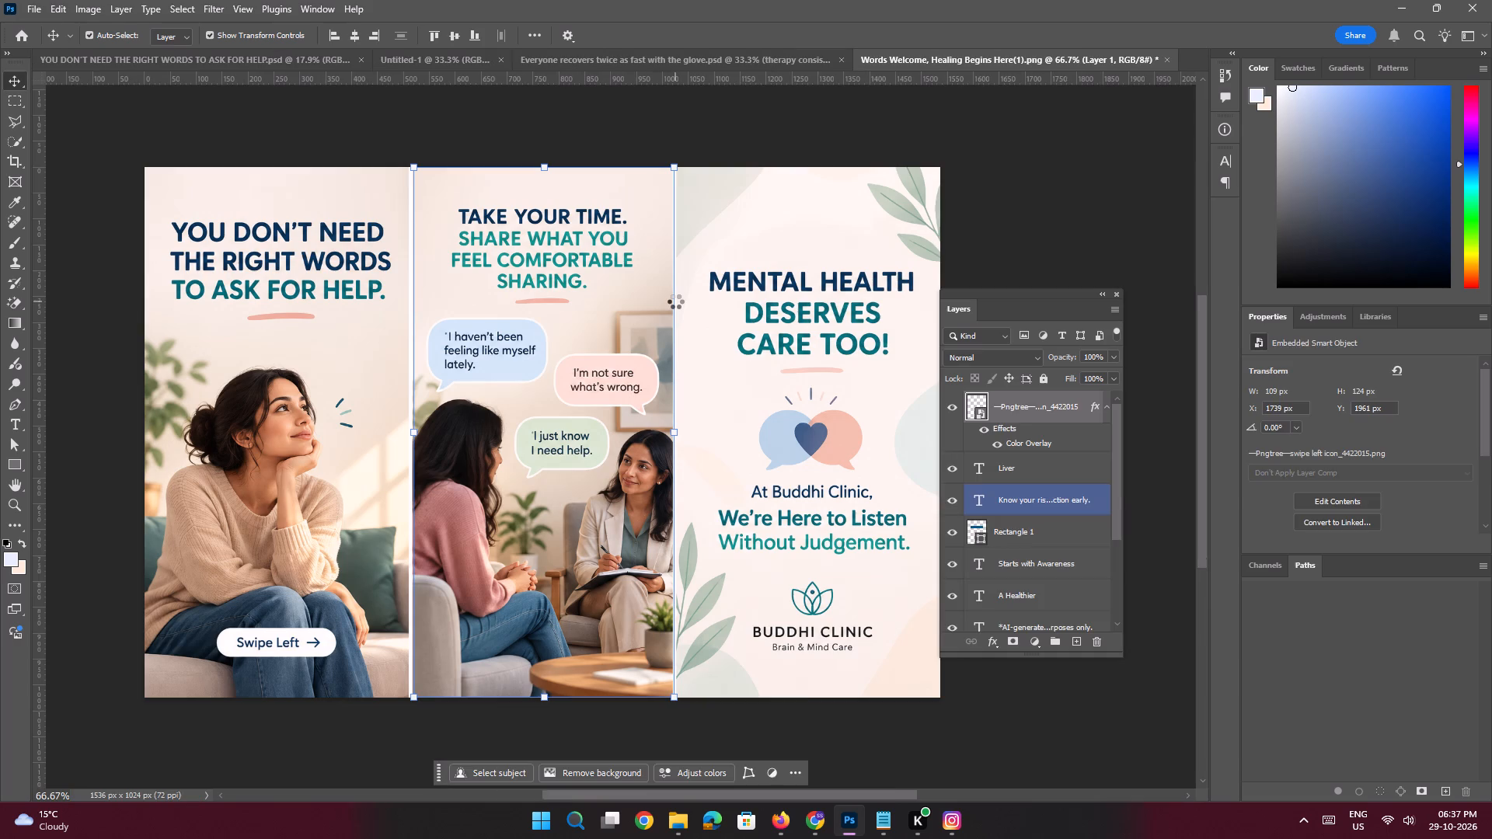
Close the document Everyone recovers twice as fast with the glove.psd.
{"action": "left_click", "coordinate": [577, 63]}
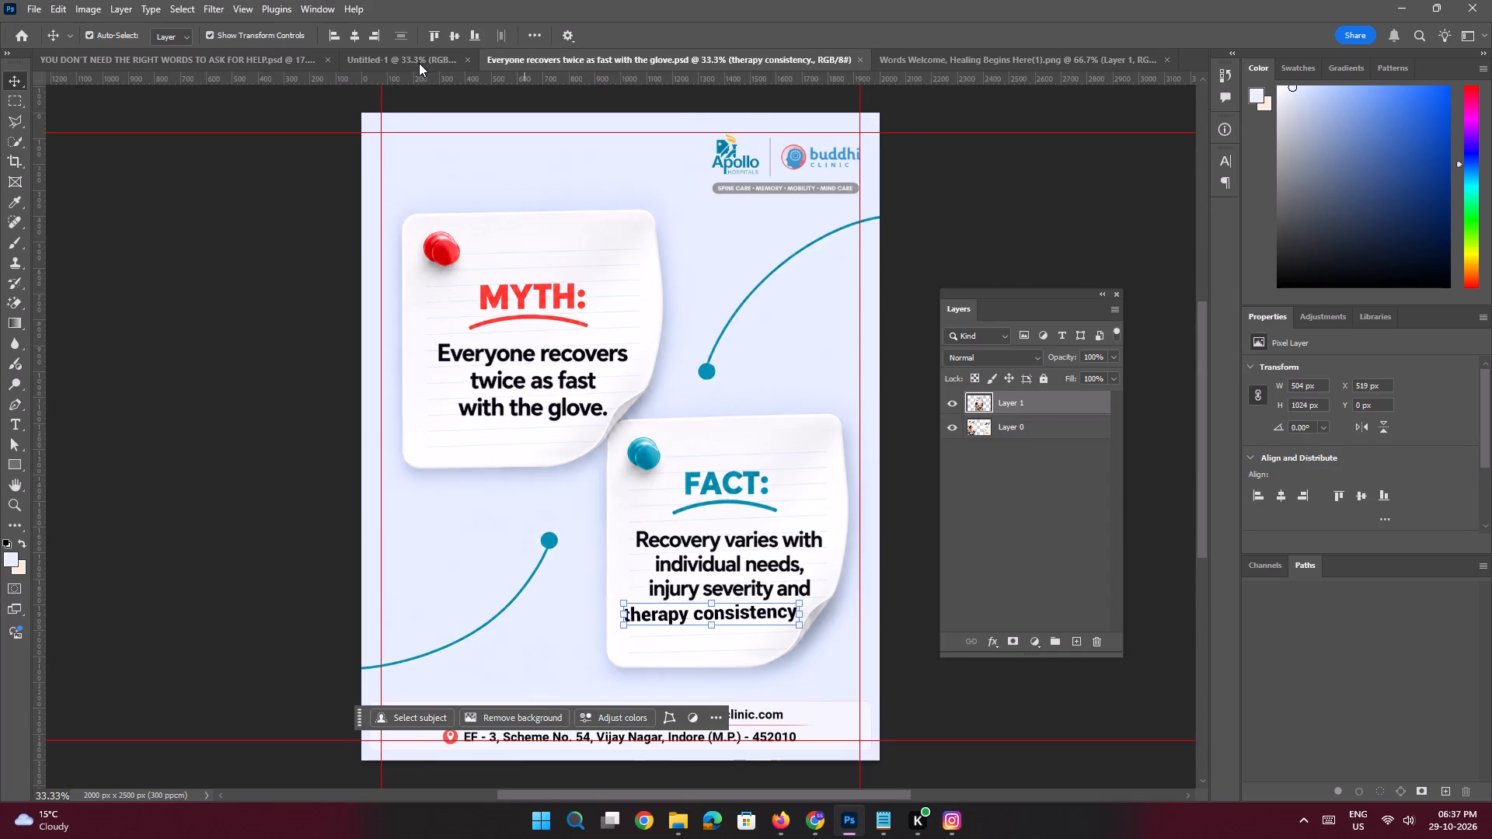
{"action": "left_click", "coordinate": [418, 61]}
{"action": "left_click", "coordinate": [590, 55]}
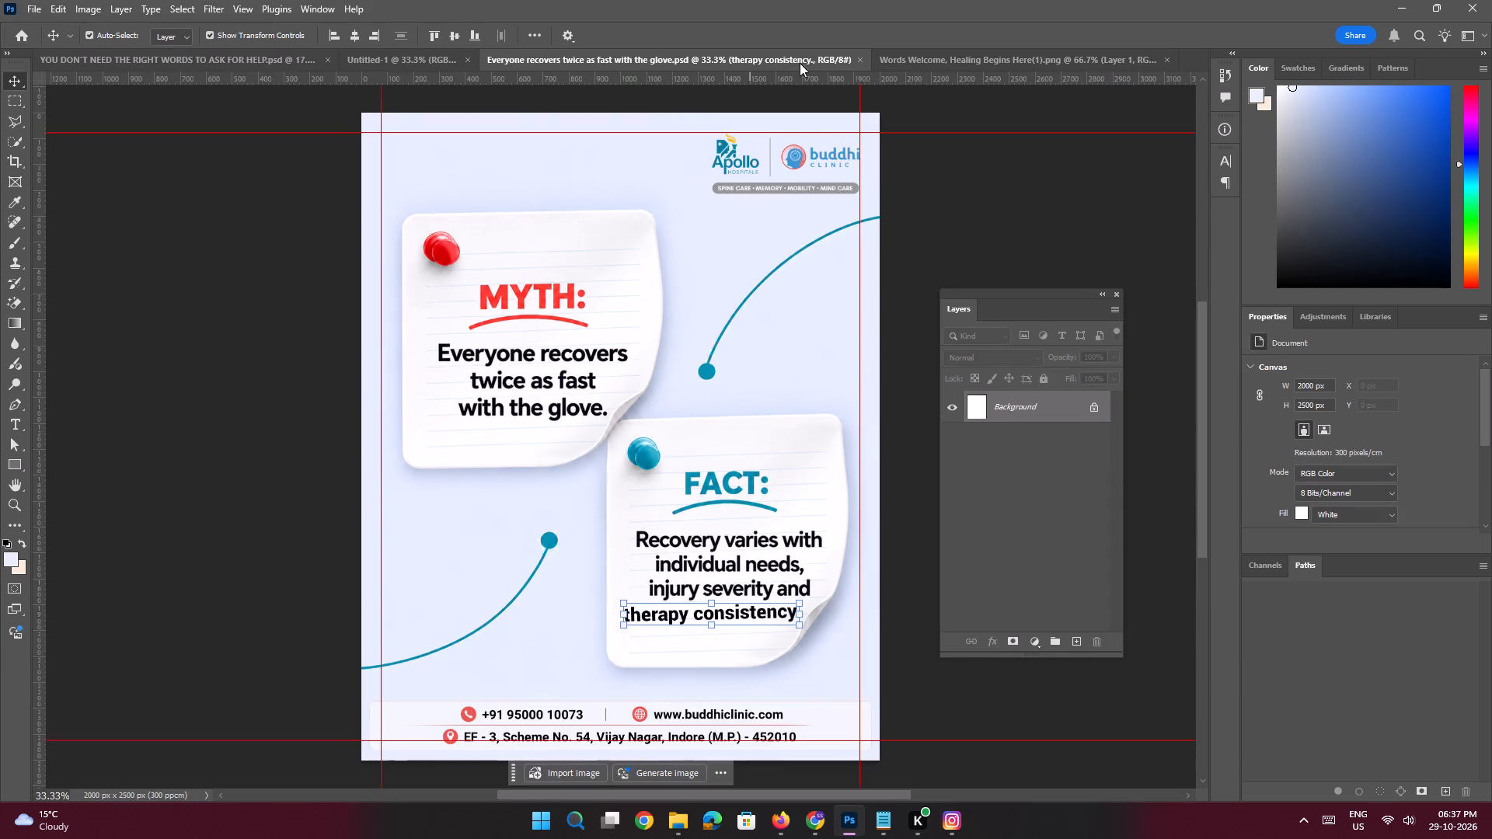
{"action": "left_click", "coordinate": [859, 62]}
Add a guide layout to the blank Untitled-1 canvas with 75 px margins on all four sides.
{"action": "key", "text": "space"}
{"action": "key", "text": "space"}
{"action": "key", "text": "space"}
{"action": "key", "text": "space"}
{"action": "key", "text": "space"}
{"action": "key", "text": "space"}
{"action": "key", "text": "space"}
{"action": "key", "text": "space"}
{"action": "key", "text": "space"}
{"action": "key", "text": "space"}
{"action": "key", "text": "space"}
{"action": "key", "text": "space"}
{"action": "key", "text": "space"}
{"action": "key", "text": "space"}
{"action": "key", "text": "space"}
{"action": "key", "text": "space"}
{"action": "key", "text": "space"}
{"action": "key", "text": "space"}
{"action": "key", "text": "space"}
{"action": "key", "text": "space"}
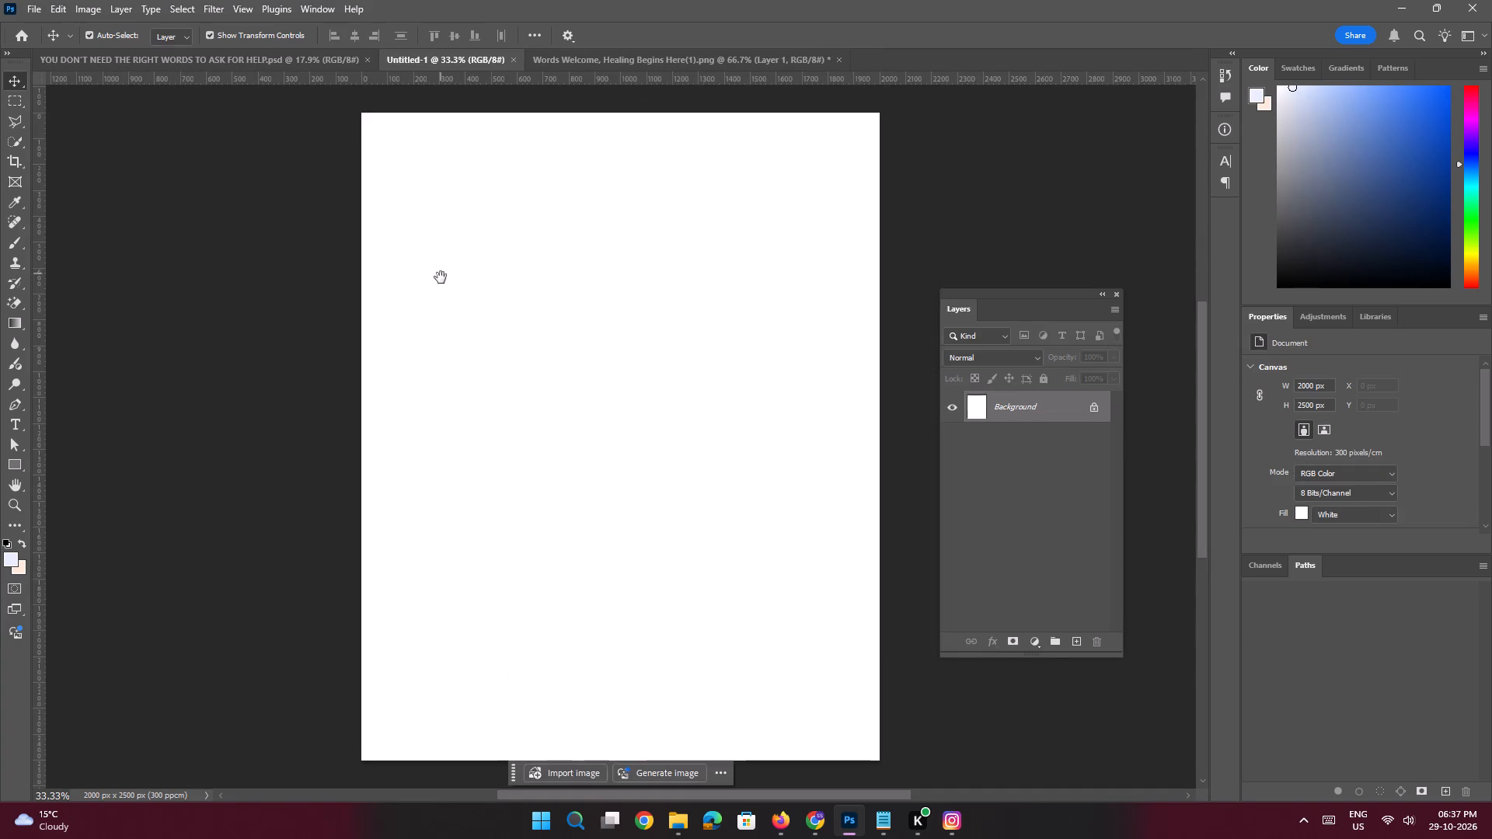
{"action": "left_click", "coordinate": [462, 303]}
{"action": "left_click_drag", "start_coordinate": [530, 309], "coordinate": [518, 309], "text": "ctrl"}
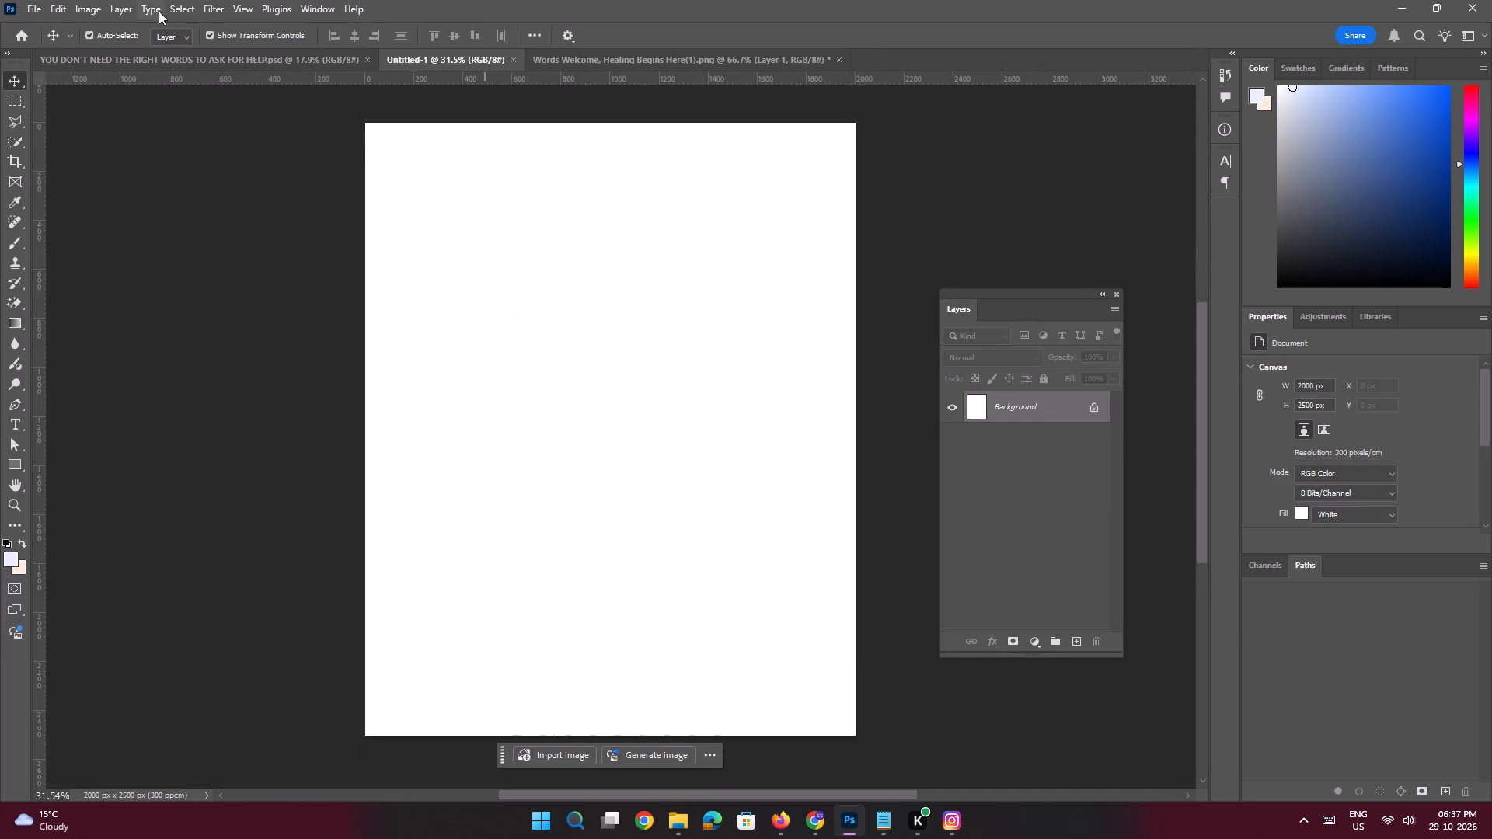
{"action": "left_click", "coordinate": [240, 12]}
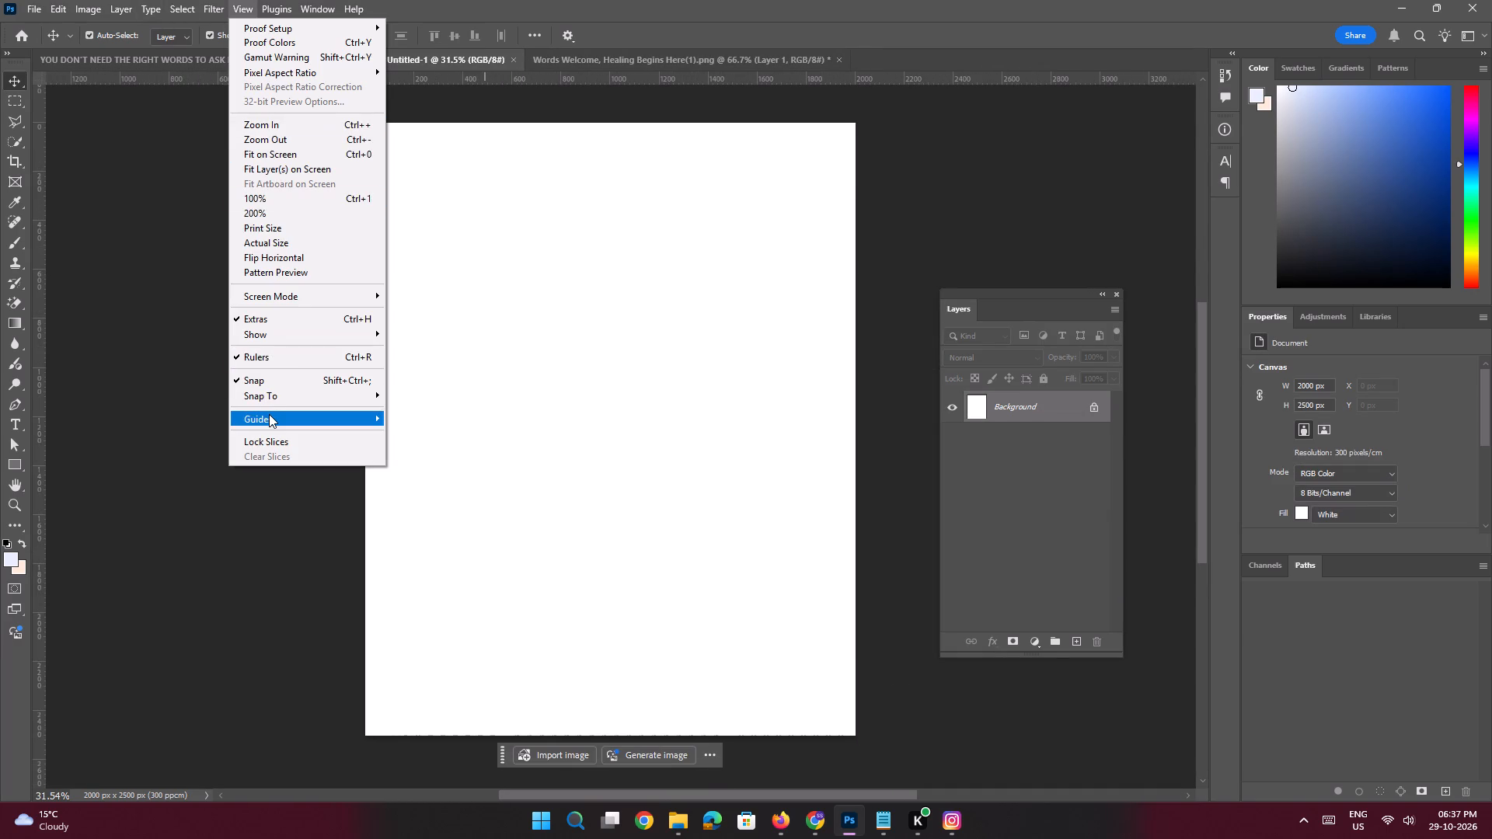
{"action": "left_click", "coordinate": [429, 524]}
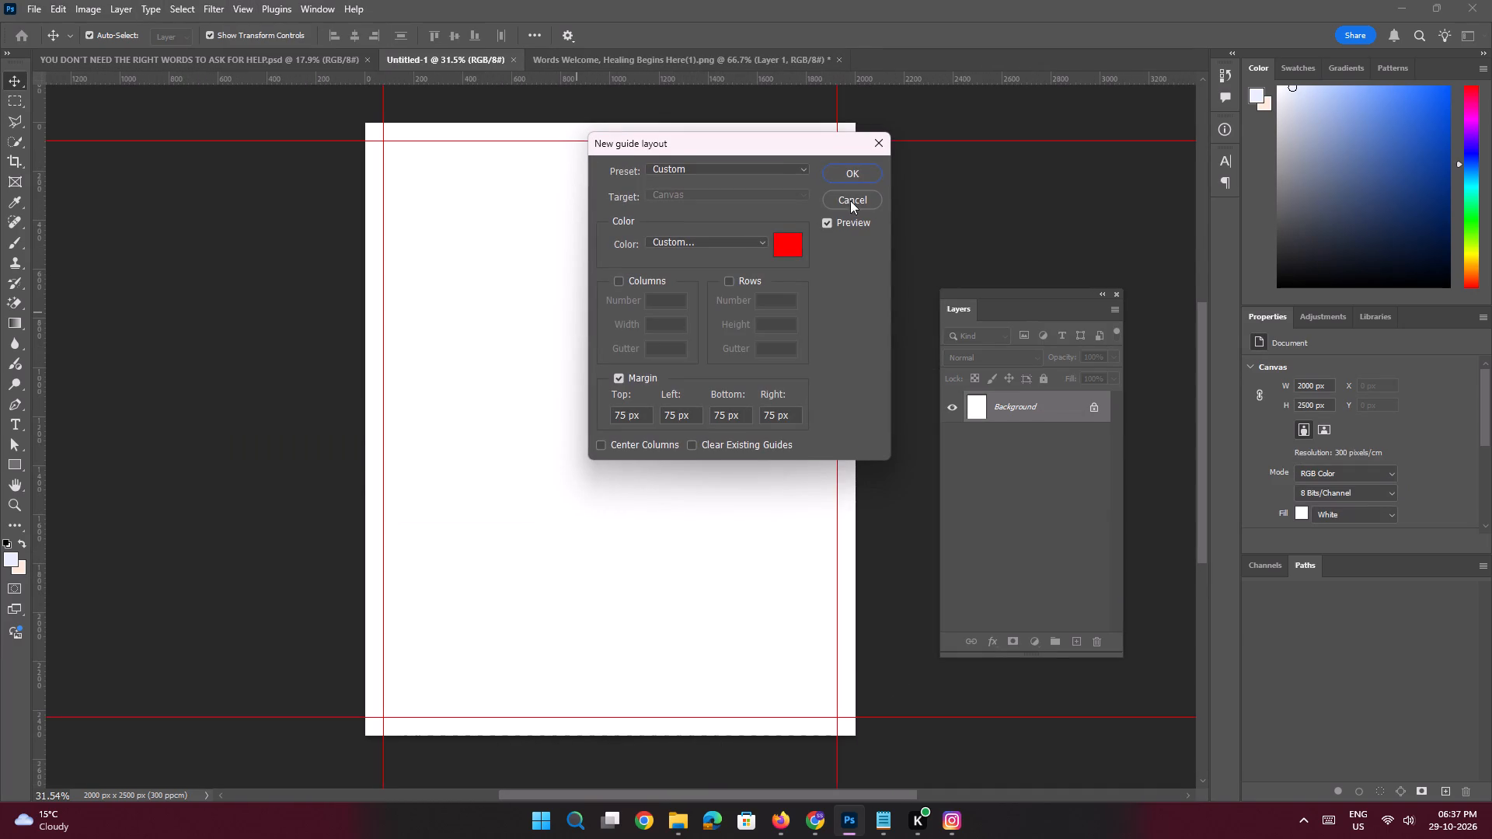
{"action": "left_click", "coordinate": [856, 176]}
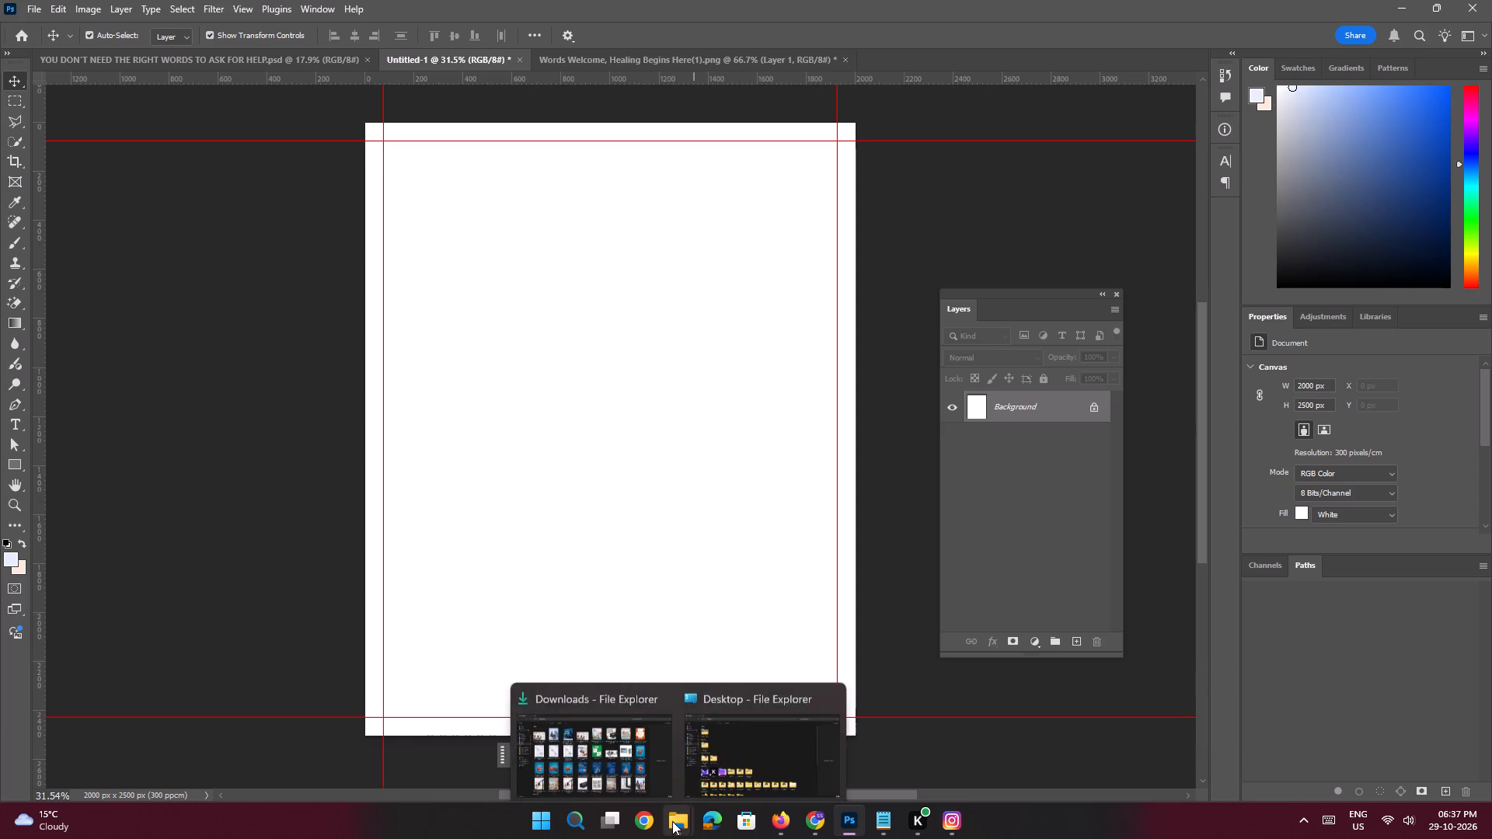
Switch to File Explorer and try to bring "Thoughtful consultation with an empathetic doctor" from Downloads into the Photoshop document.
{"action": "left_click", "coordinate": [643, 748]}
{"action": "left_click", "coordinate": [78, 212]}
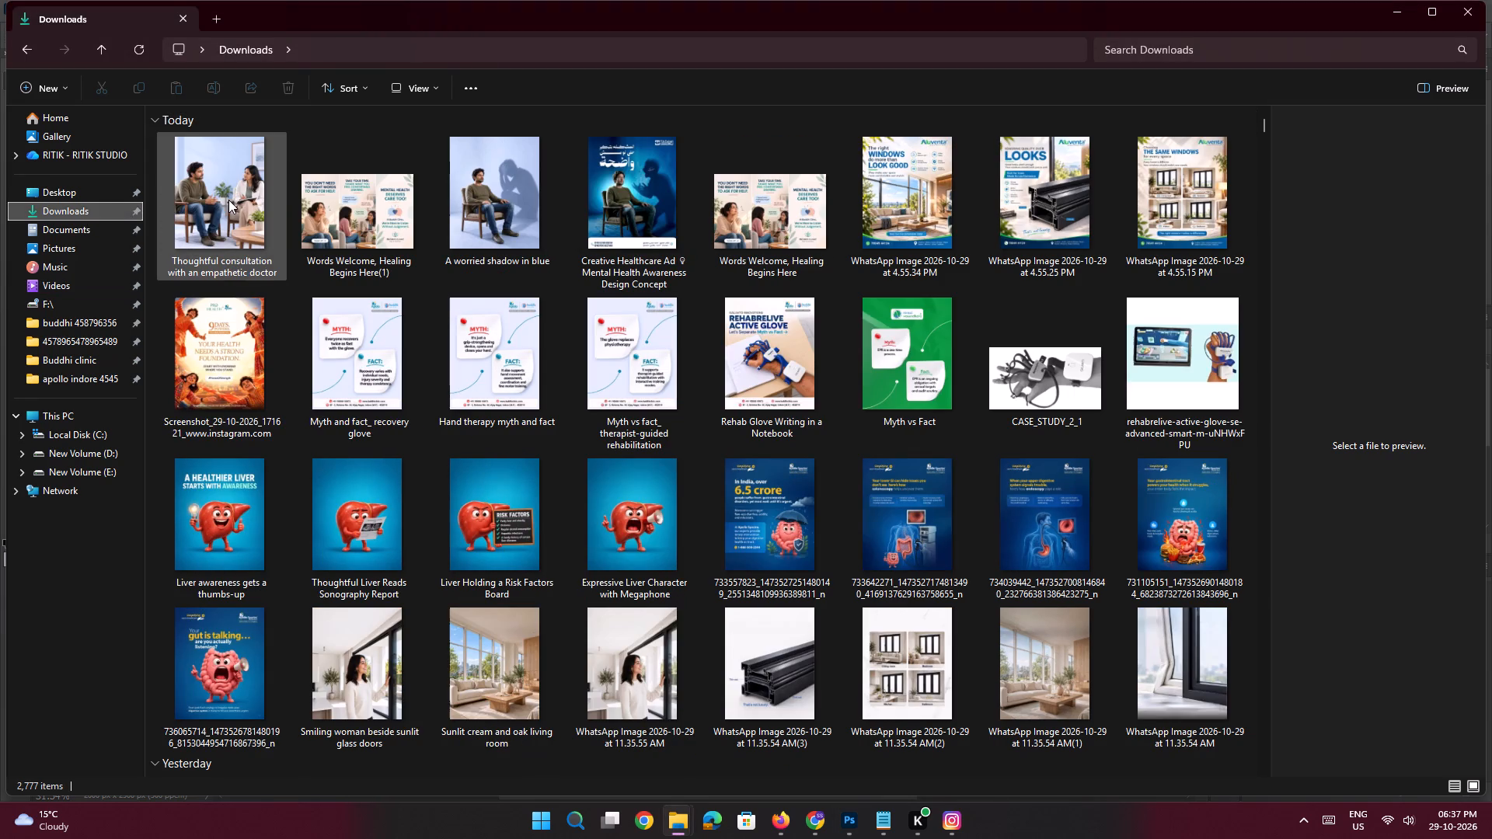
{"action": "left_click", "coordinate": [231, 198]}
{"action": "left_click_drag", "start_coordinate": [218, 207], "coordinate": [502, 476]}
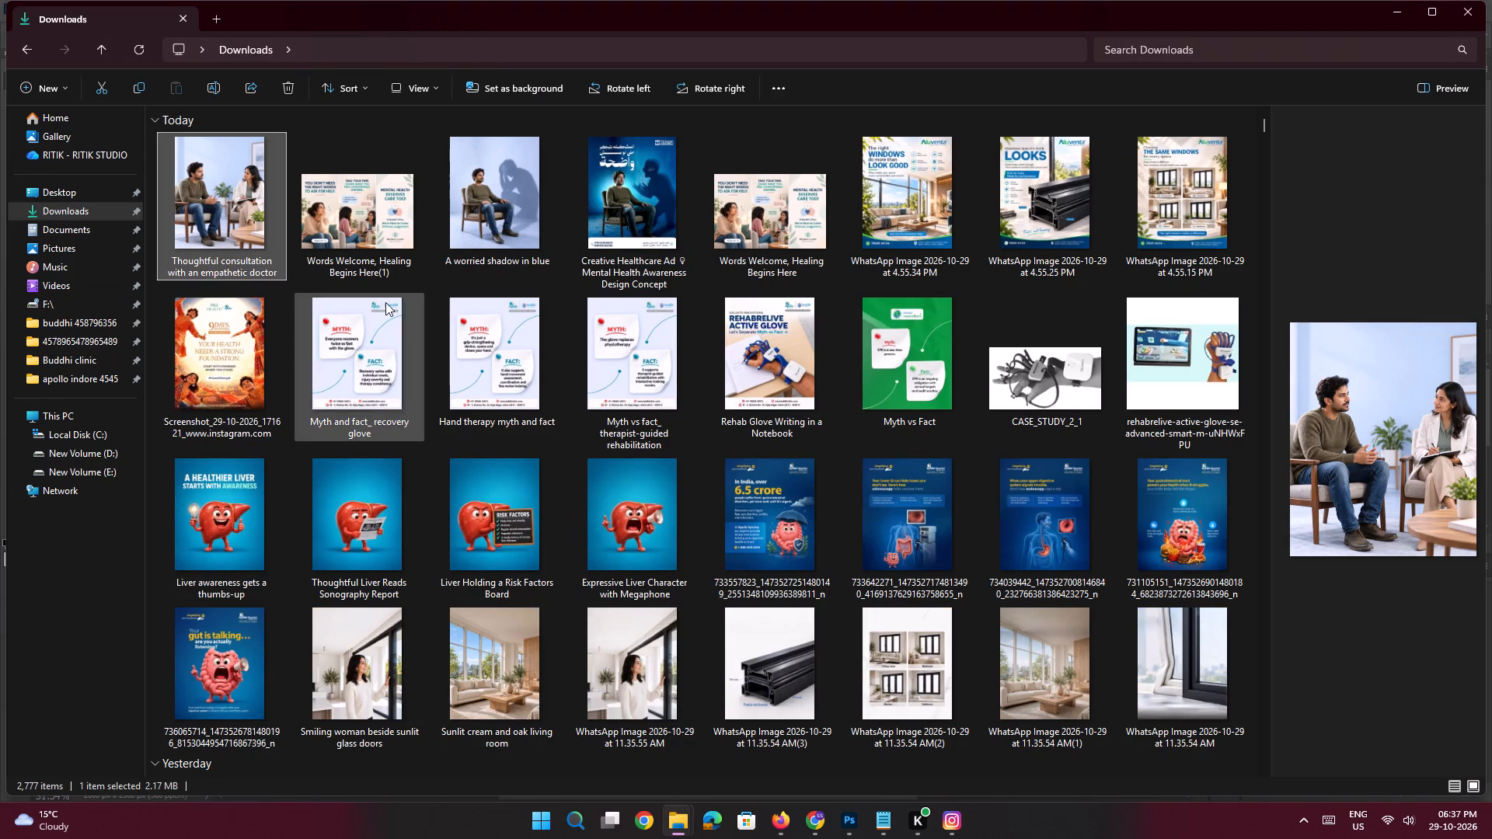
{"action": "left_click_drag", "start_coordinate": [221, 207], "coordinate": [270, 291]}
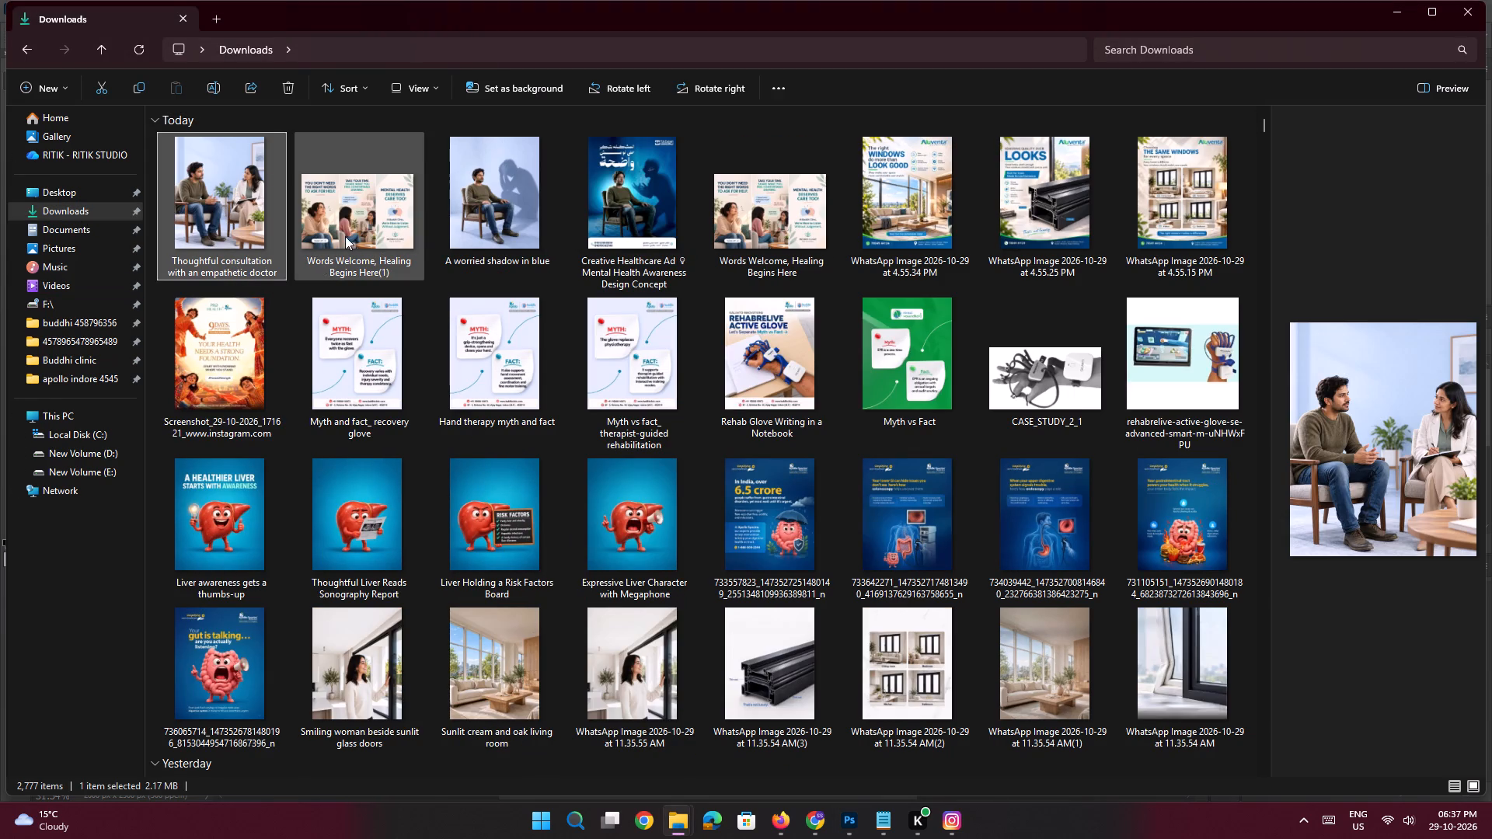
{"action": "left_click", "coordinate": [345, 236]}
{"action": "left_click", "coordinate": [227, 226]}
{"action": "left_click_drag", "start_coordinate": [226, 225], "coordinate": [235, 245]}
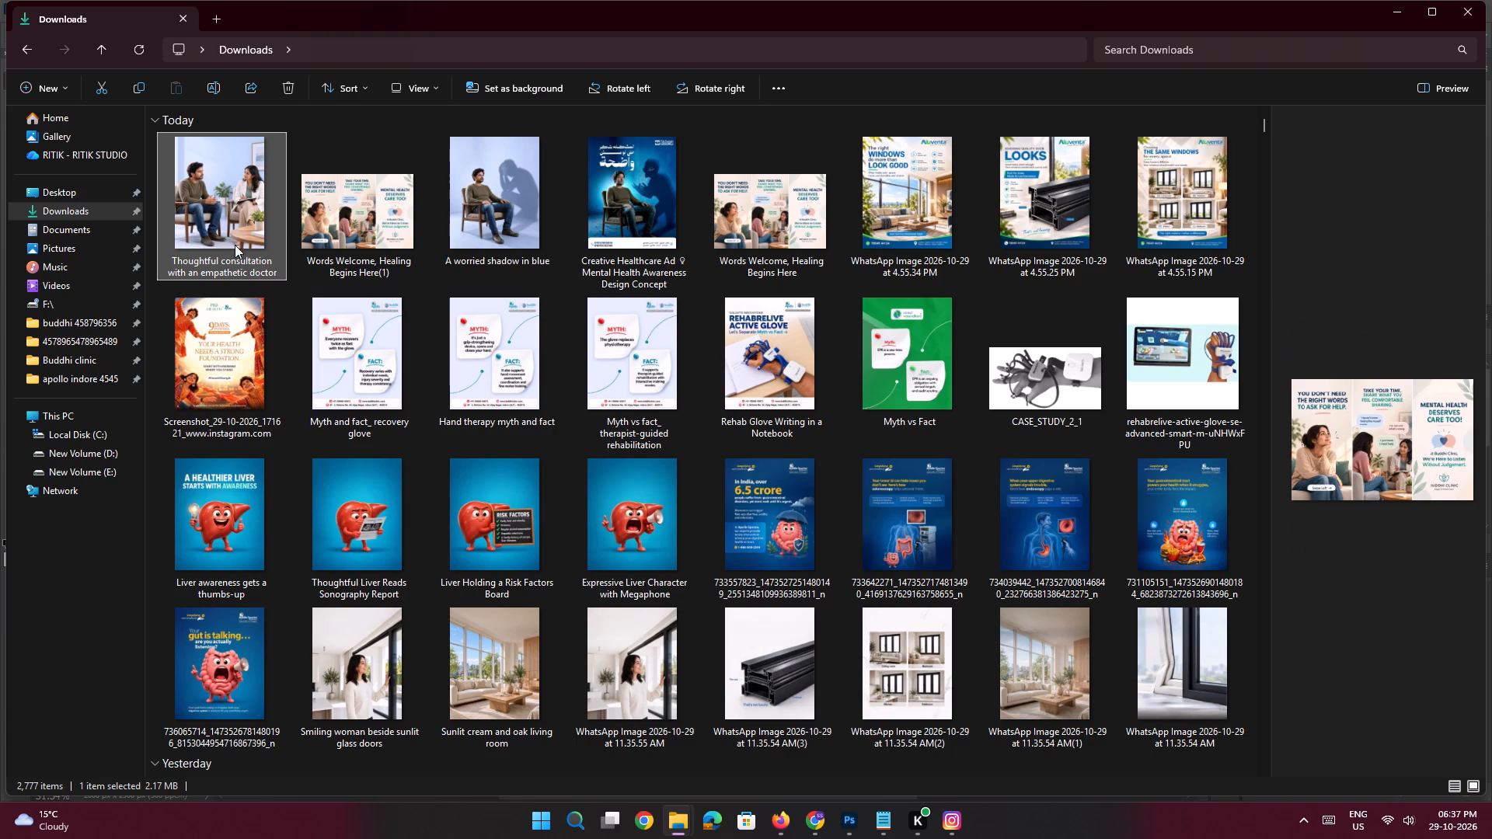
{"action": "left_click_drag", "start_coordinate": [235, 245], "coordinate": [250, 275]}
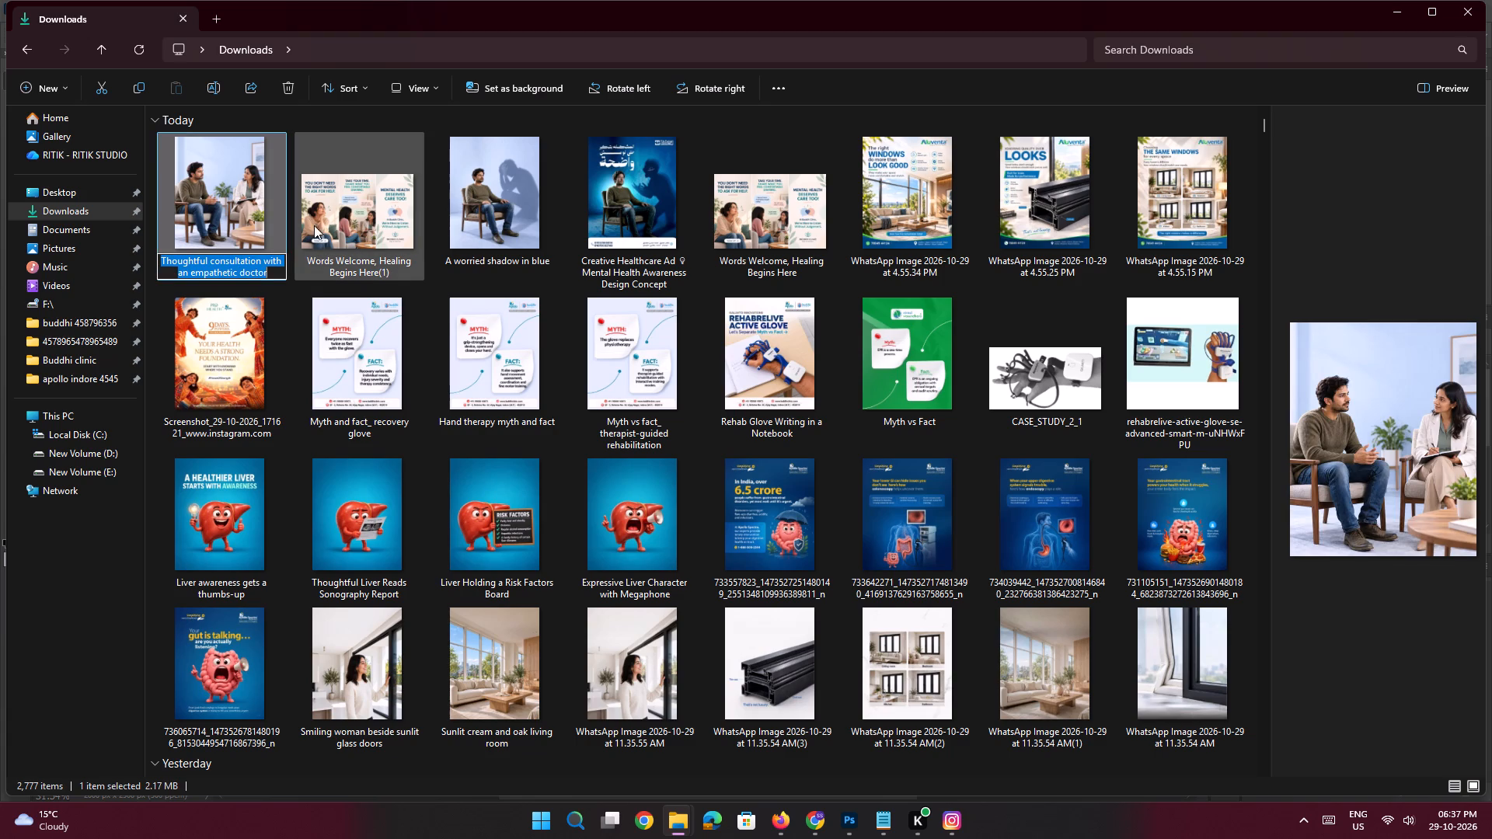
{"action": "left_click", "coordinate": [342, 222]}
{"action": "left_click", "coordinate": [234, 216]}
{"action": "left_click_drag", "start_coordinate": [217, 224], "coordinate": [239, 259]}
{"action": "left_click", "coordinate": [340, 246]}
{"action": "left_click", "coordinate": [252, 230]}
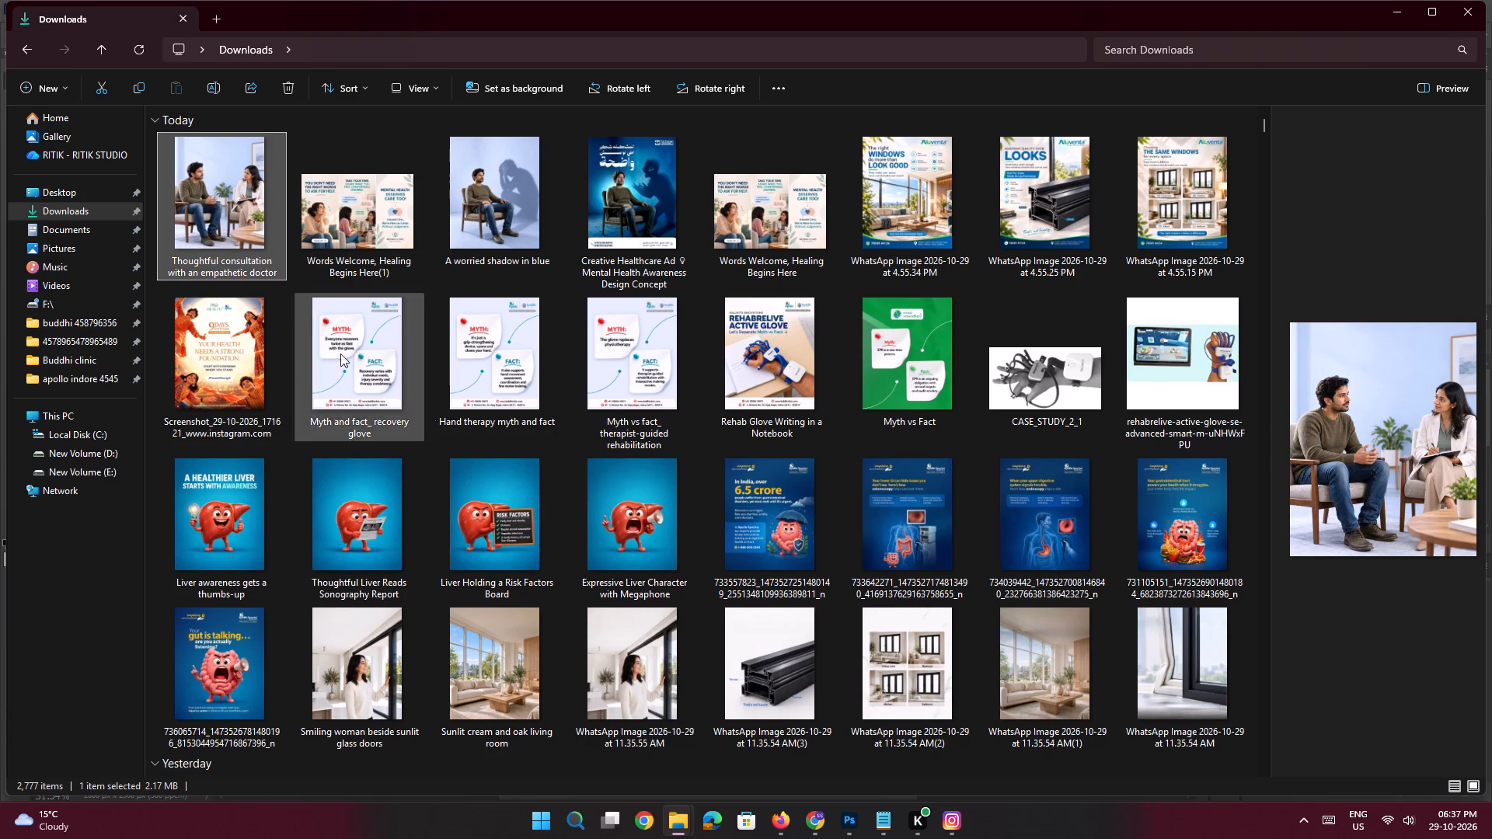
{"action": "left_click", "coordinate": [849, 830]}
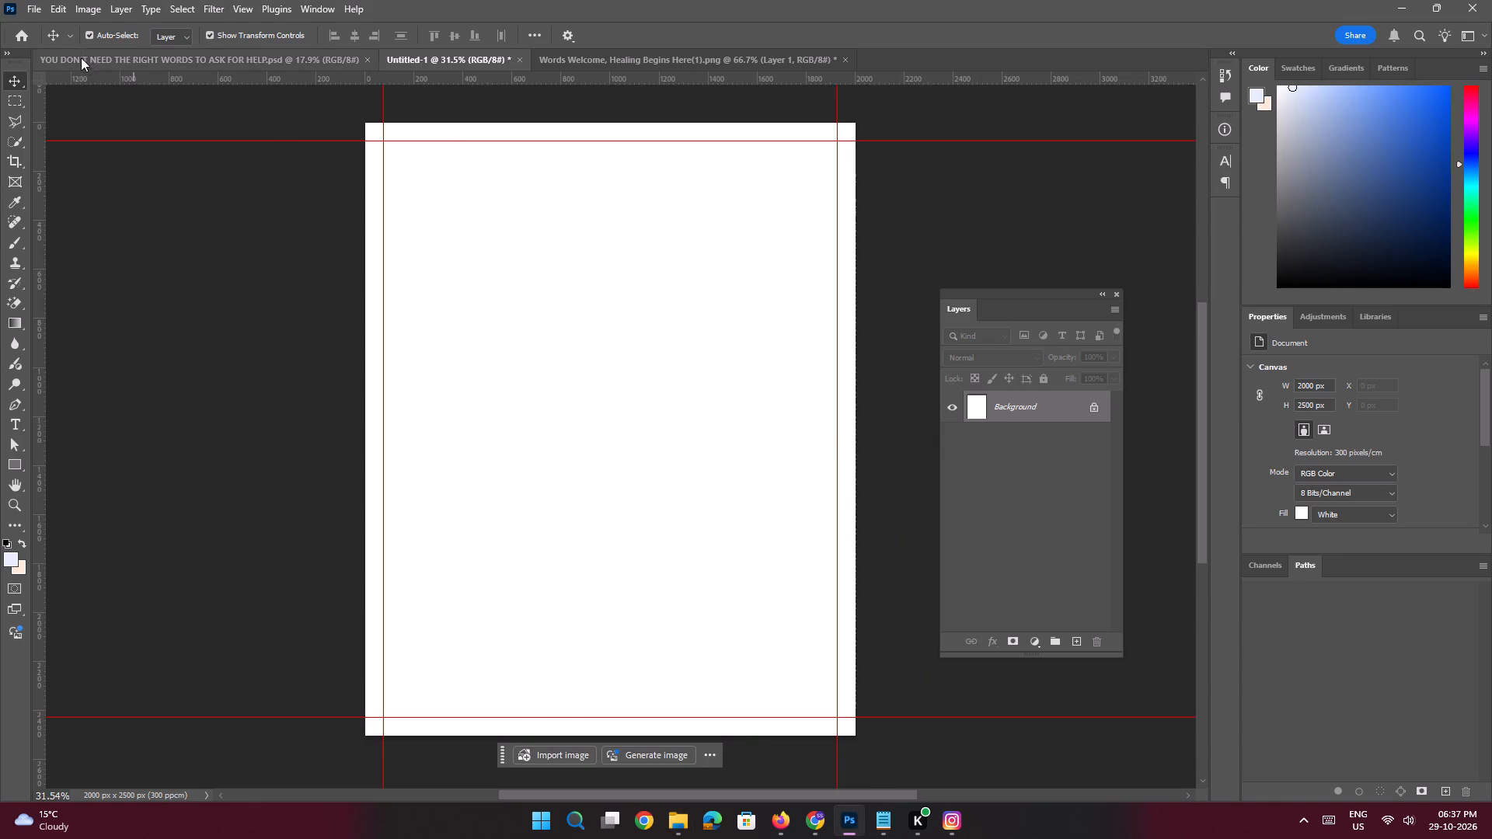
Place the "Thoughtful consultation with an empathetic doctor" image from Downloads as an embedded object filling the Untitled-1 canvas.
{"action": "left_click", "coordinate": [32, 12]}
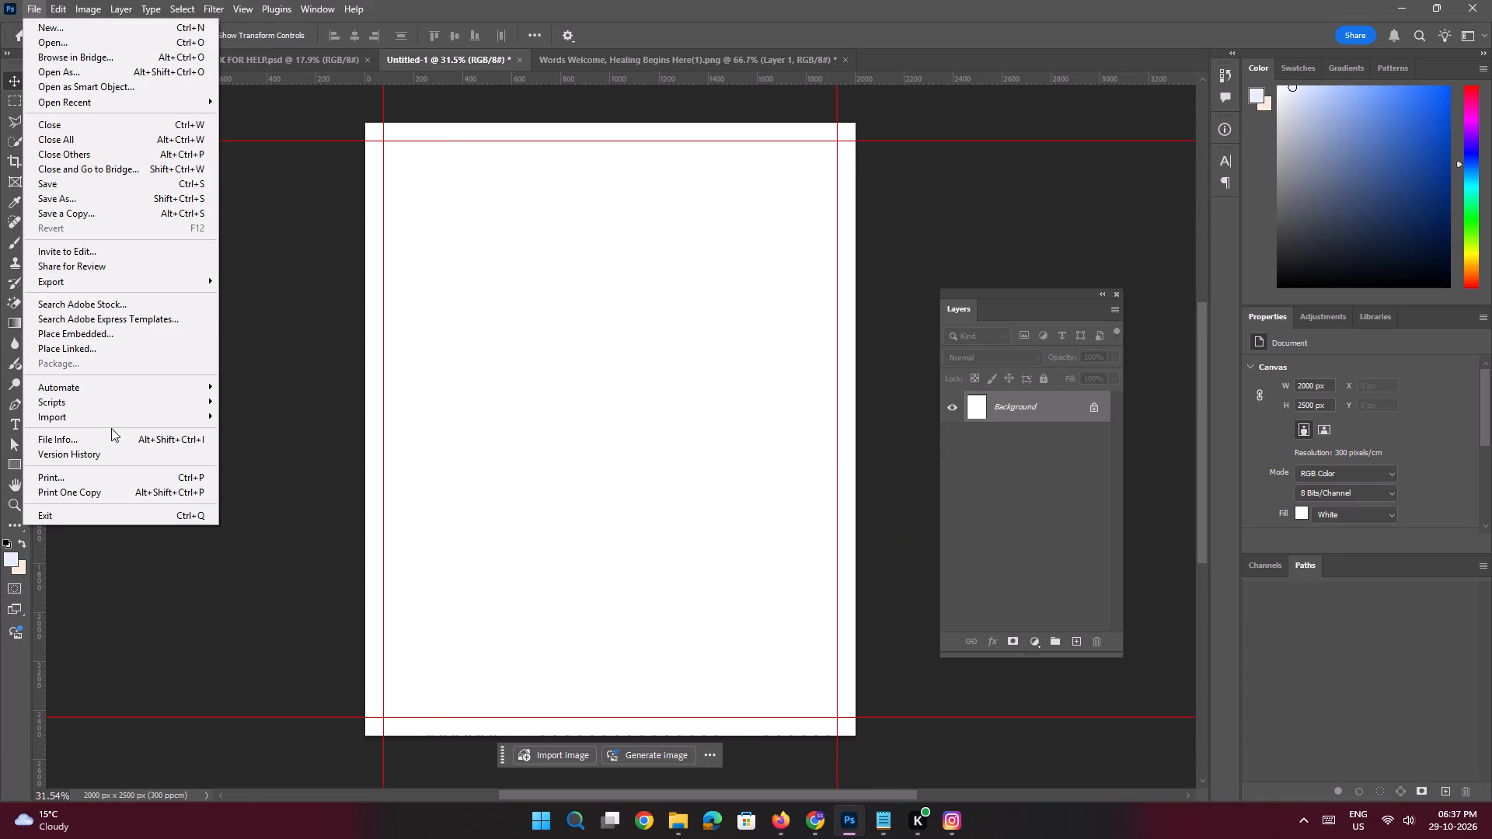
{"action": "left_click", "coordinate": [88, 337]}
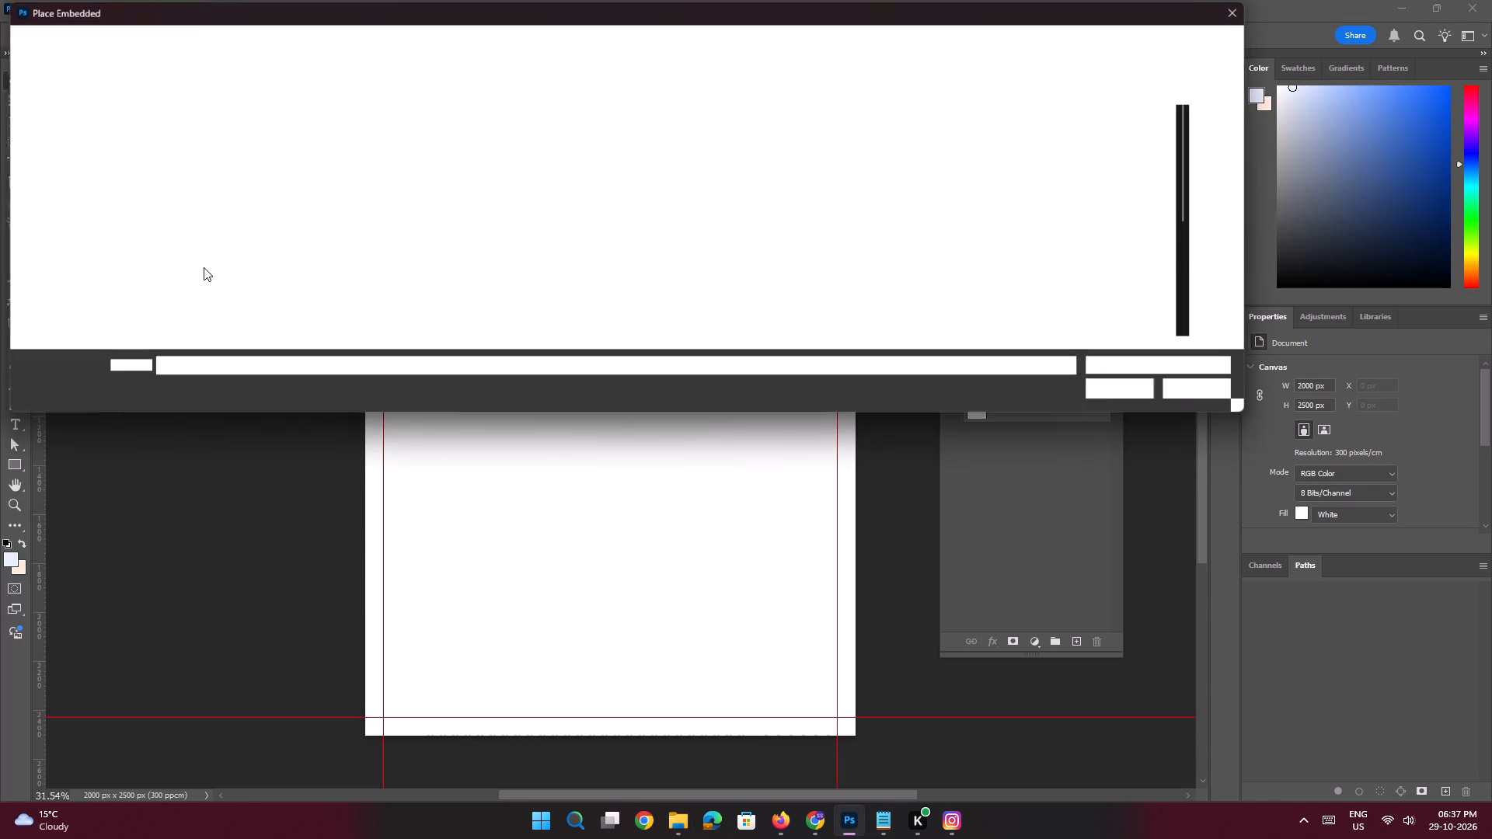
{"action": "double_click", "coordinate": [78, 162]}
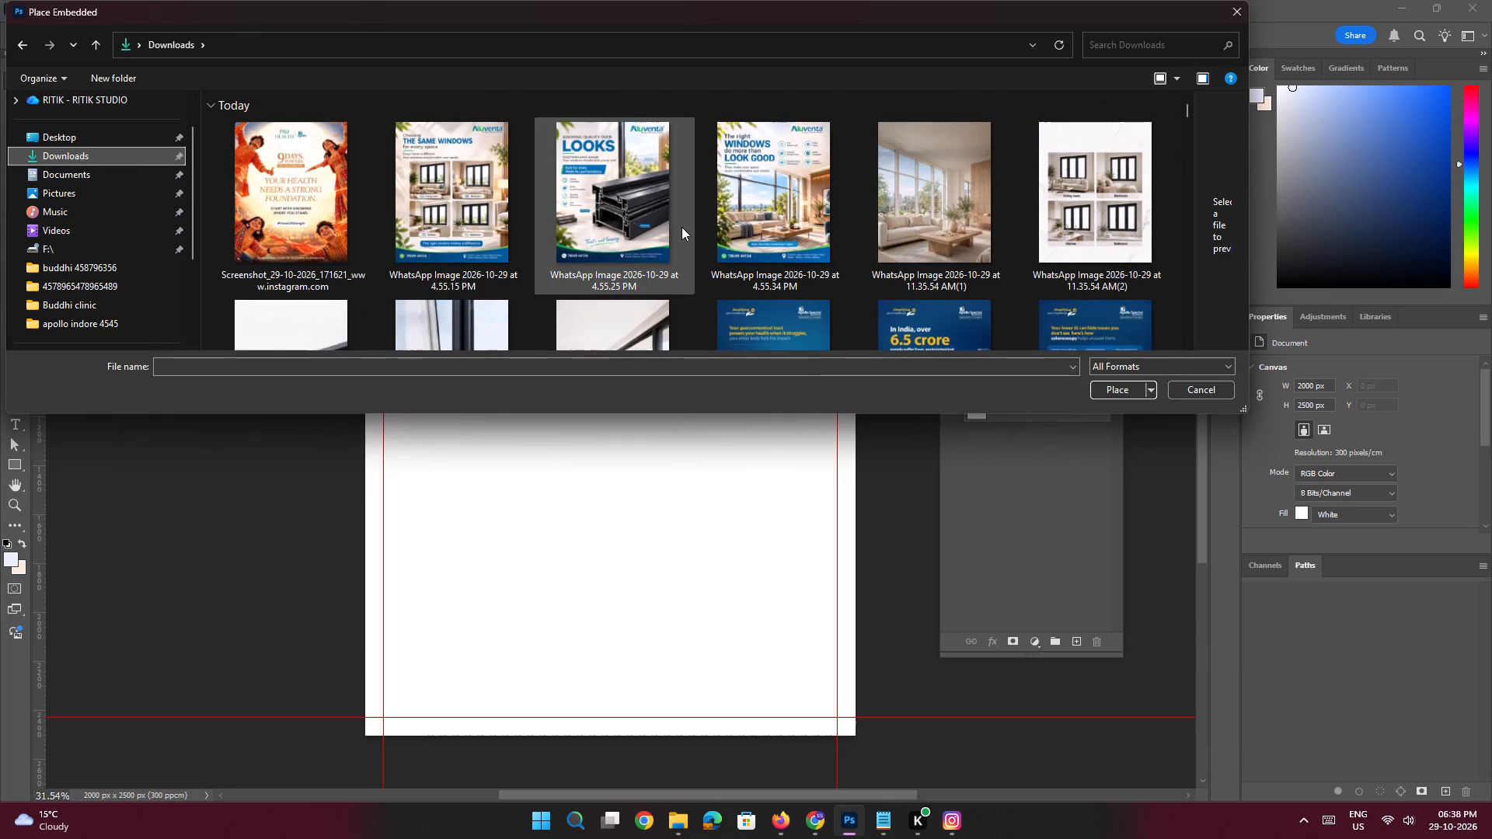
{"action": "scroll", "coordinate": [682, 224], "scroll_direction": "down", "scroll_amount": 2}
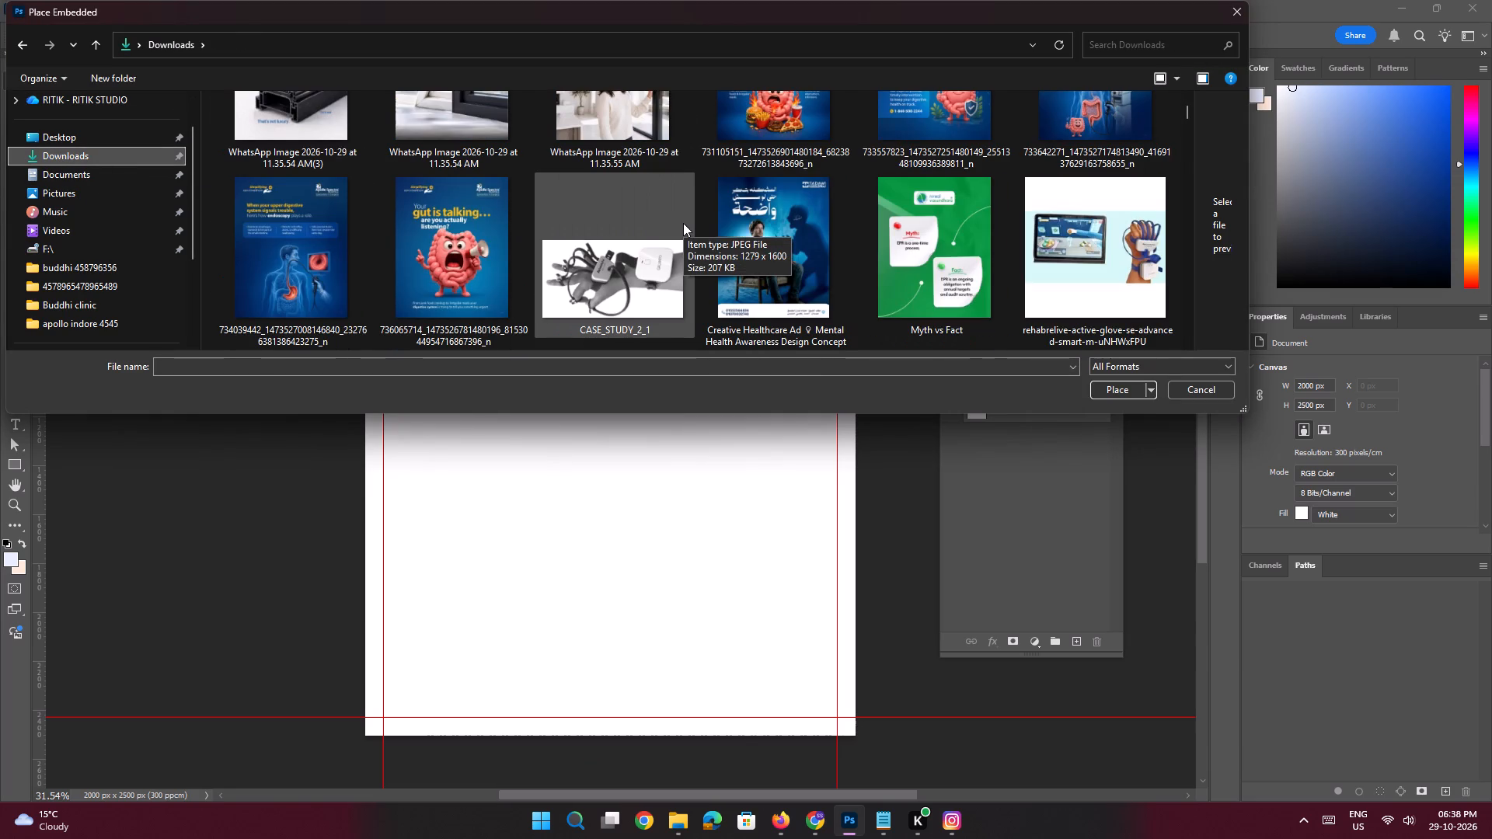
{"action": "scroll", "coordinate": [683, 223], "scroll_direction": "down", "scroll_amount": 1}
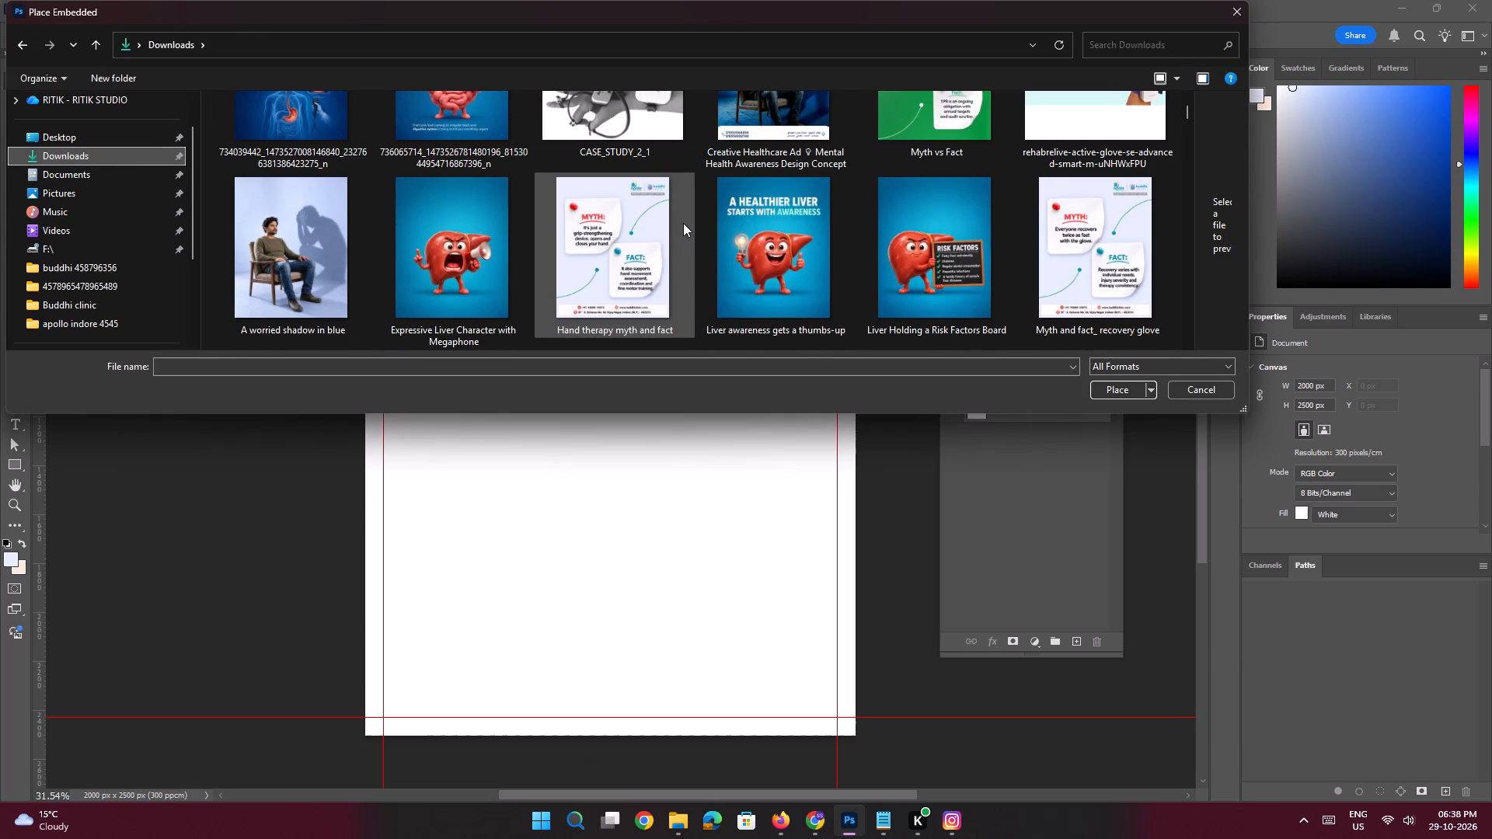
{"action": "scroll", "coordinate": [683, 223], "scroll_direction": "up", "scroll_amount": 1}
{"action": "scroll", "coordinate": [683, 223], "scroll_direction": "down", "scroll_amount": 1}
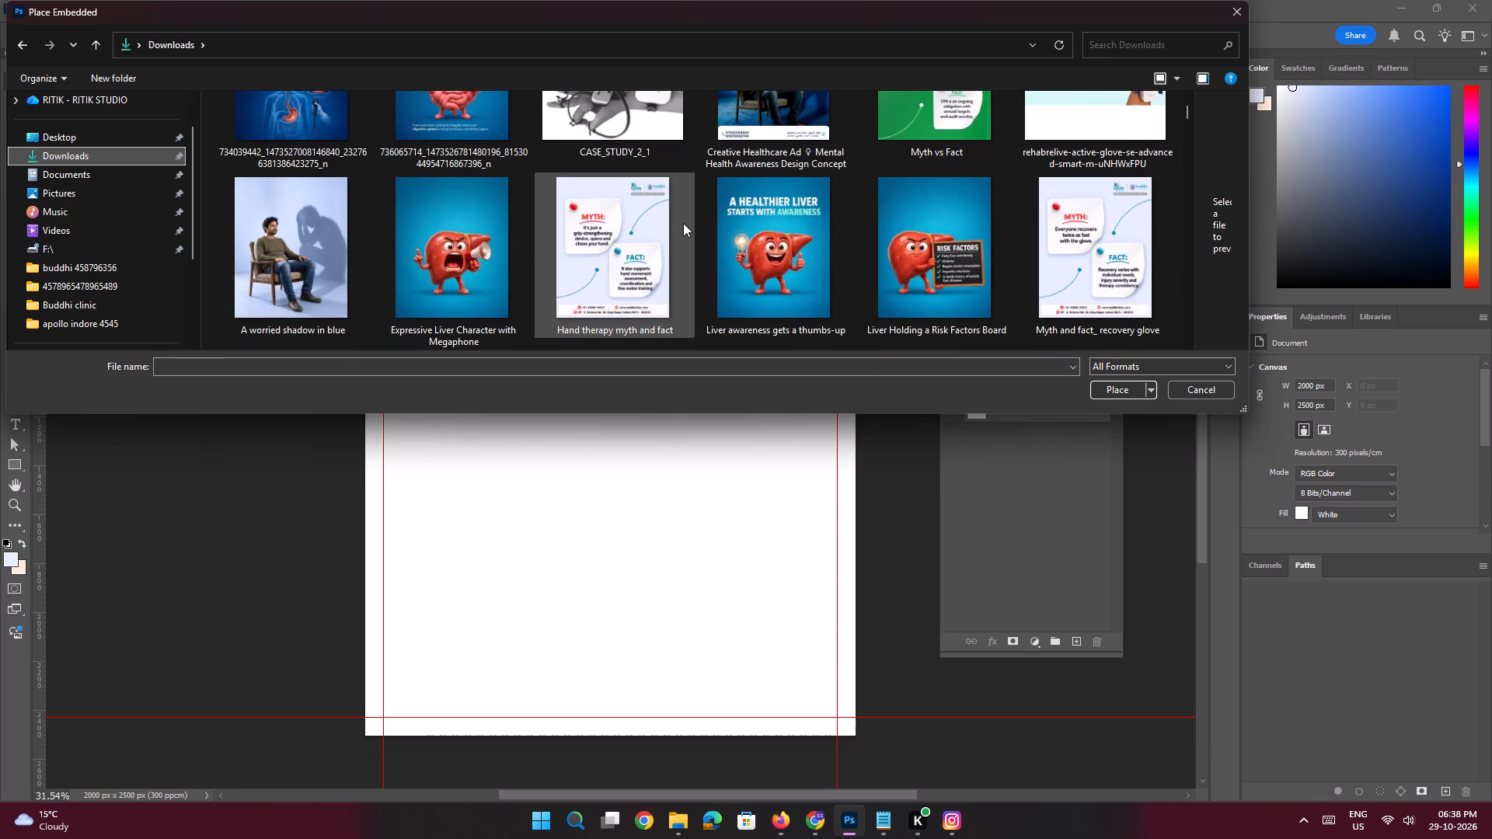
{"action": "scroll", "coordinate": [683, 223], "scroll_direction": "down", "scroll_amount": 1}
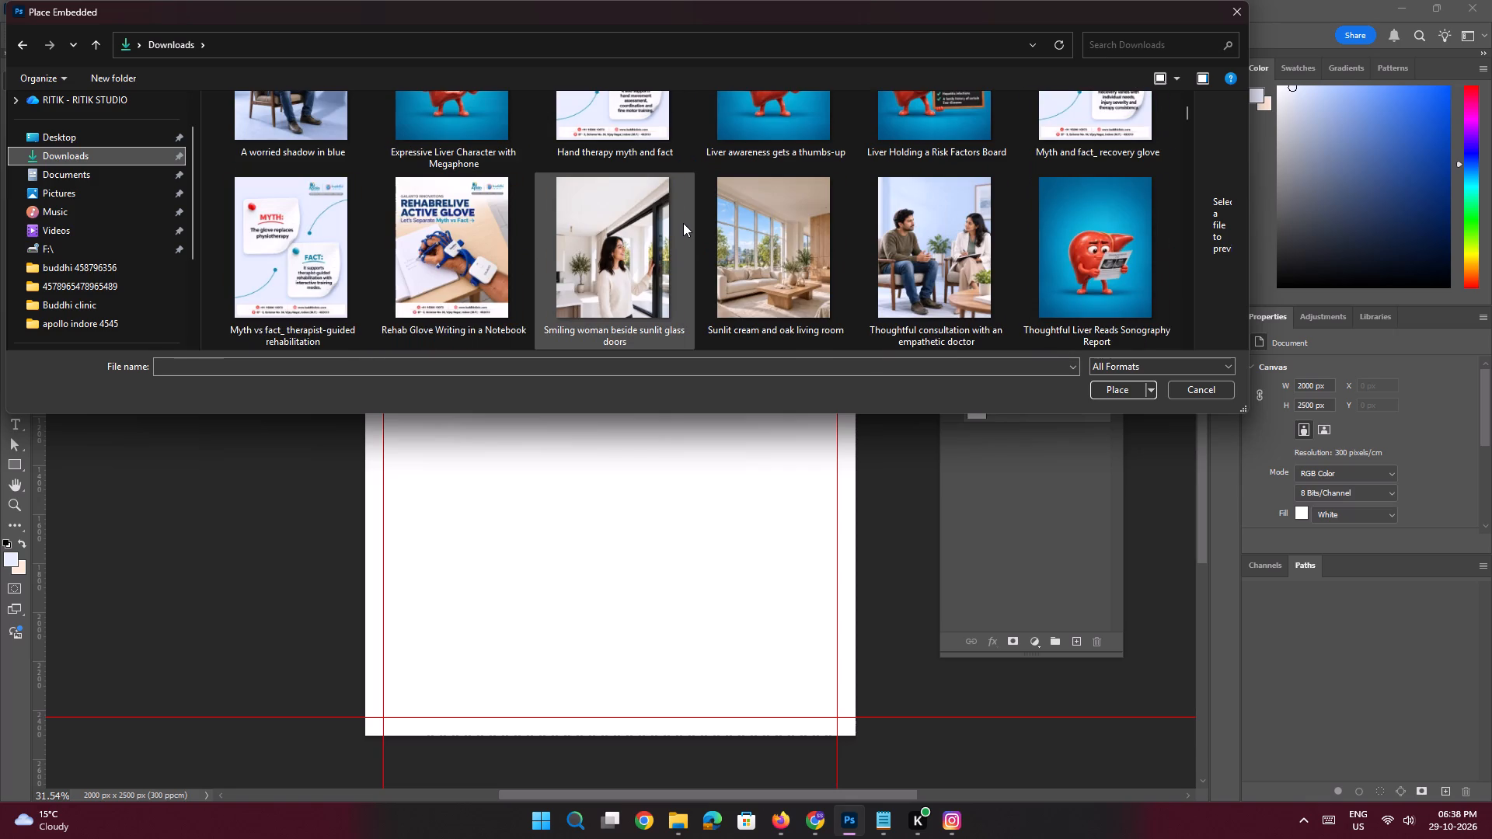
{"action": "scroll", "coordinate": [683, 223], "scroll_direction": "up", "scroll_amount": 1}
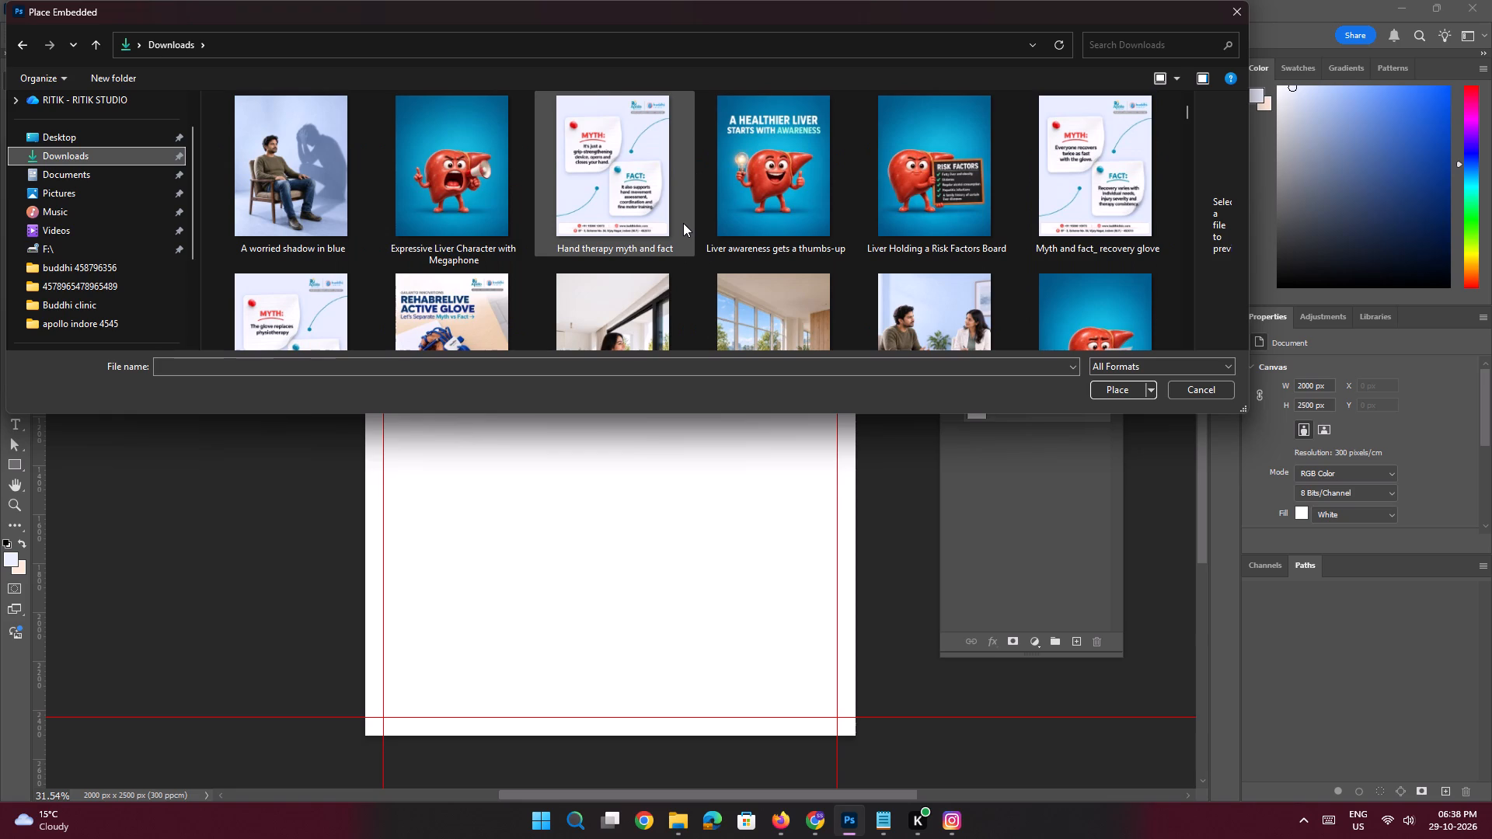
{"action": "scroll", "coordinate": [683, 223], "scroll_direction": "down", "scroll_amount": 3}
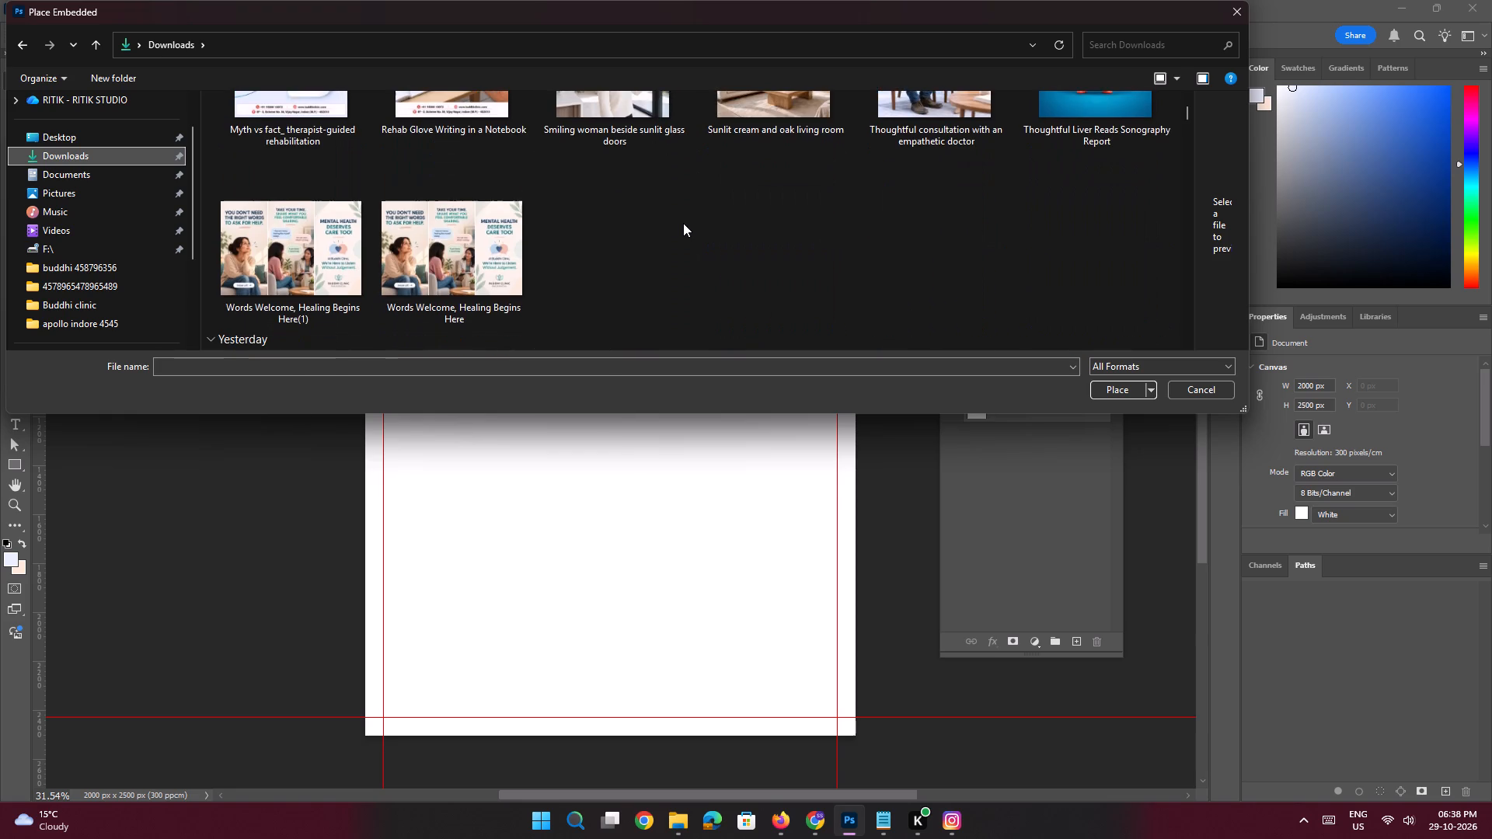
{"action": "scroll", "coordinate": [683, 223], "scroll_direction": "down", "scroll_amount": 1}
{"action": "scroll", "coordinate": [683, 223], "scroll_direction": "up", "scroll_amount": 13}
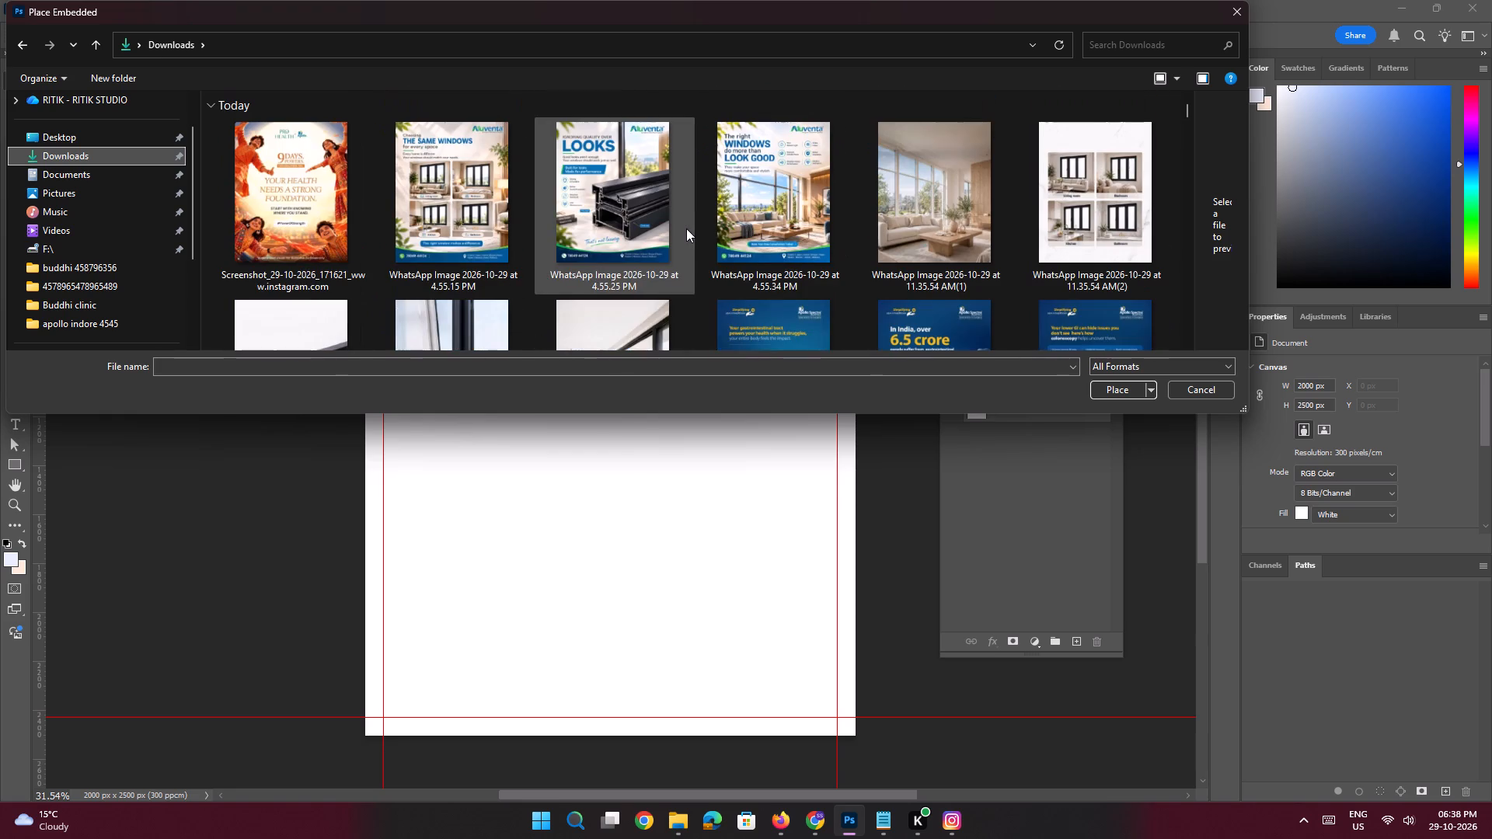
{"action": "scroll", "coordinate": [686, 228], "scroll_direction": "up", "scroll_amount": 3}
{"action": "triple_click", "coordinate": [76, 151]}
{"action": "double_click", "coordinate": [76, 151]}
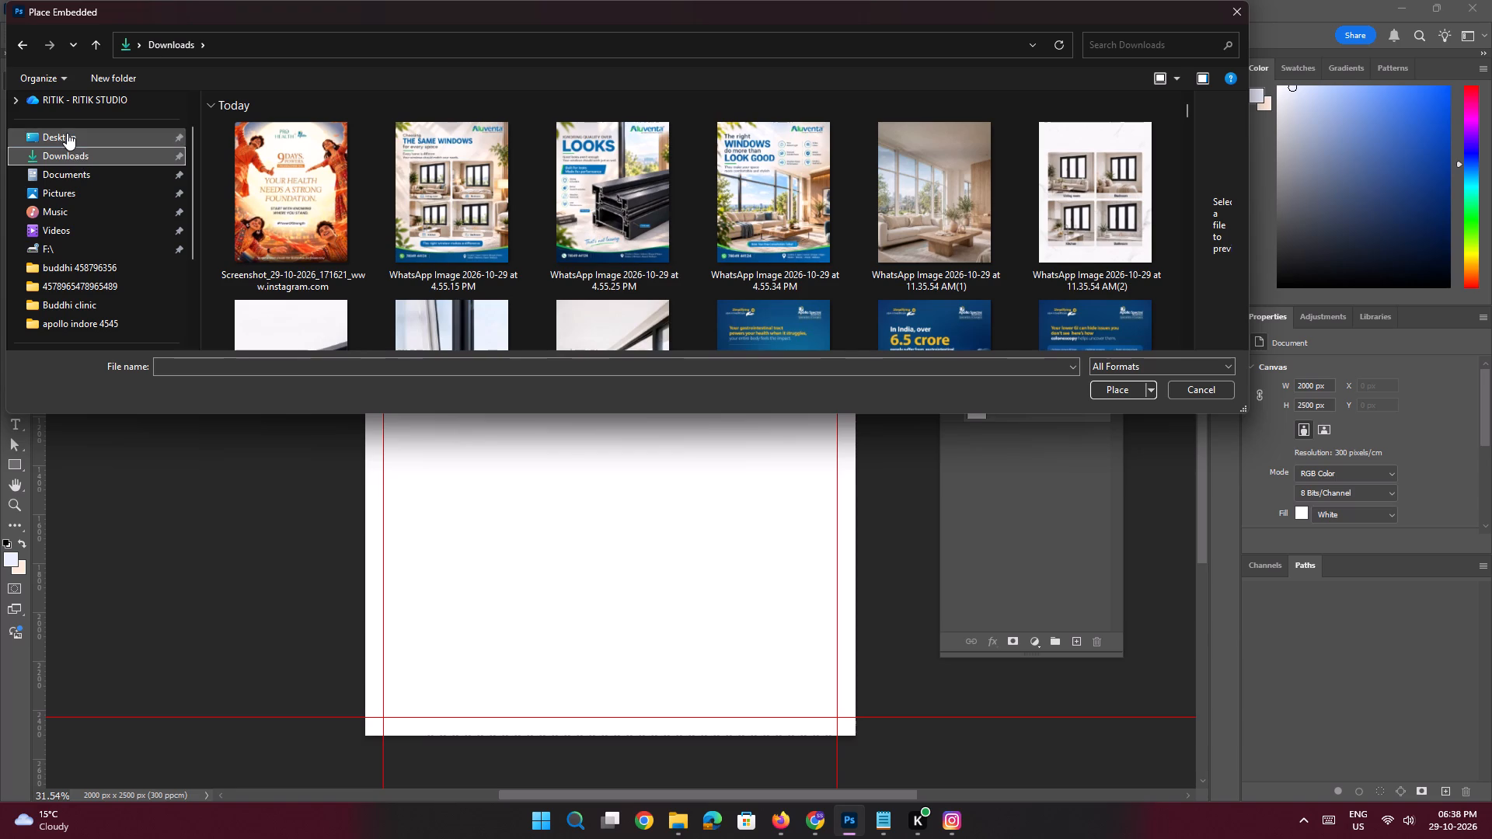
{"action": "left_click", "coordinate": [67, 133]}
{"action": "left_click", "coordinate": [68, 154]}
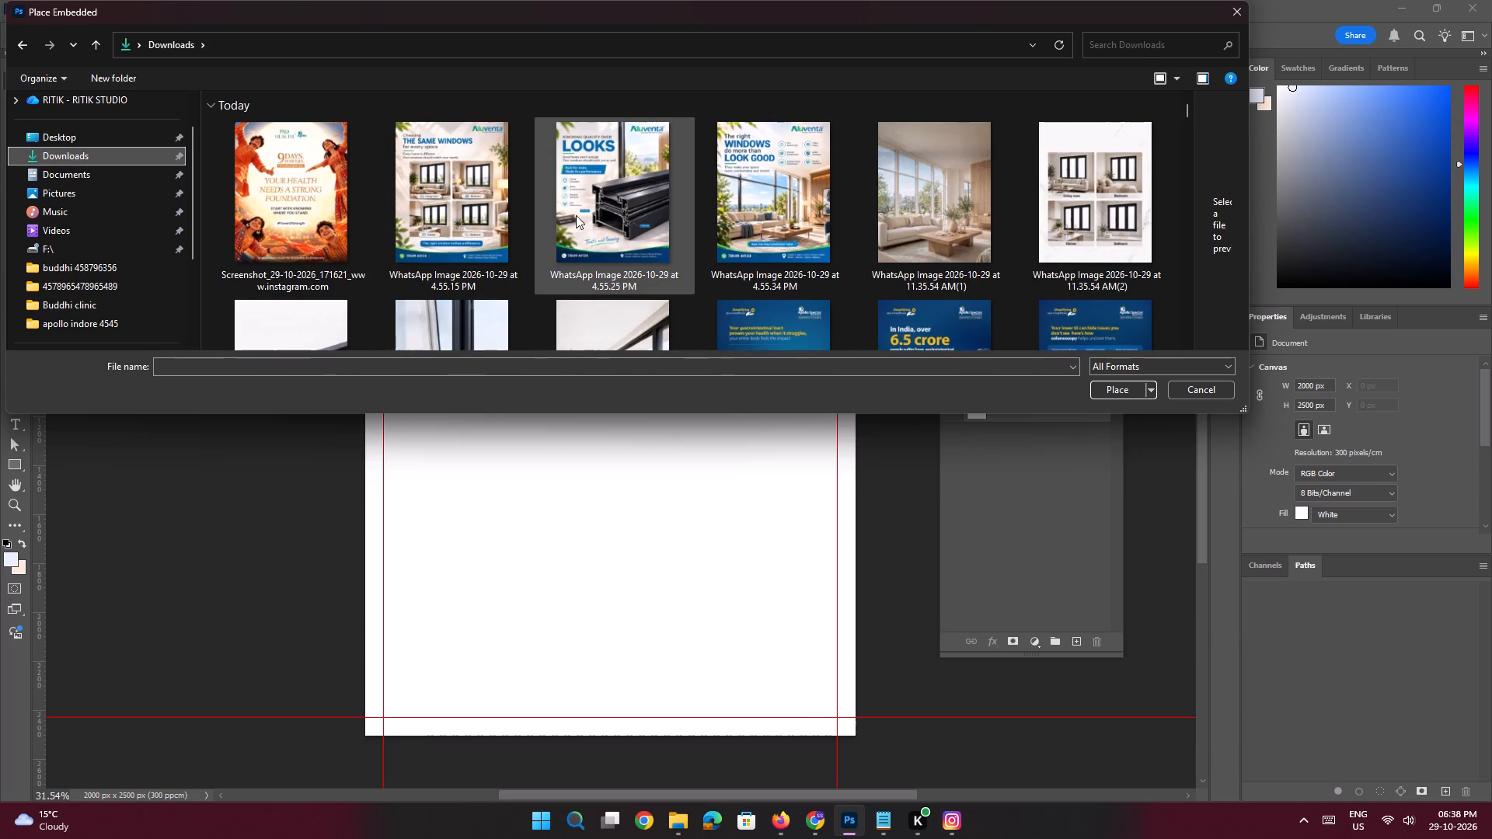
{"action": "scroll", "coordinate": [563, 209], "scroll_direction": "down", "scroll_amount": 1}
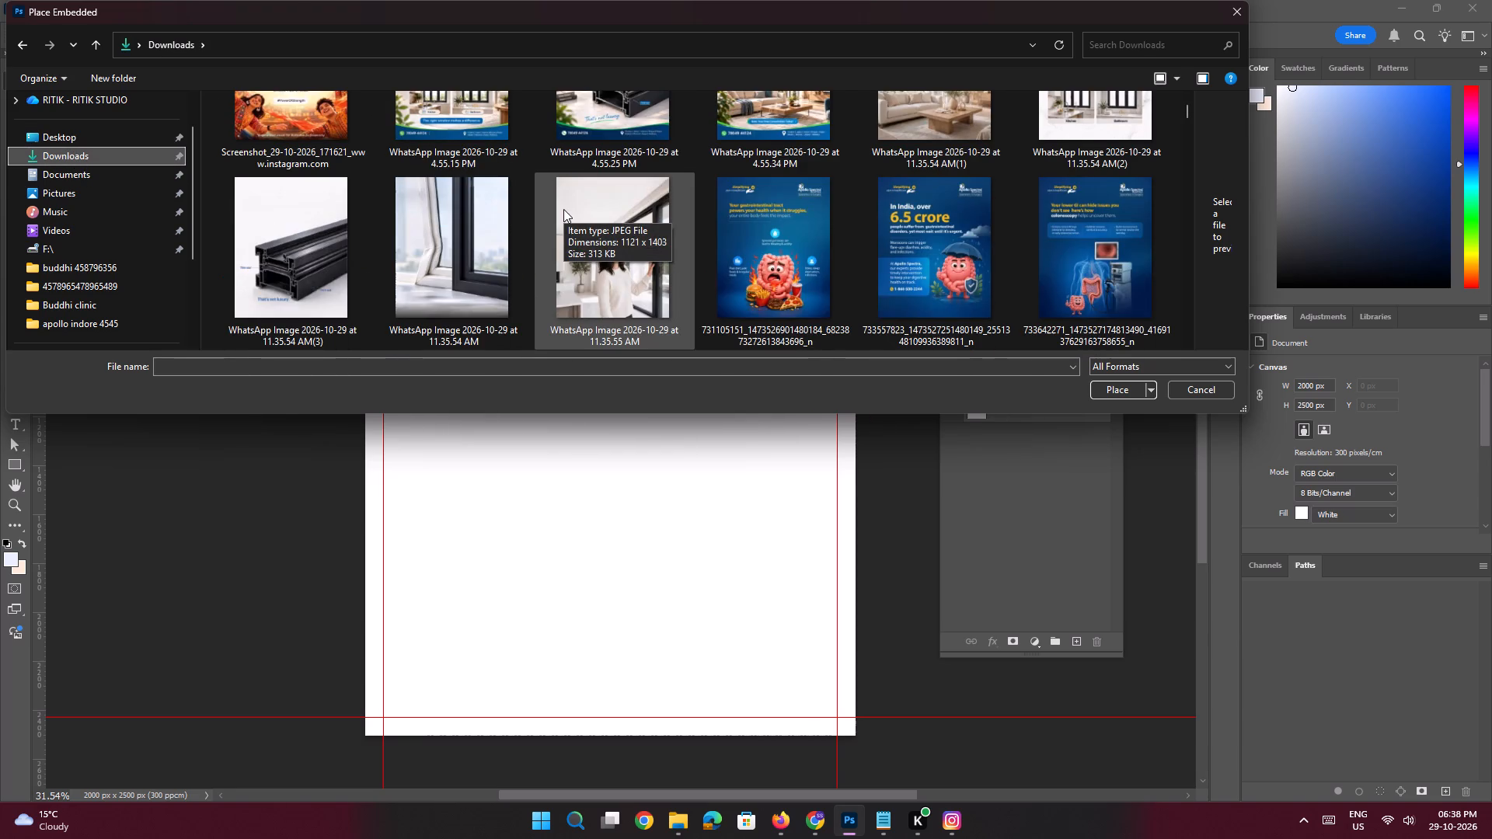
{"action": "scroll", "coordinate": [563, 209], "scroll_direction": "down", "scroll_amount": 1}
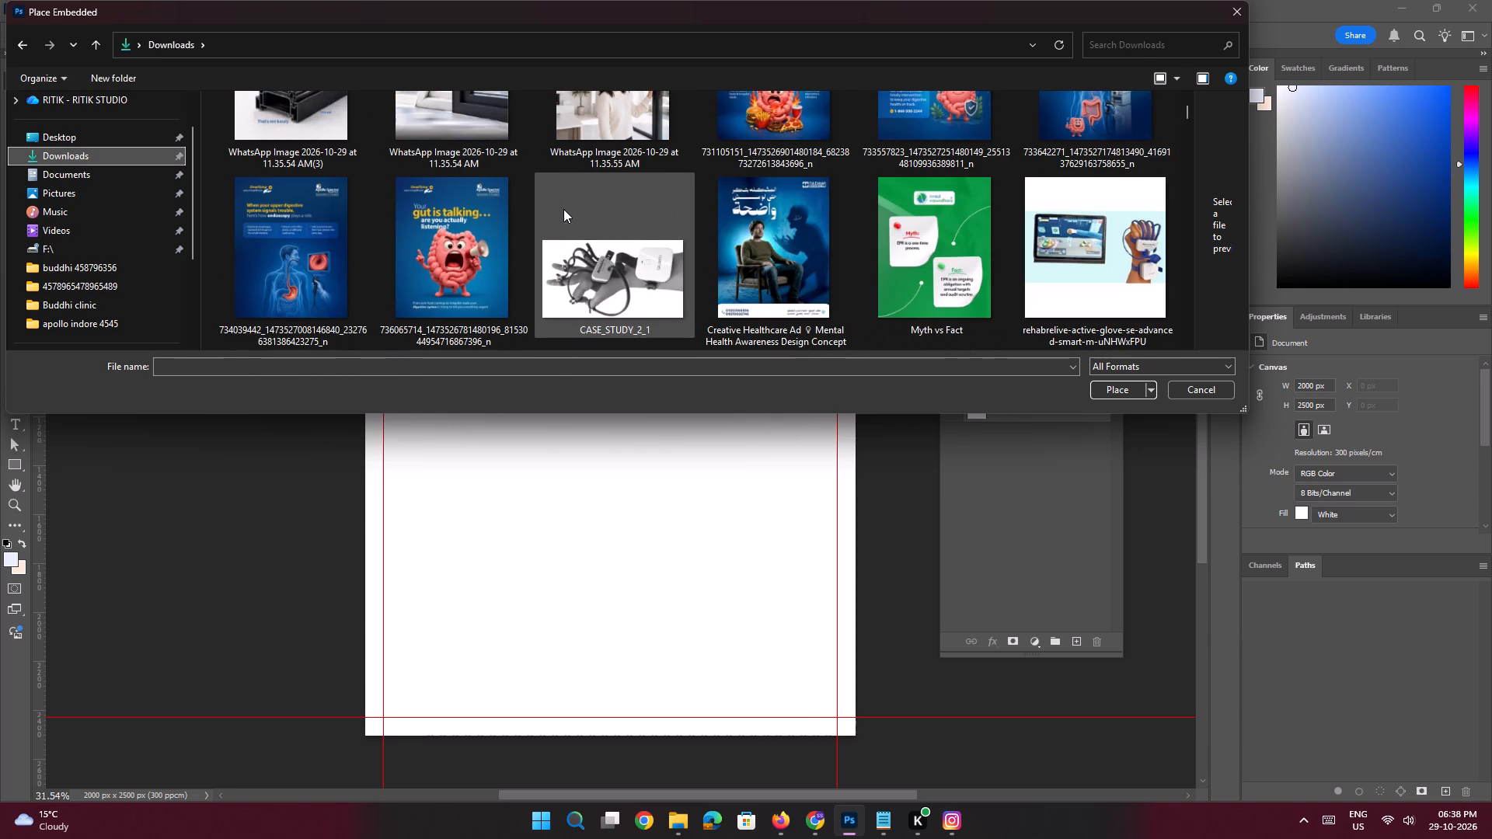
{"action": "scroll", "coordinate": [563, 209], "scroll_direction": "down", "scroll_amount": 1}
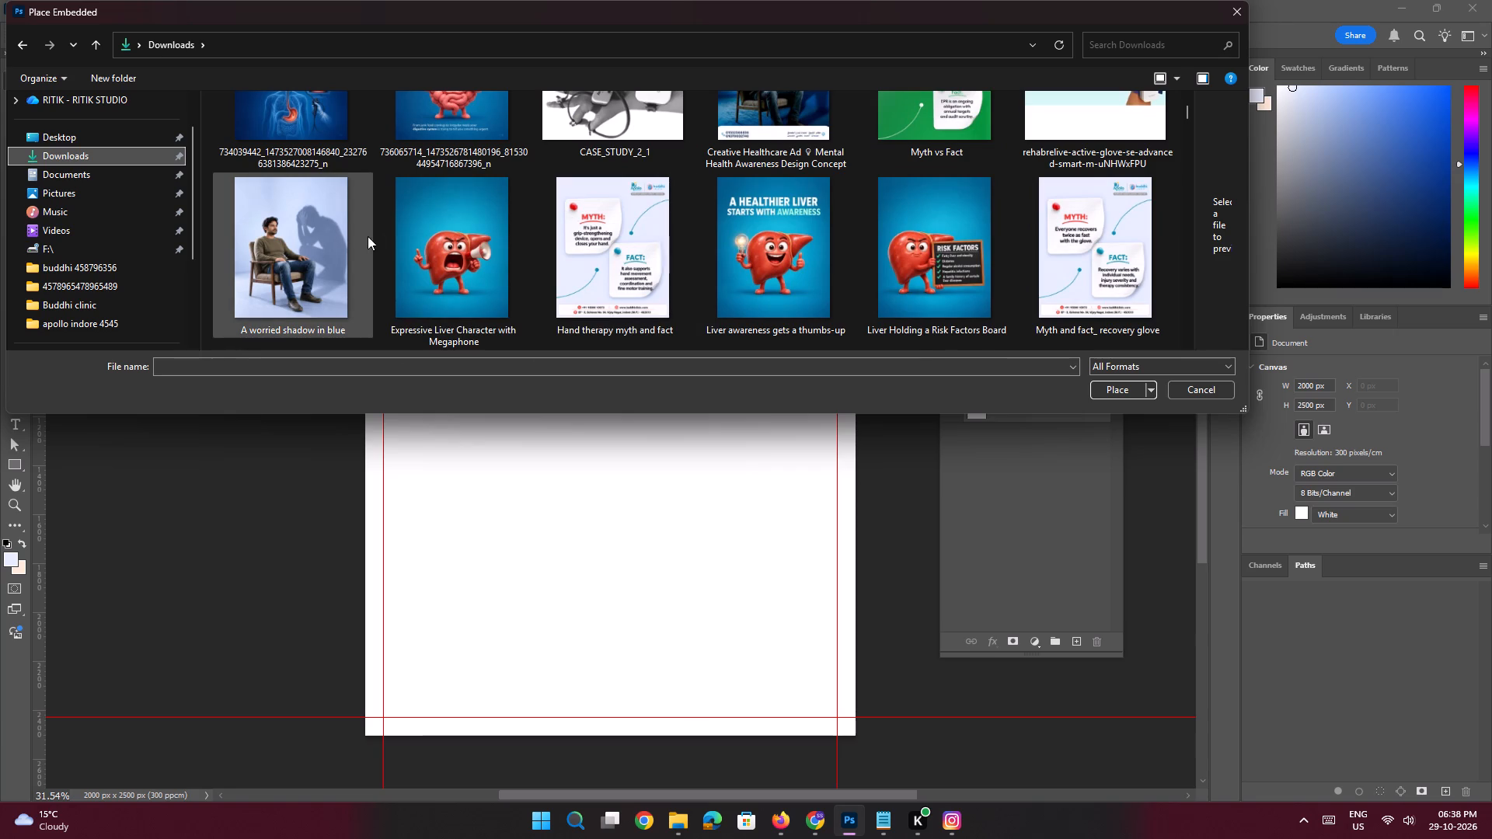
{"action": "left_click", "coordinate": [301, 237]}
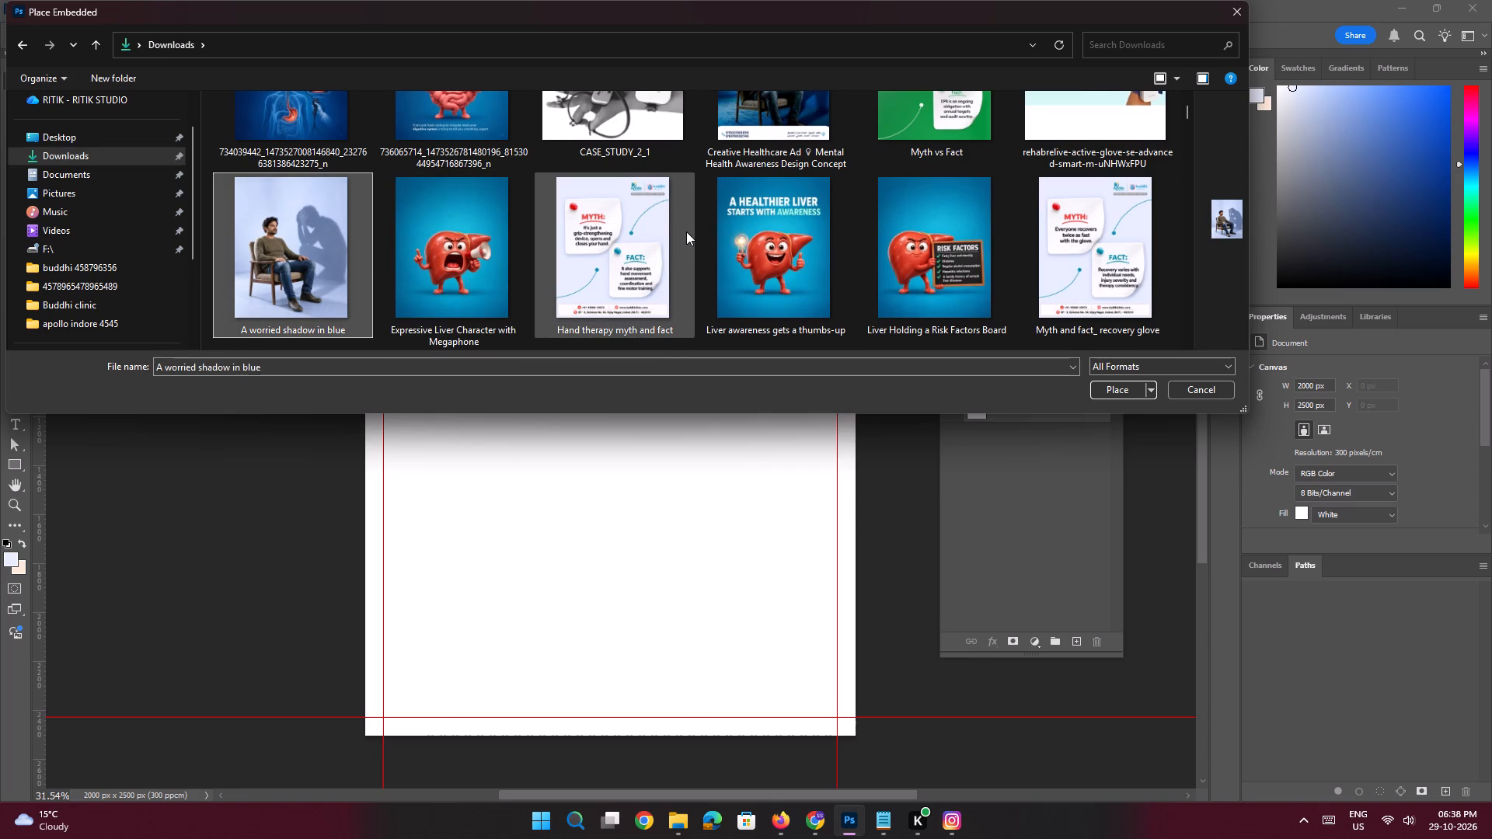
{"action": "scroll", "coordinate": [686, 232], "scroll_direction": "down", "scroll_amount": 1}
{"action": "left_click", "coordinate": [883, 249]}
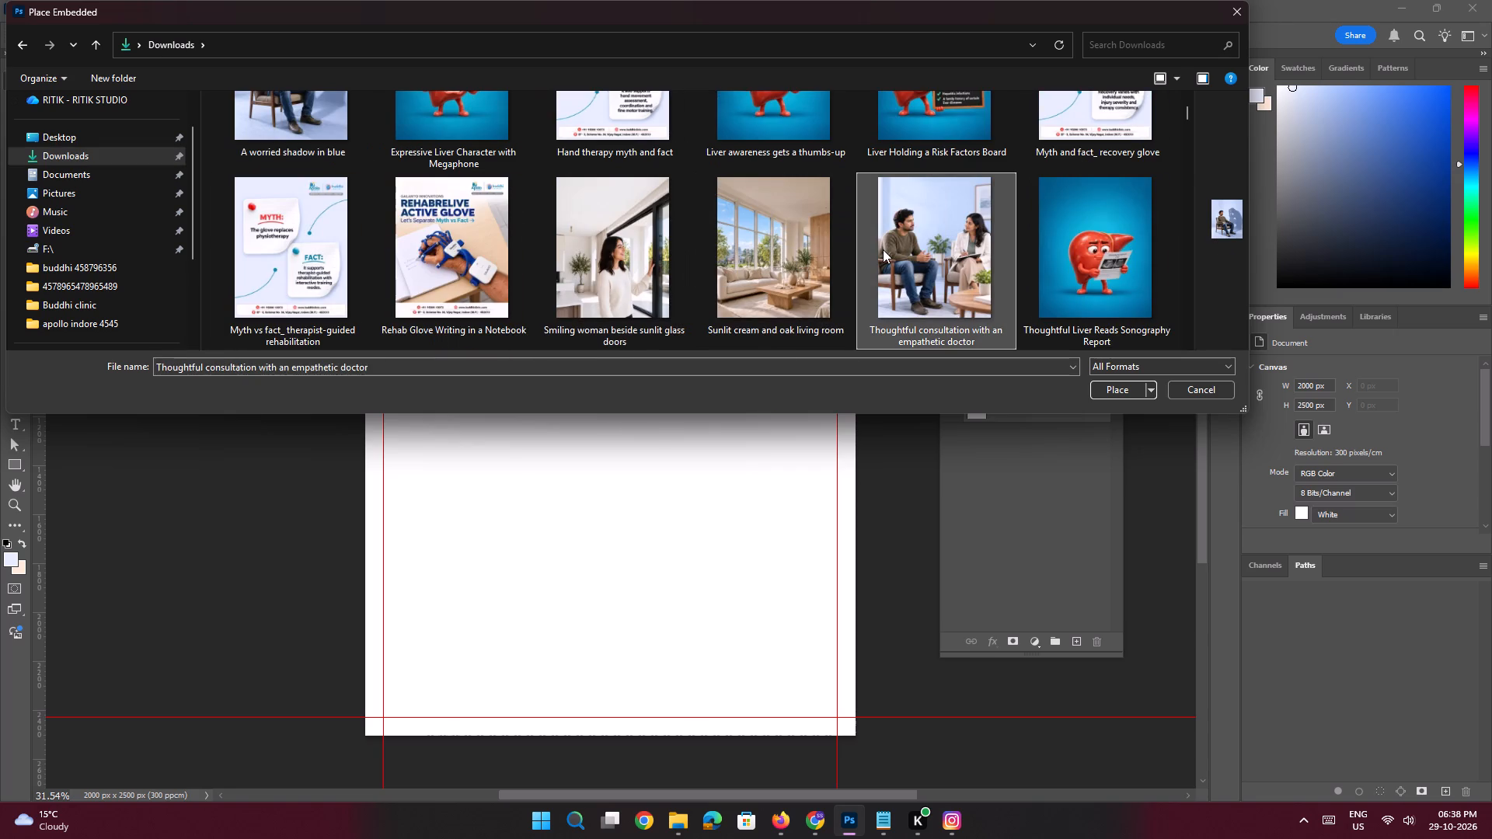
{"action": "key", "text": "Return"}
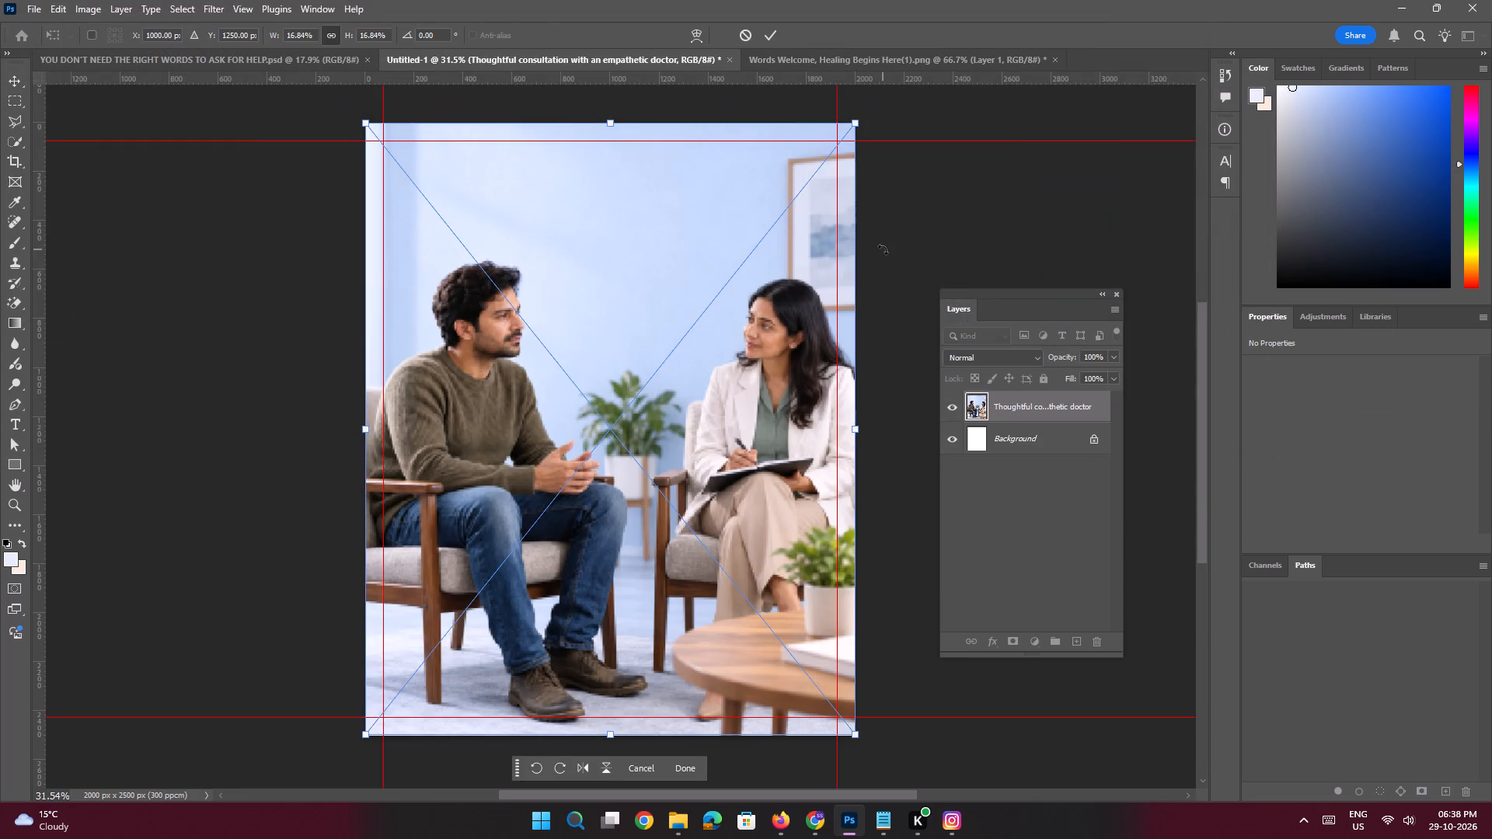
{"action": "key", "text": "Return"}
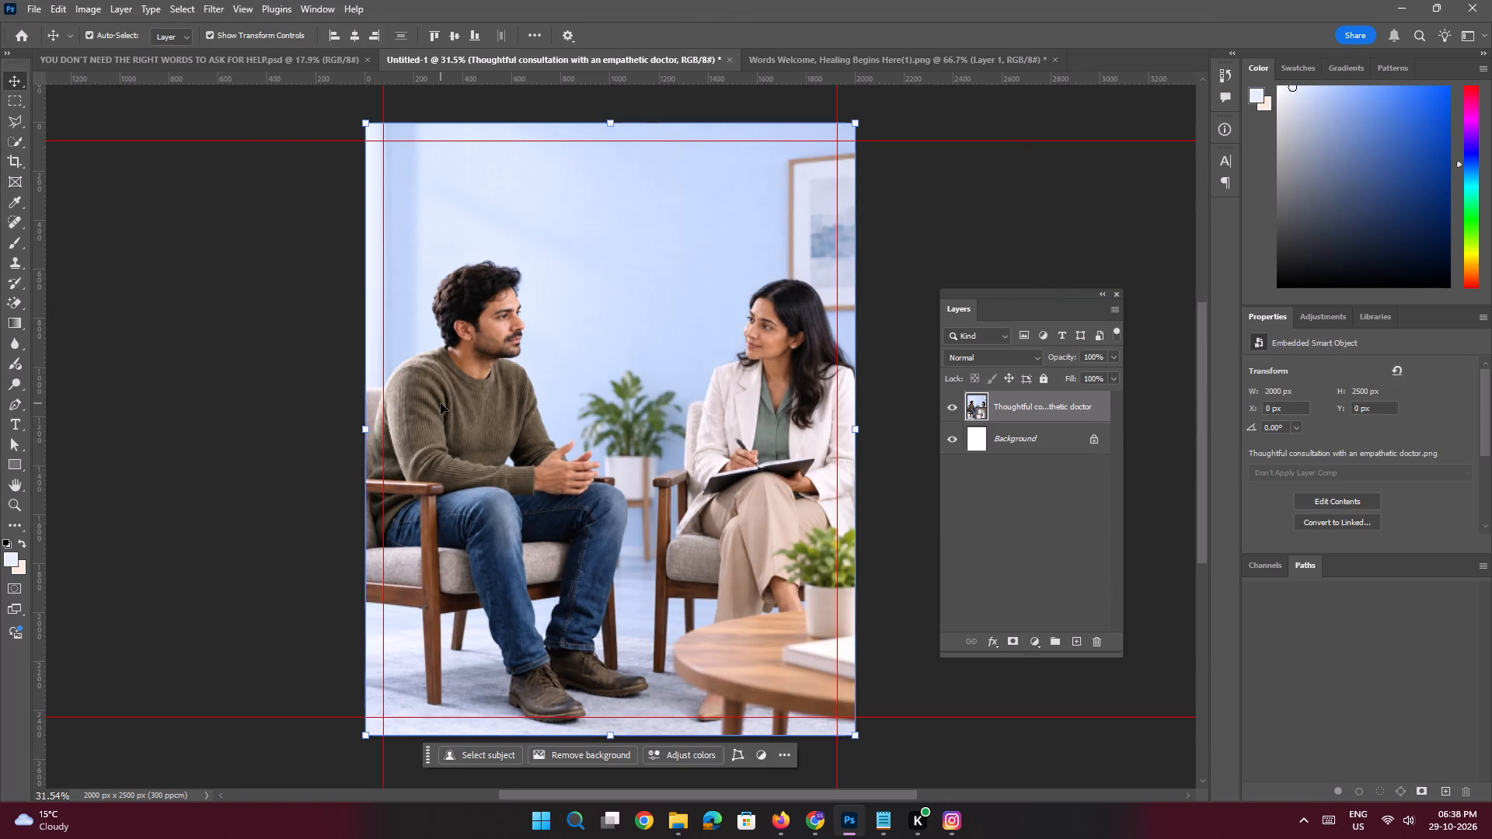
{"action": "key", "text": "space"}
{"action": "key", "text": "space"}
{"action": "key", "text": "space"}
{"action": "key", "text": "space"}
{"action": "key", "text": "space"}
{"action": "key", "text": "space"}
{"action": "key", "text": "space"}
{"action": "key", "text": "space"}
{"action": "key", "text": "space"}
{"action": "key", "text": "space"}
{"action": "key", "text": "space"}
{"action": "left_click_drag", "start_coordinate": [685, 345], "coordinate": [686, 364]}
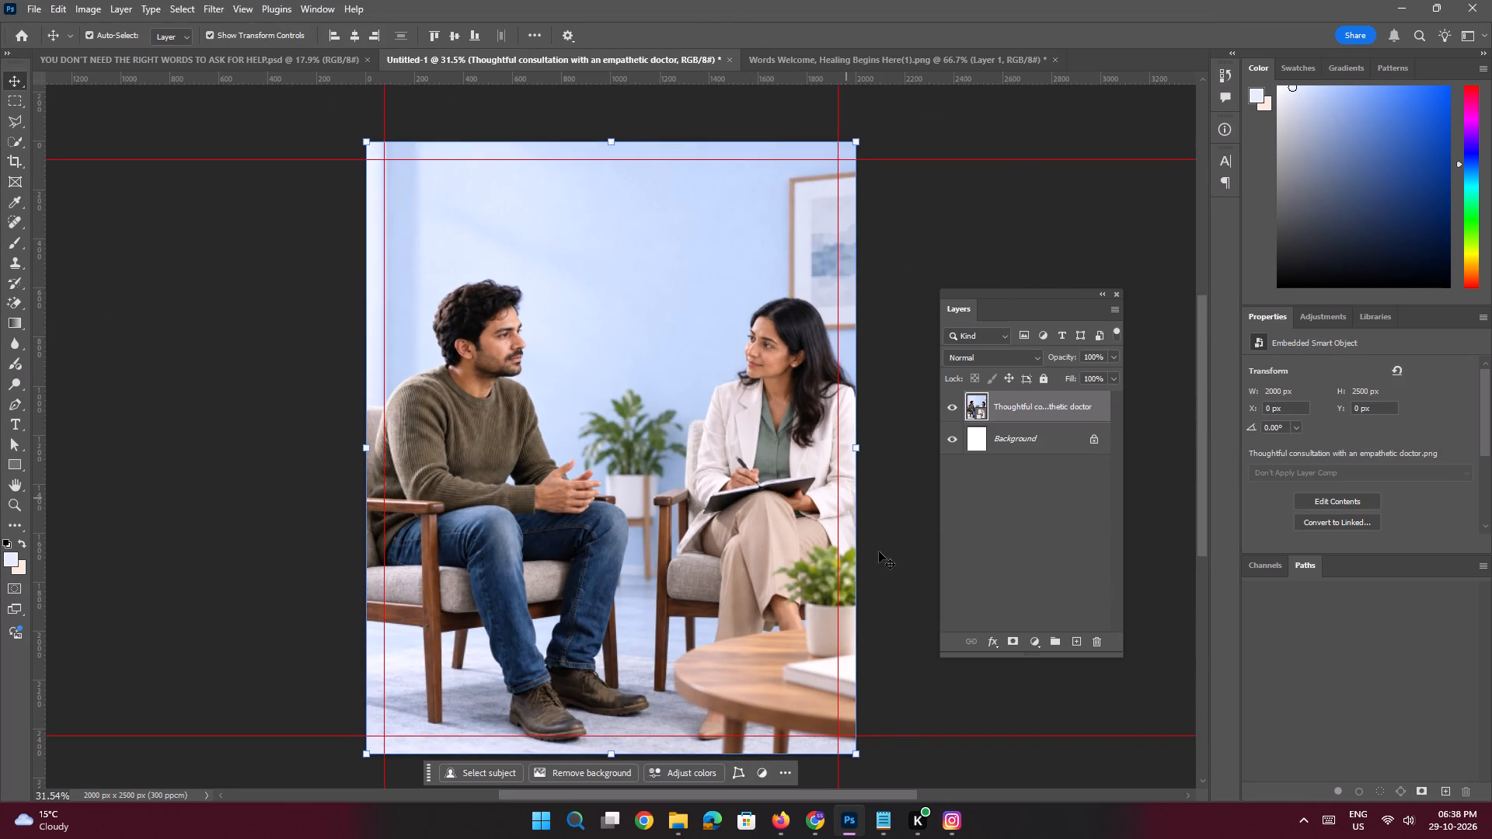
Copy the Slide 2 heading lines and the three patient quotes from the Notepad script, and return to Photoshop.
{"action": "left_click", "coordinate": [887, 822]}
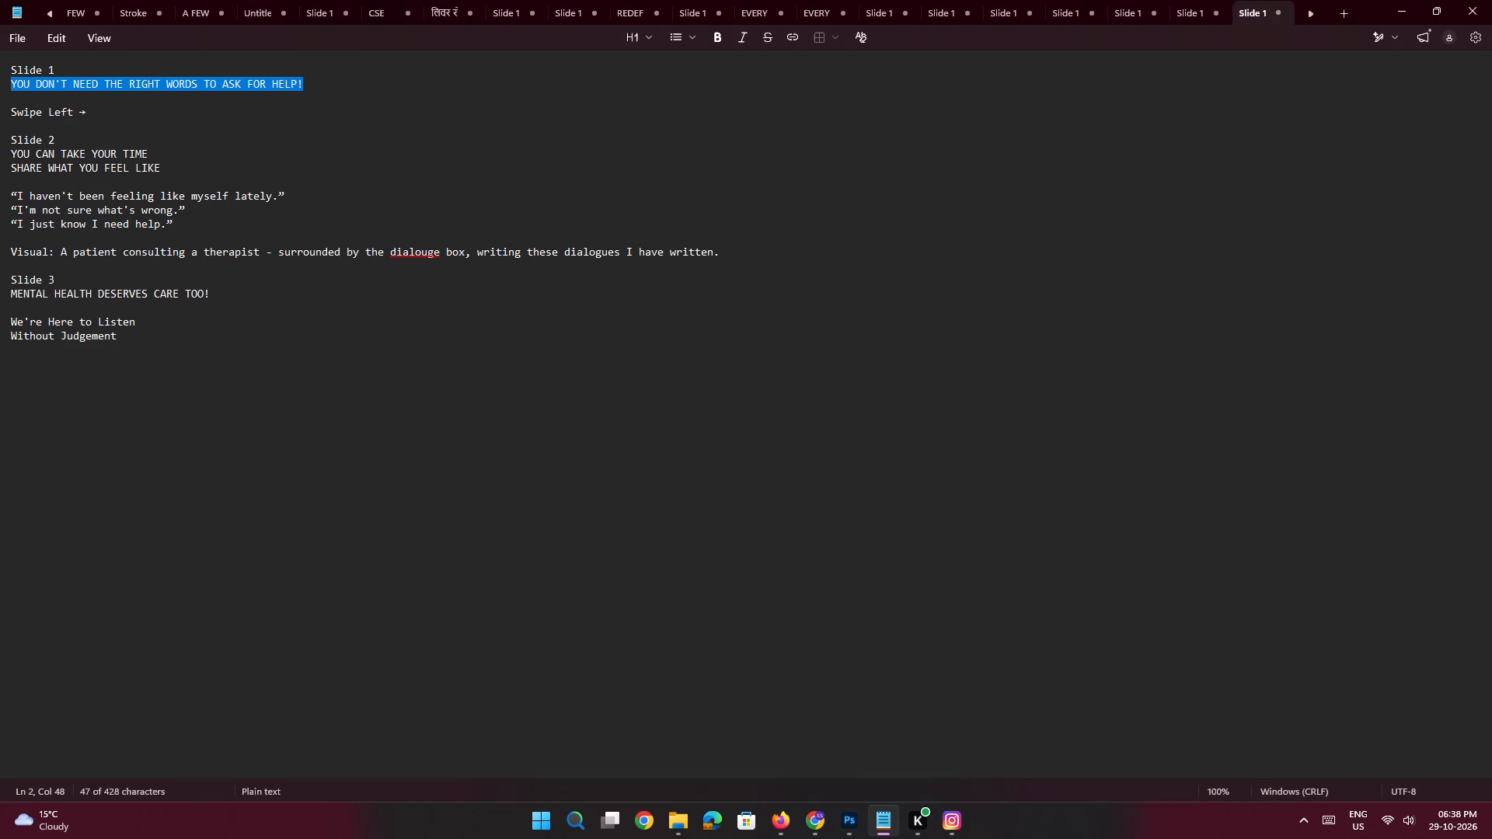
{"action": "left_click_drag", "start_coordinate": [152, 154], "coordinate": [0, 154]}
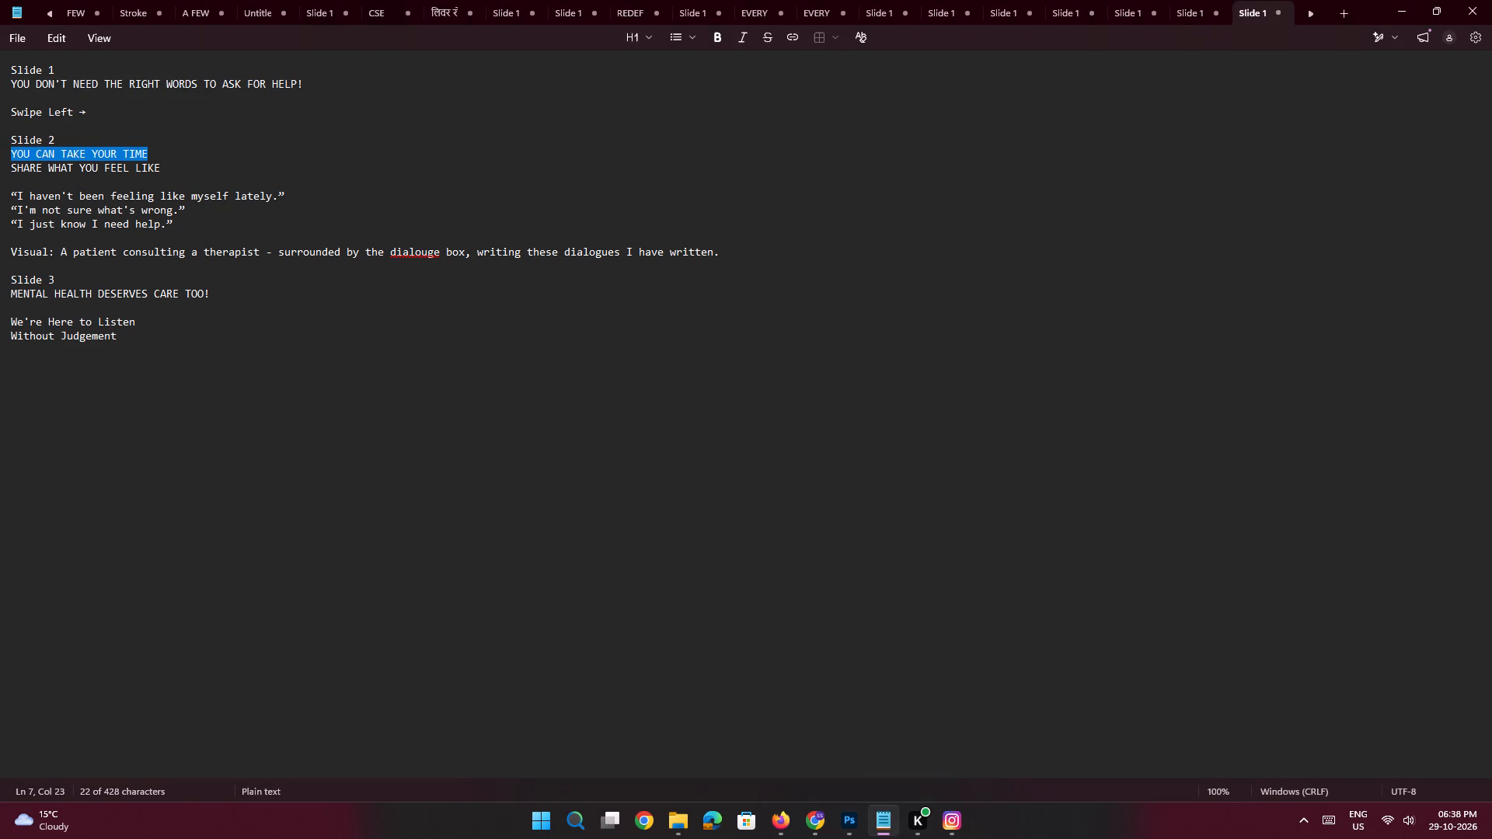
{"action": "left_click_drag", "start_coordinate": [186, 232], "coordinate": [0, 153]}
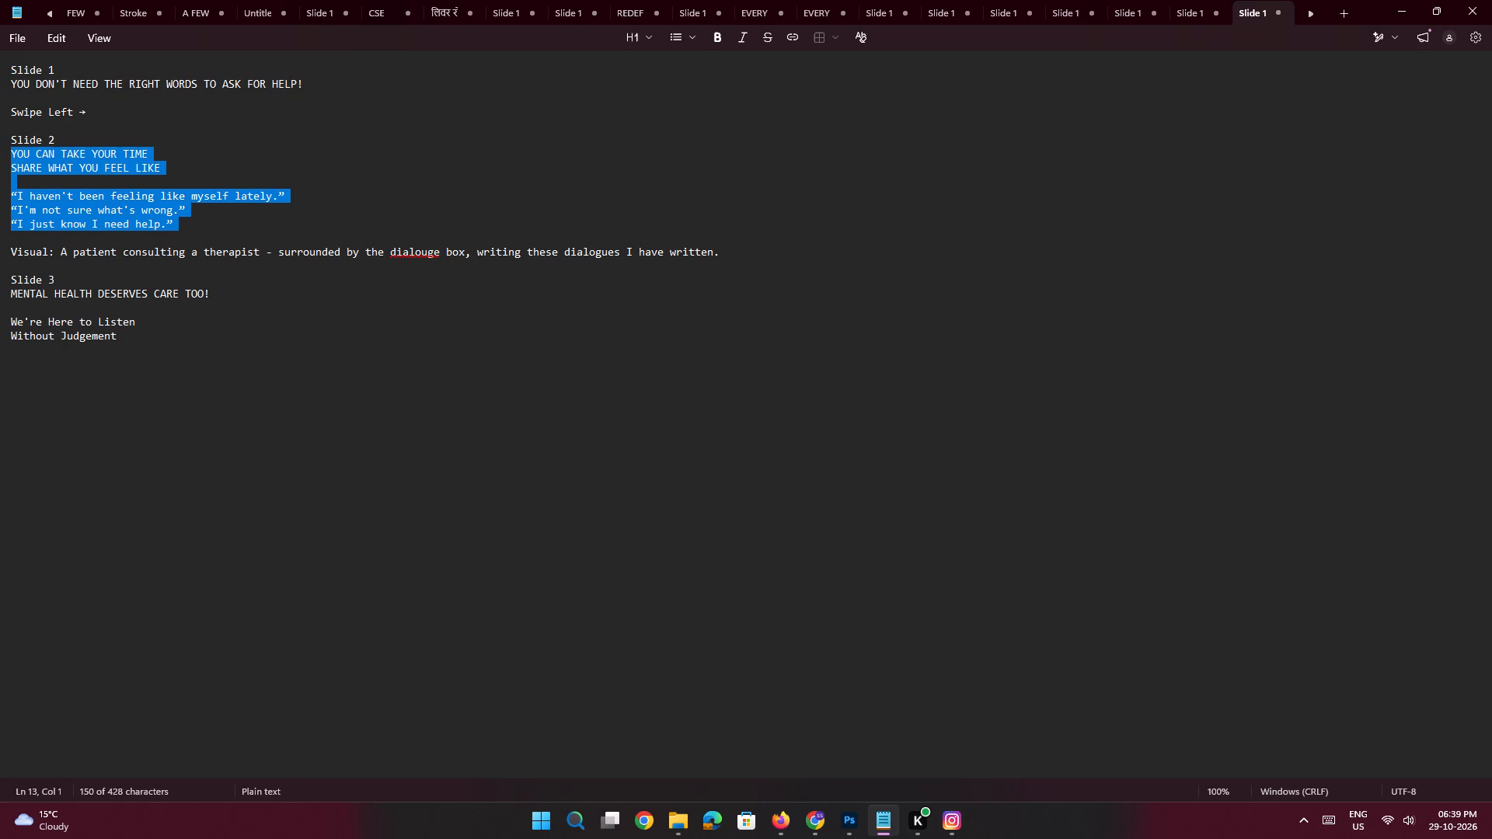
{"action": "key", "text": "ctrl+c"}
{"action": "key", "text": "alt+Tab"}
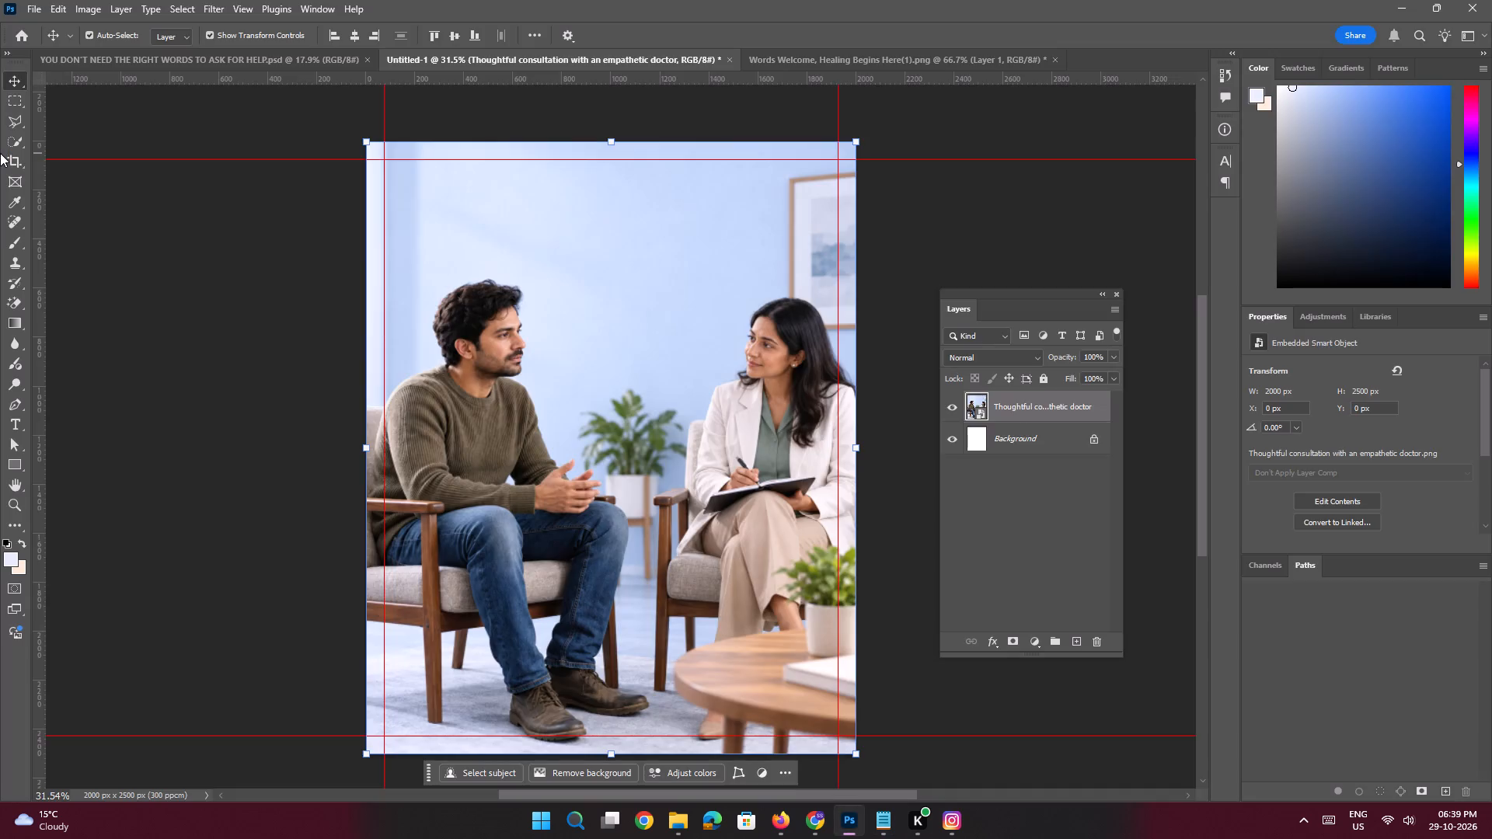
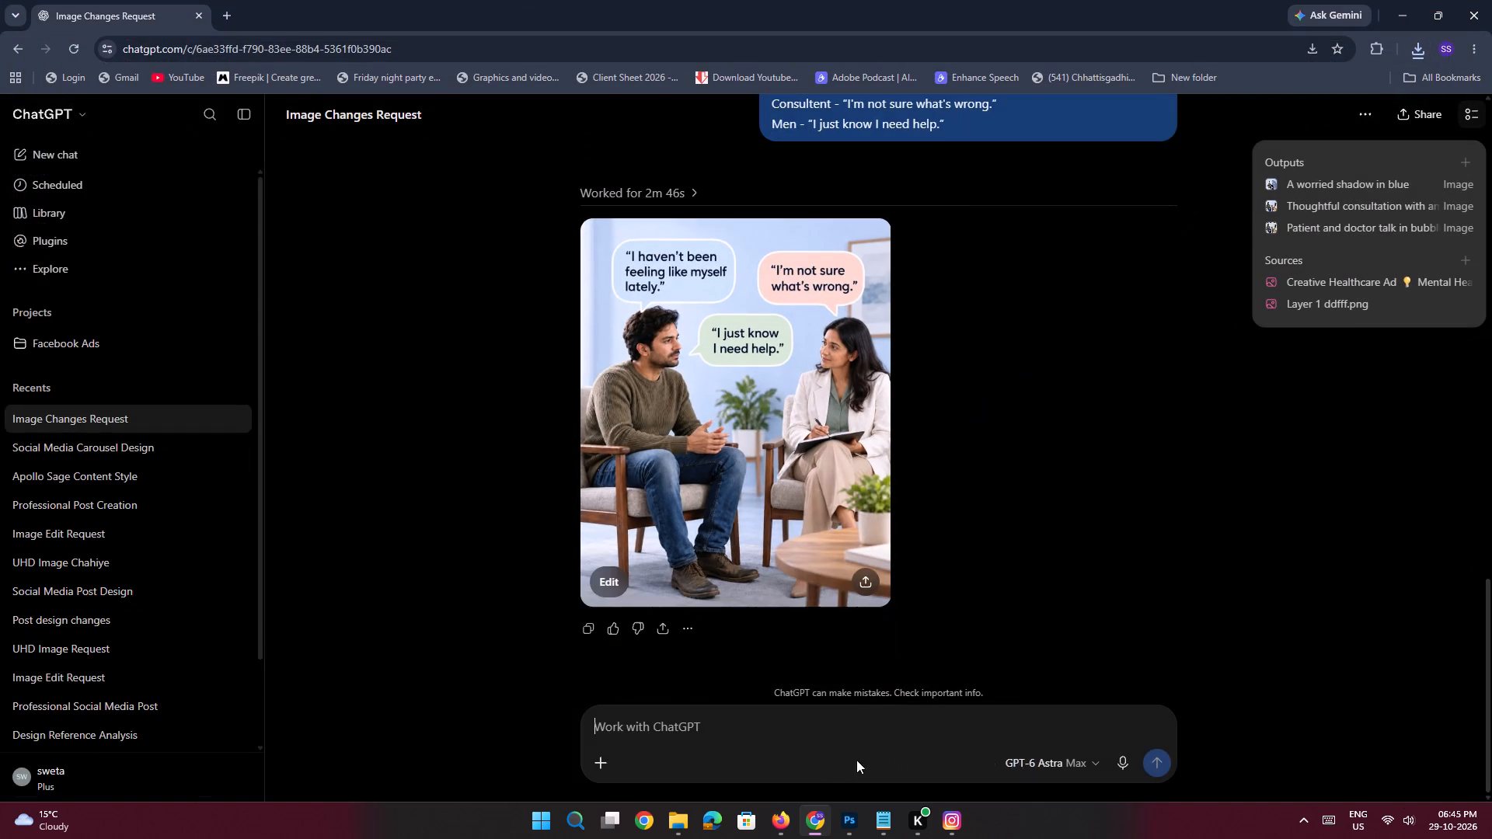
{"action": "left_click", "coordinate": [852, 804]}
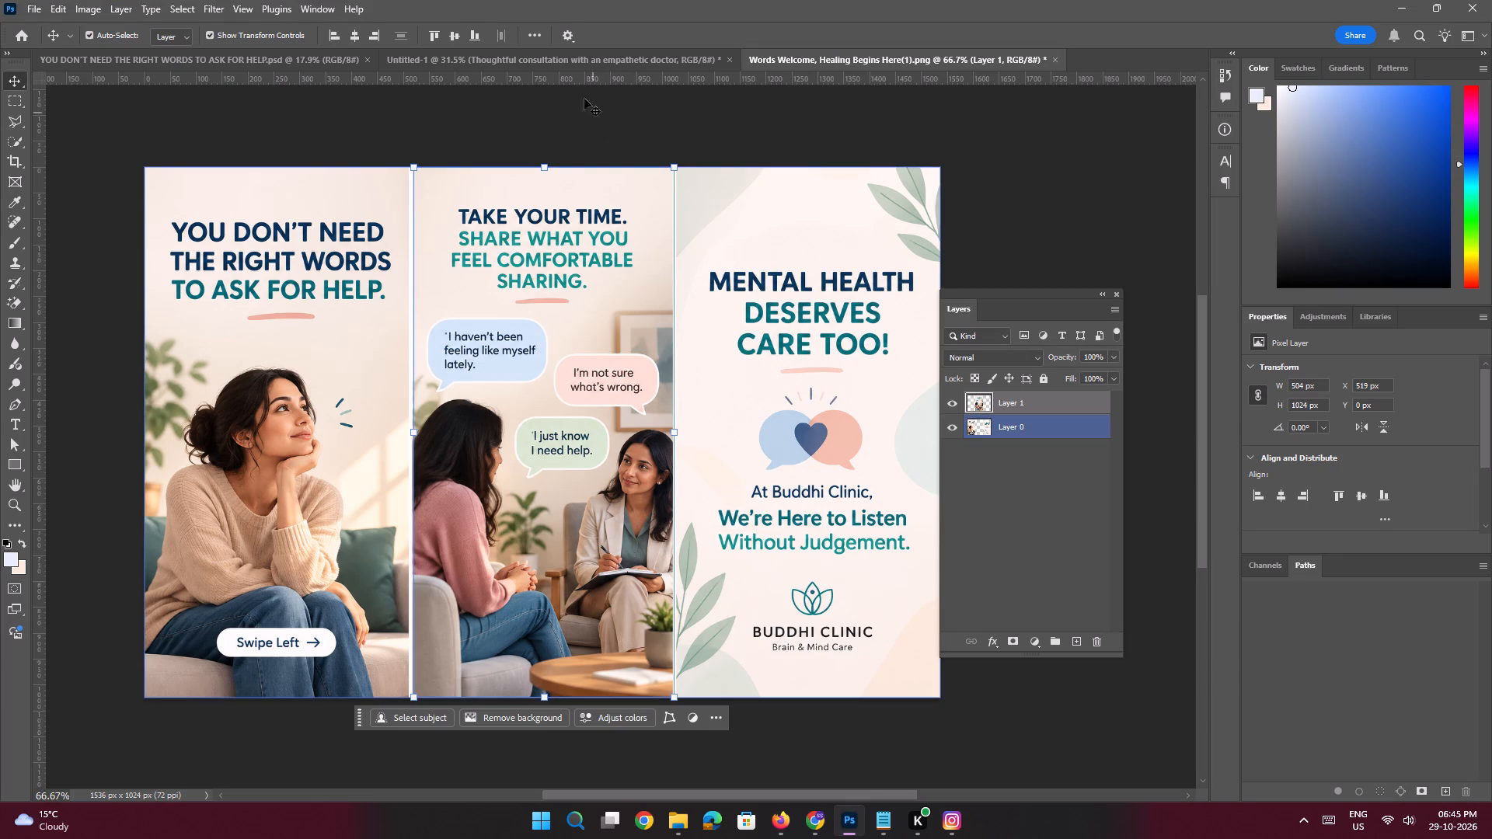
{"action": "left_click", "coordinate": [559, 68]}
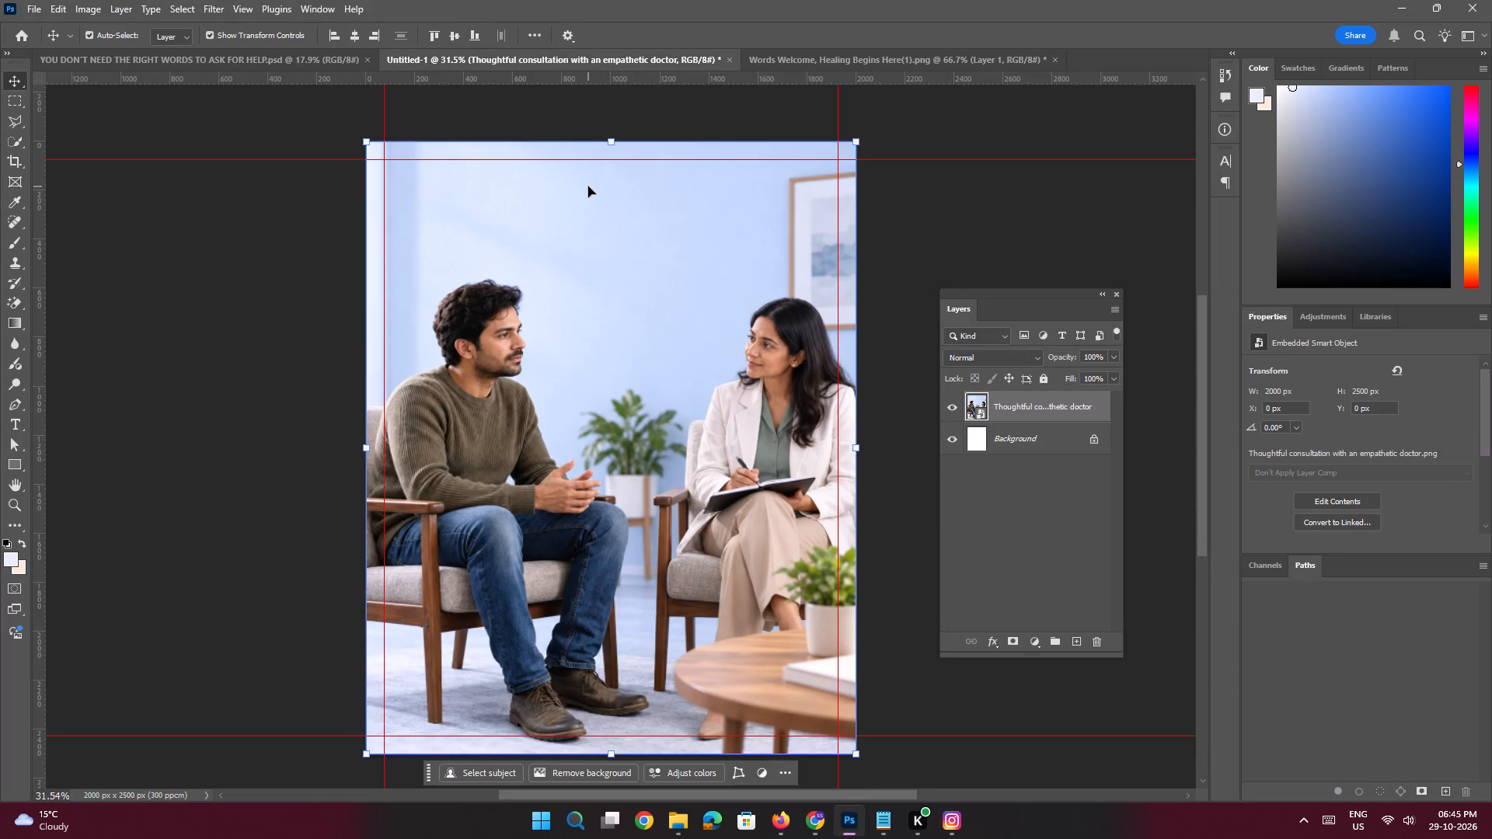
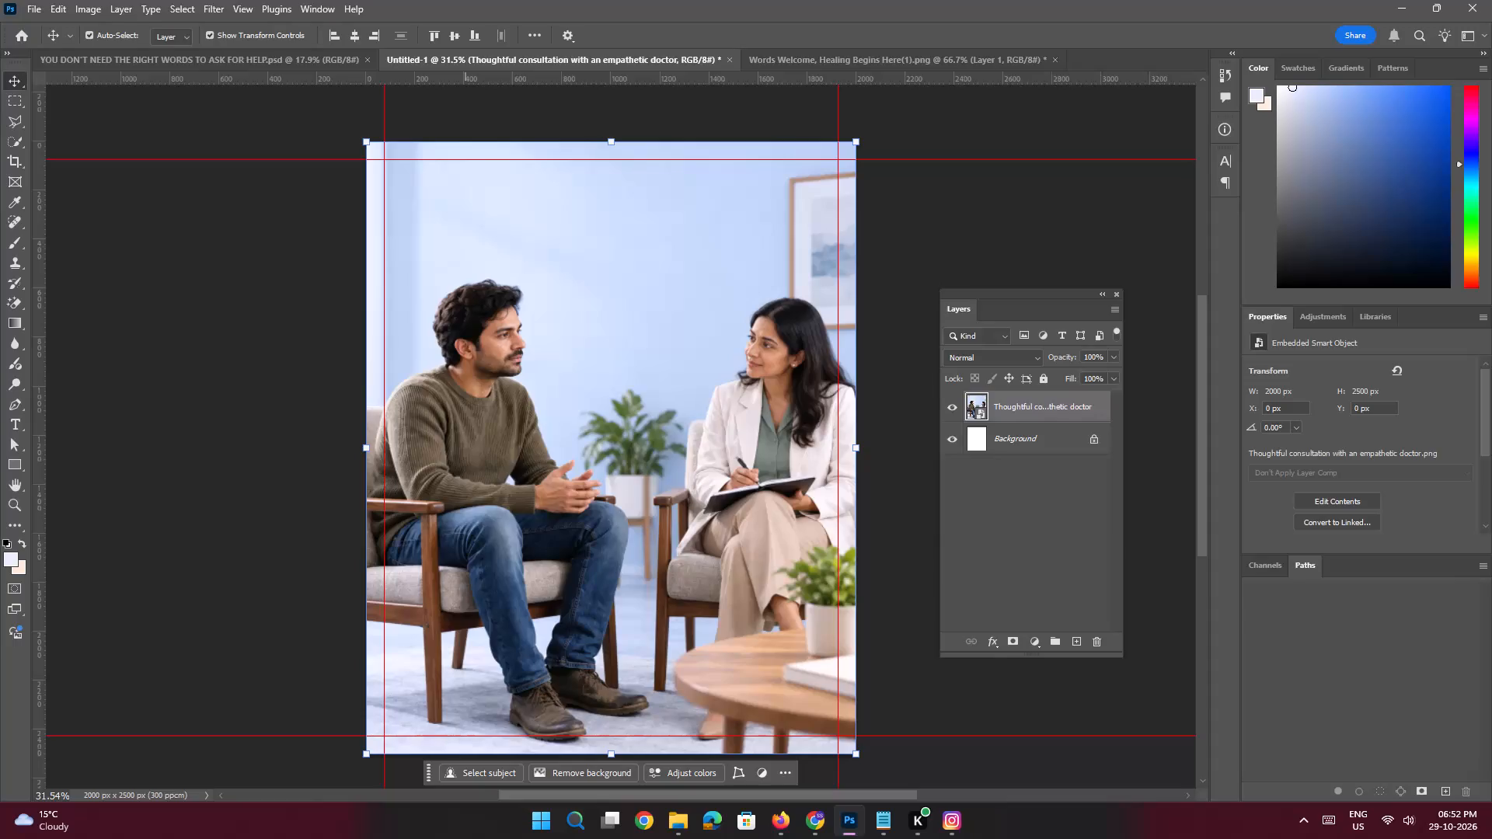
Delete the "Thoughtful consultation with an empathetic doctor" layer.
{"action": "left_click", "coordinate": [1098, 646]}
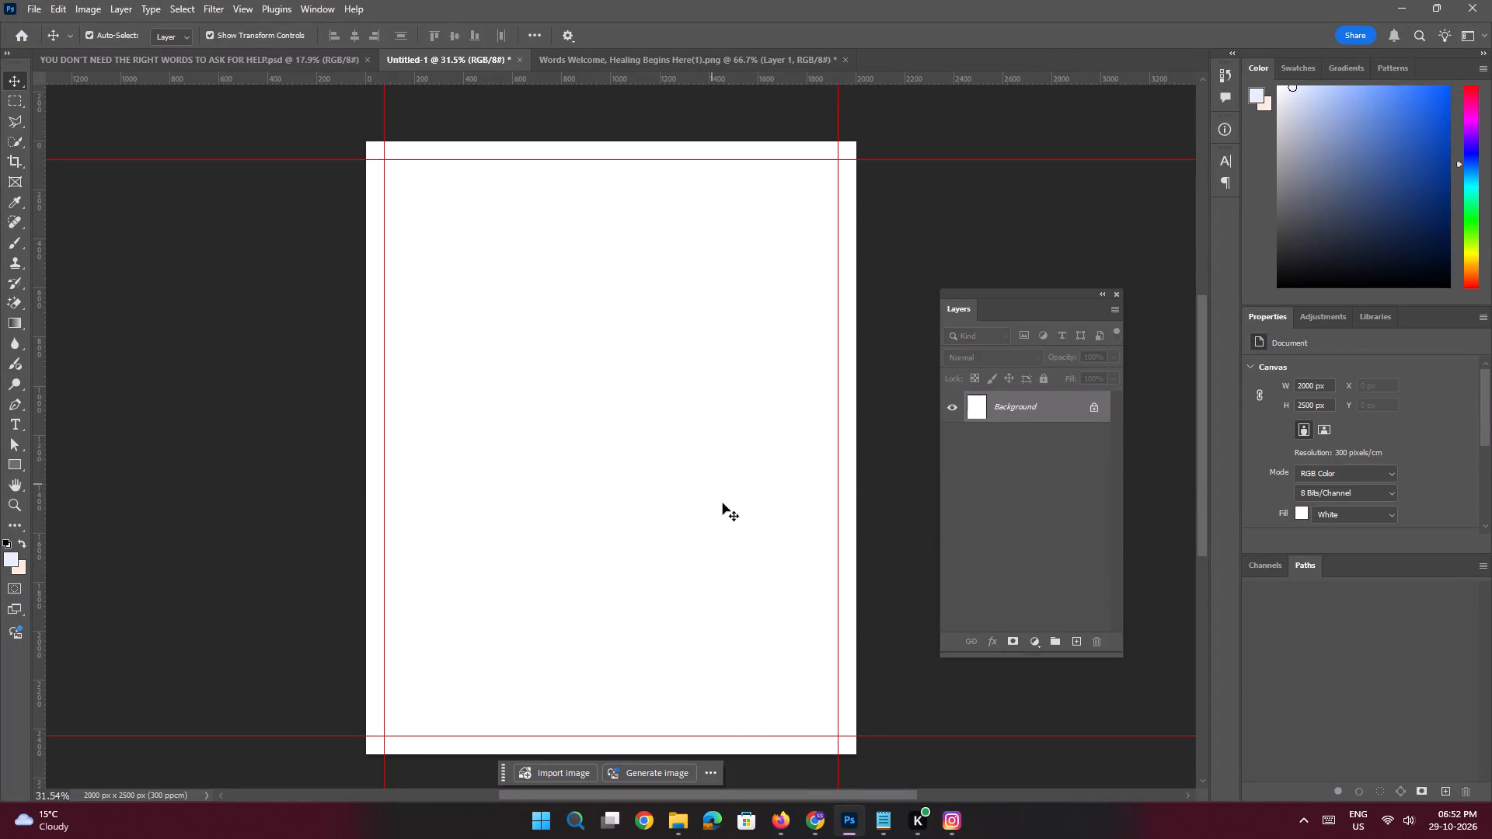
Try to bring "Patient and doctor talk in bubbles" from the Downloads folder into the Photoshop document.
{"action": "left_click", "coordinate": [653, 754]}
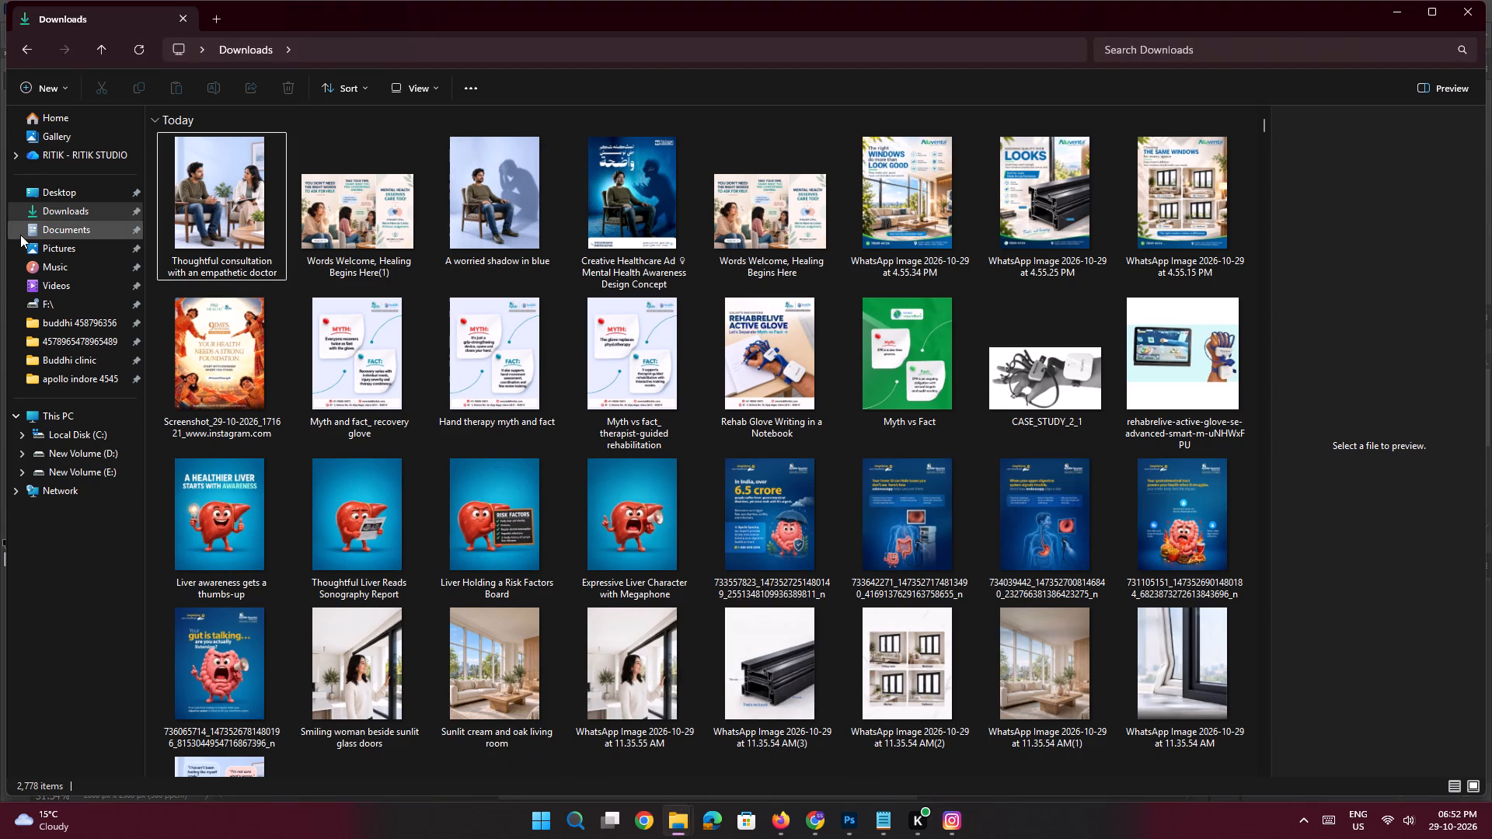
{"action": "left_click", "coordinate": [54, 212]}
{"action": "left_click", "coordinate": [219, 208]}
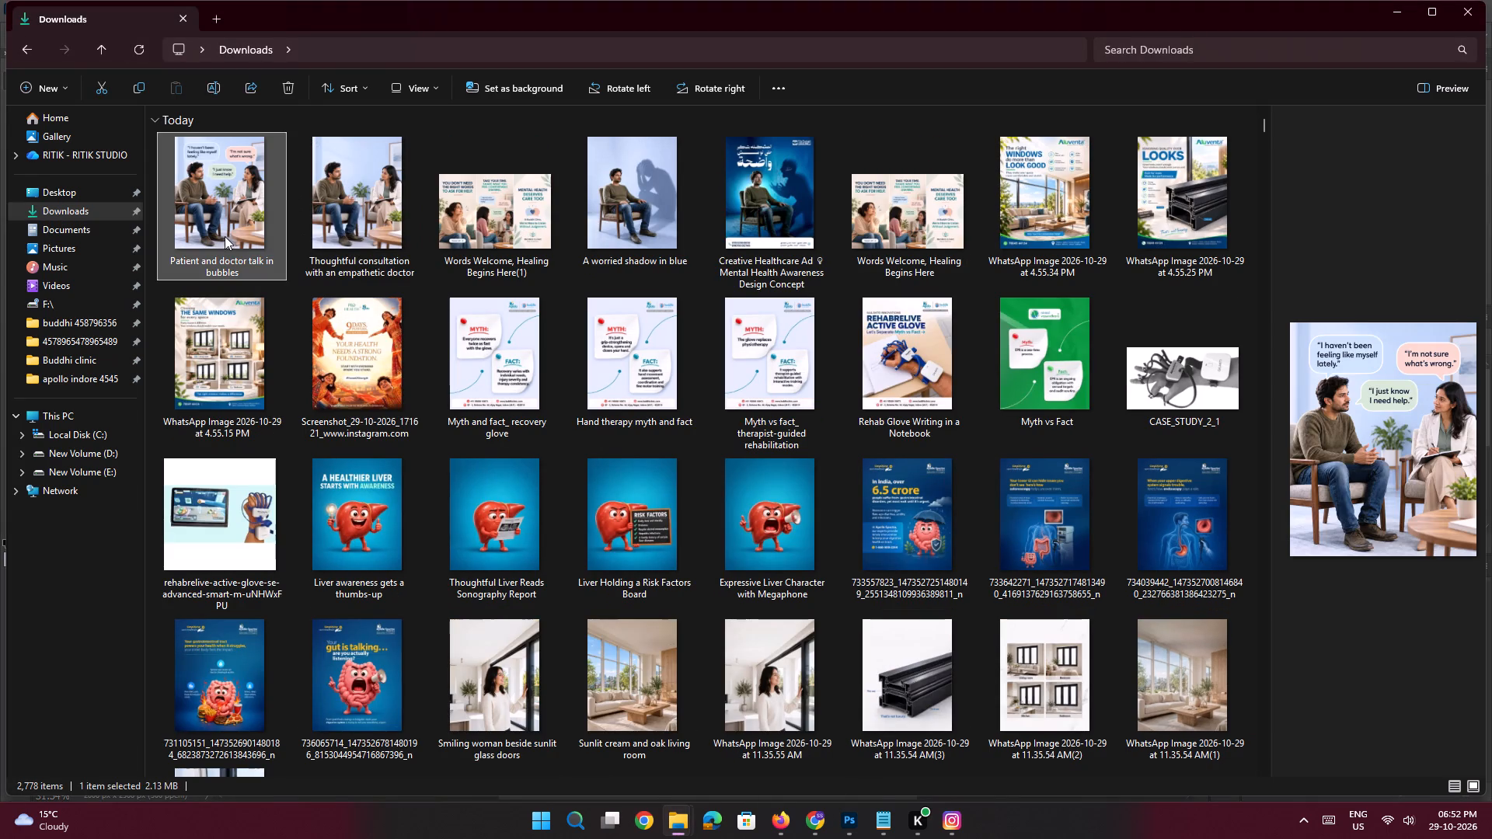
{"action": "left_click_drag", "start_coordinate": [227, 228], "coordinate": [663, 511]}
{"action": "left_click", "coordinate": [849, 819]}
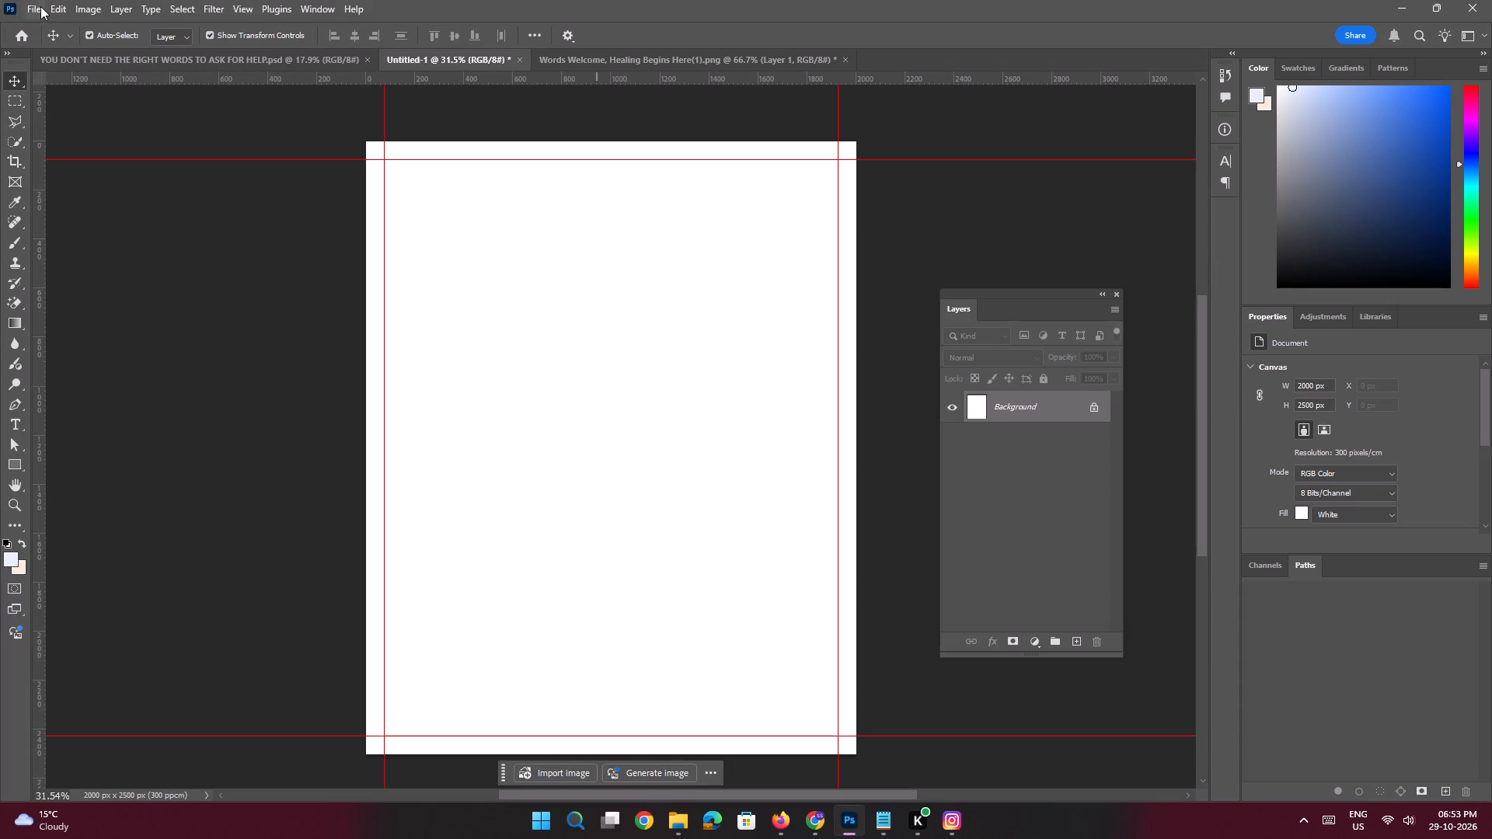
Place "Patient and doctor talk in bubbles" from Downloads as an embedded image filling the canvas.
{"action": "left_click", "coordinate": [37, 6]}
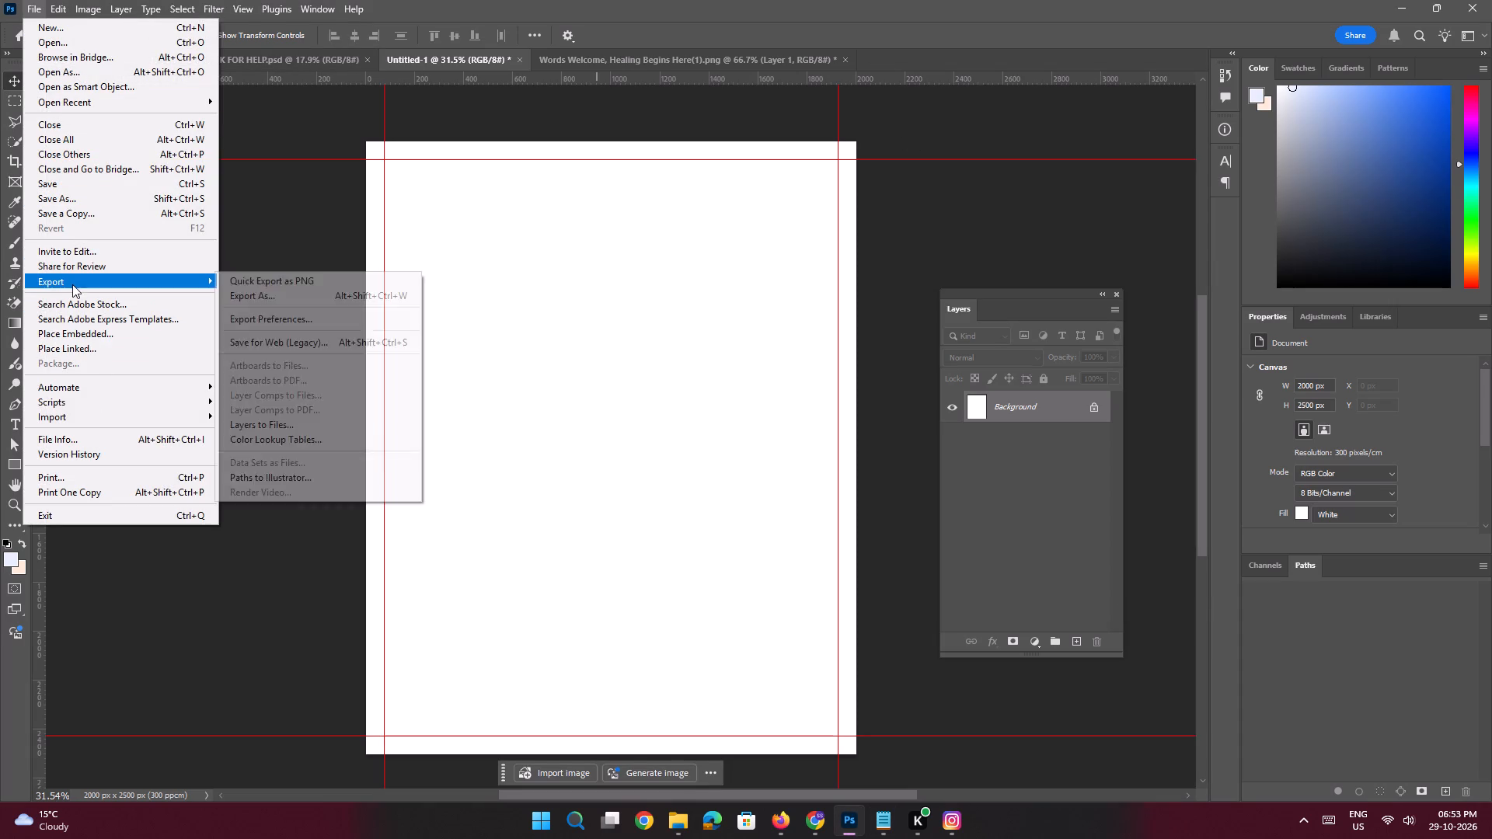
{"action": "left_click", "coordinate": [88, 336]}
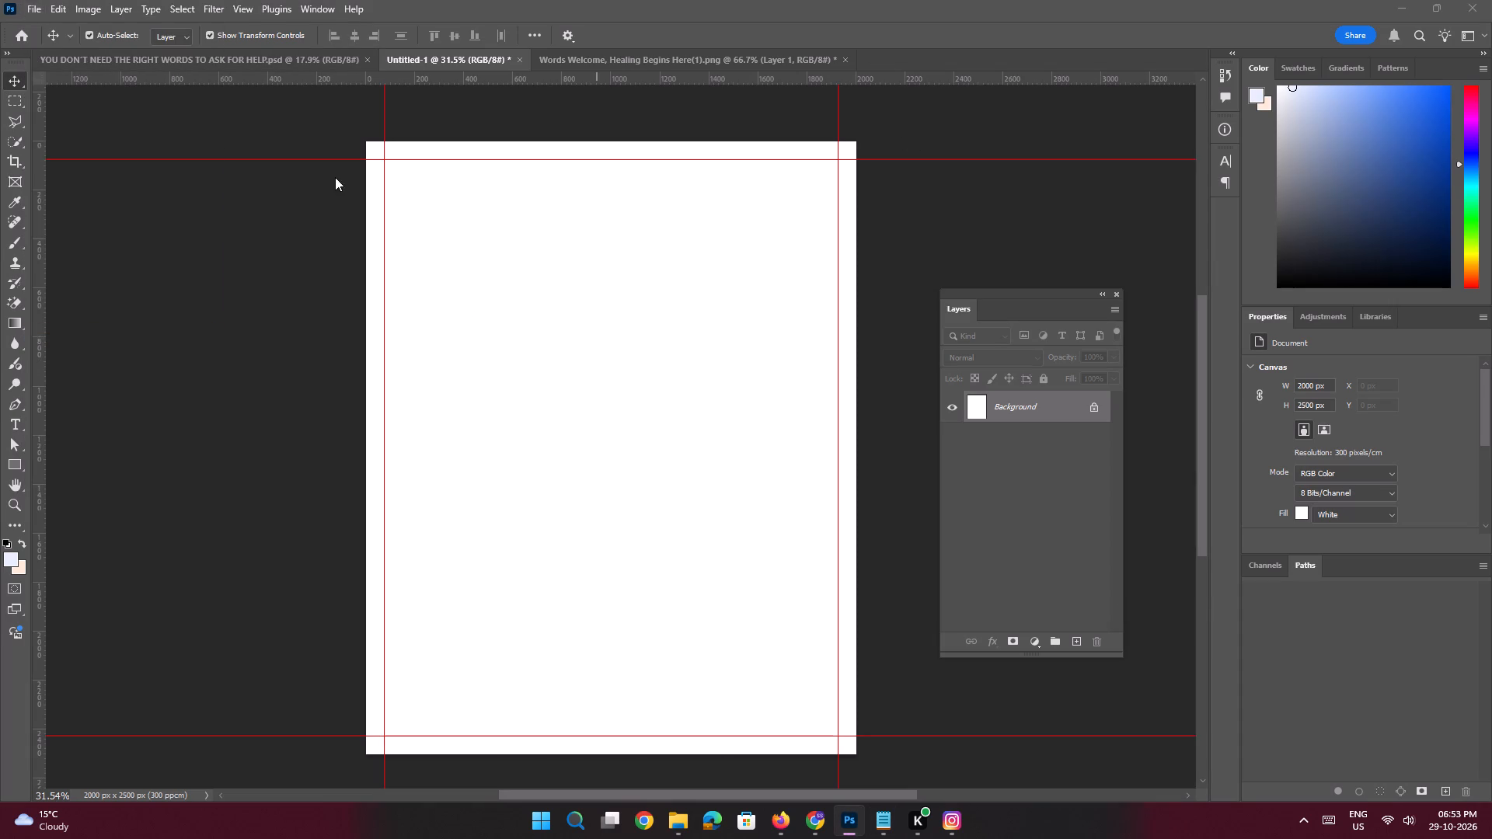
{"action": "left_click", "coordinate": [73, 188]}
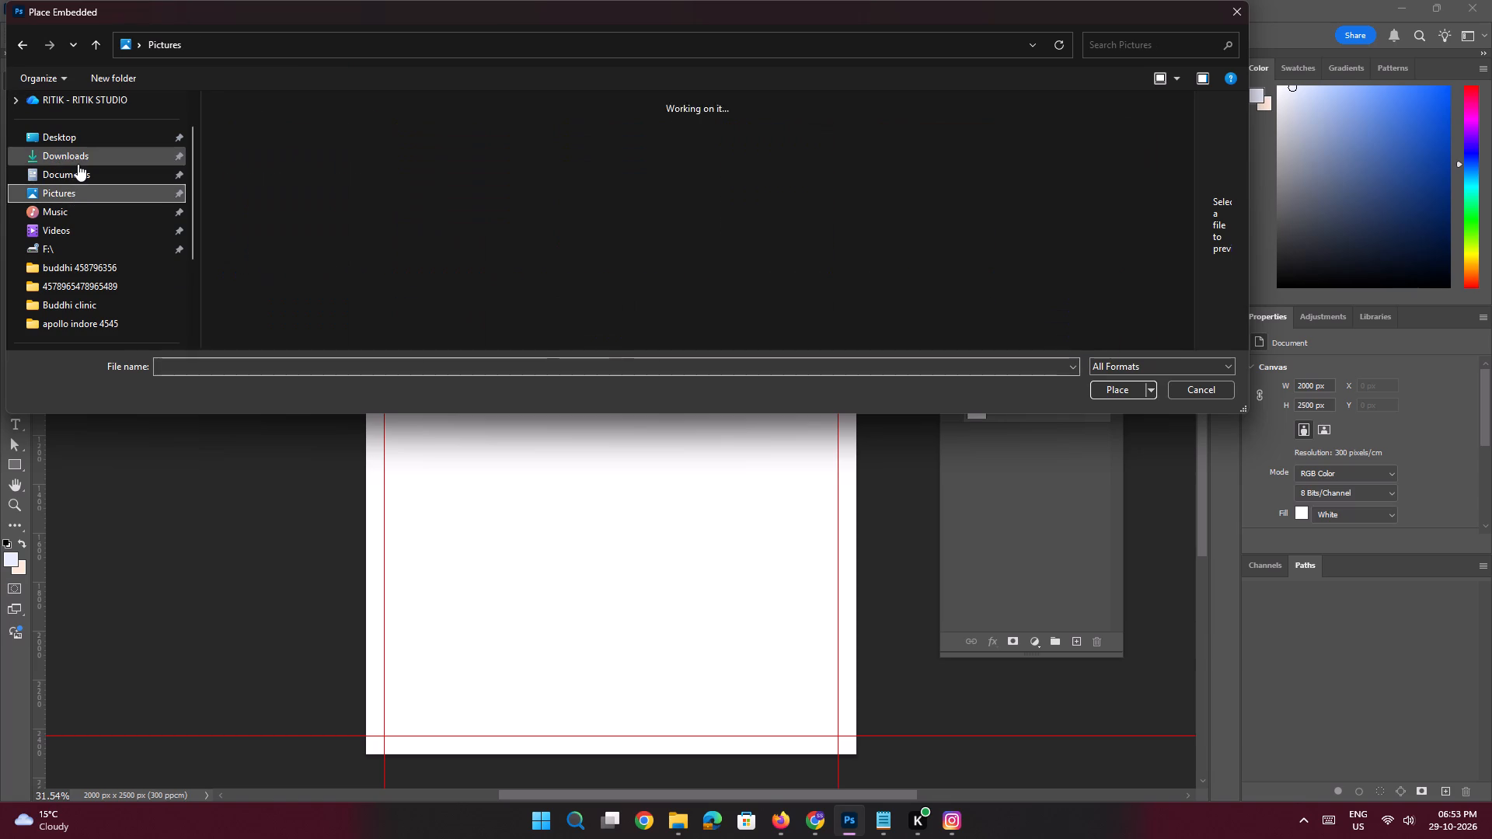
{"action": "triple_click", "coordinate": [78, 164]}
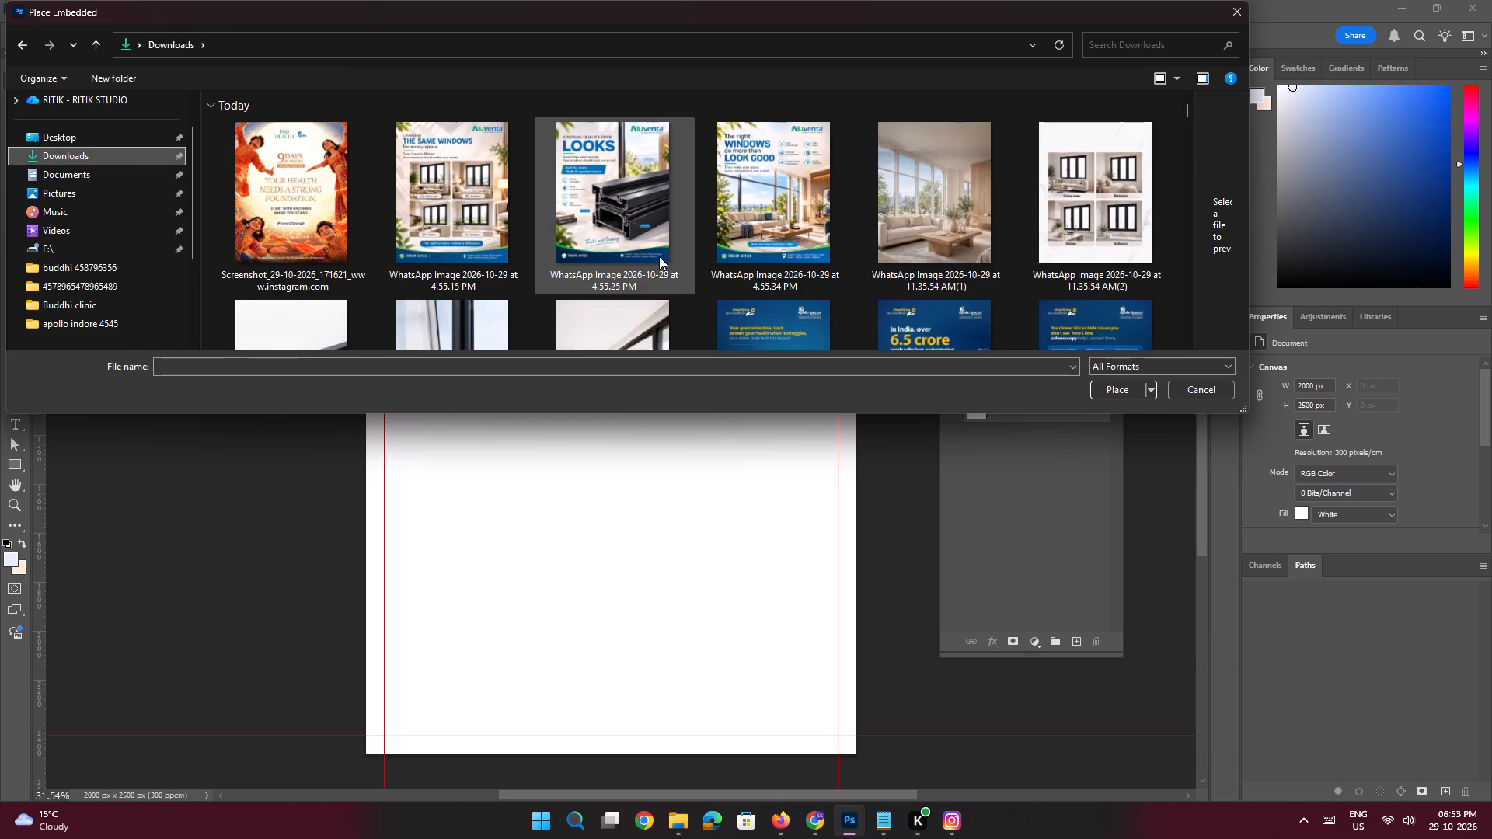
{"action": "scroll", "coordinate": [845, 204], "scroll_direction": "down", "scroll_amount": 1}
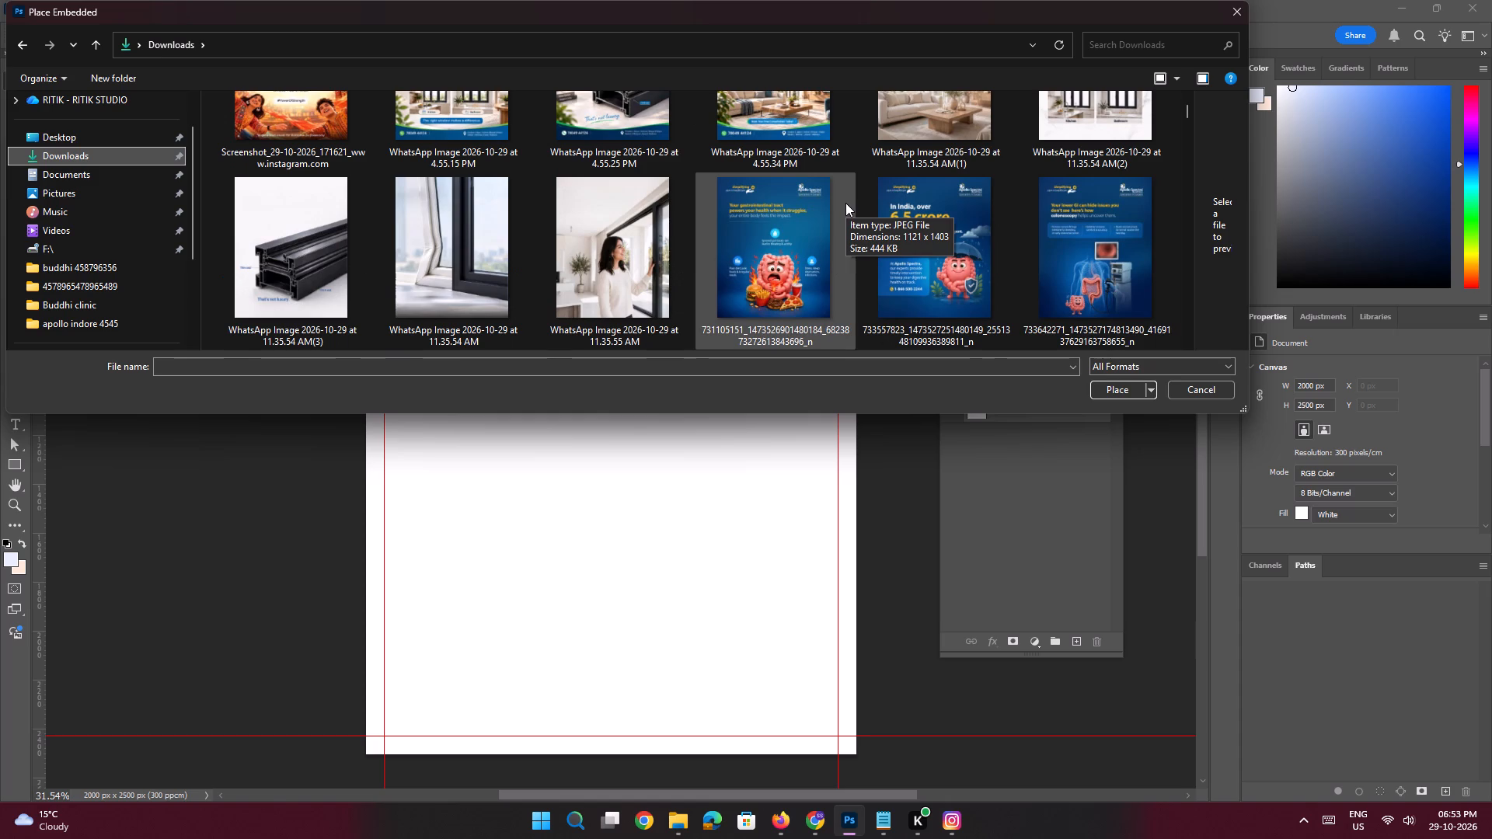
{"action": "scroll", "coordinate": [845, 203], "scroll_direction": "up", "scroll_amount": 3}
{"action": "scroll", "coordinate": [845, 203], "scroll_direction": "down", "scroll_amount": 1}
{"action": "scroll", "coordinate": [845, 203], "scroll_direction": "up", "scroll_amount": 2}
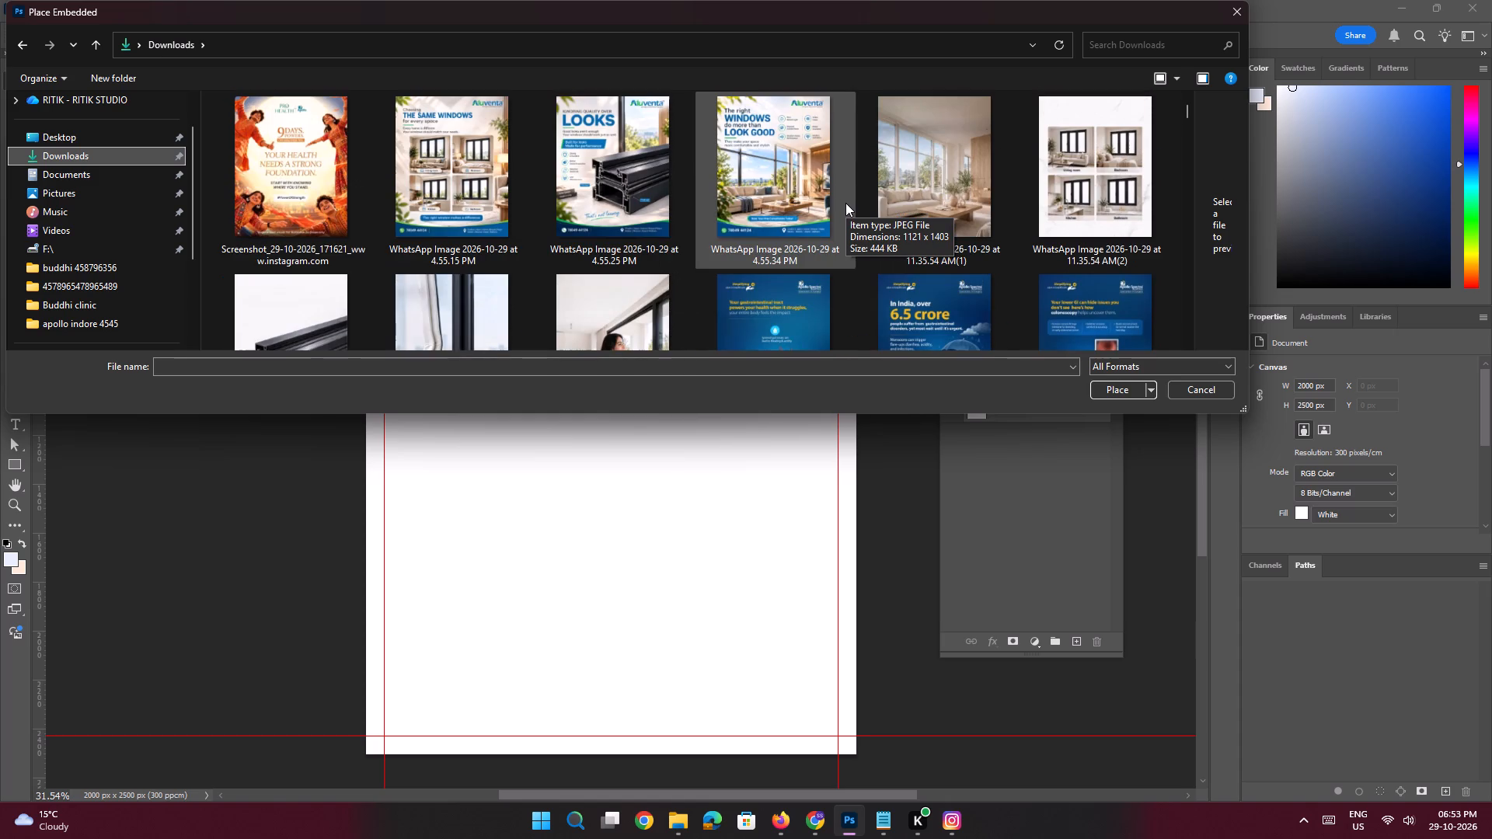
{"action": "scroll", "coordinate": [845, 203], "scroll_direction": "down", "scroll_amount": 1}
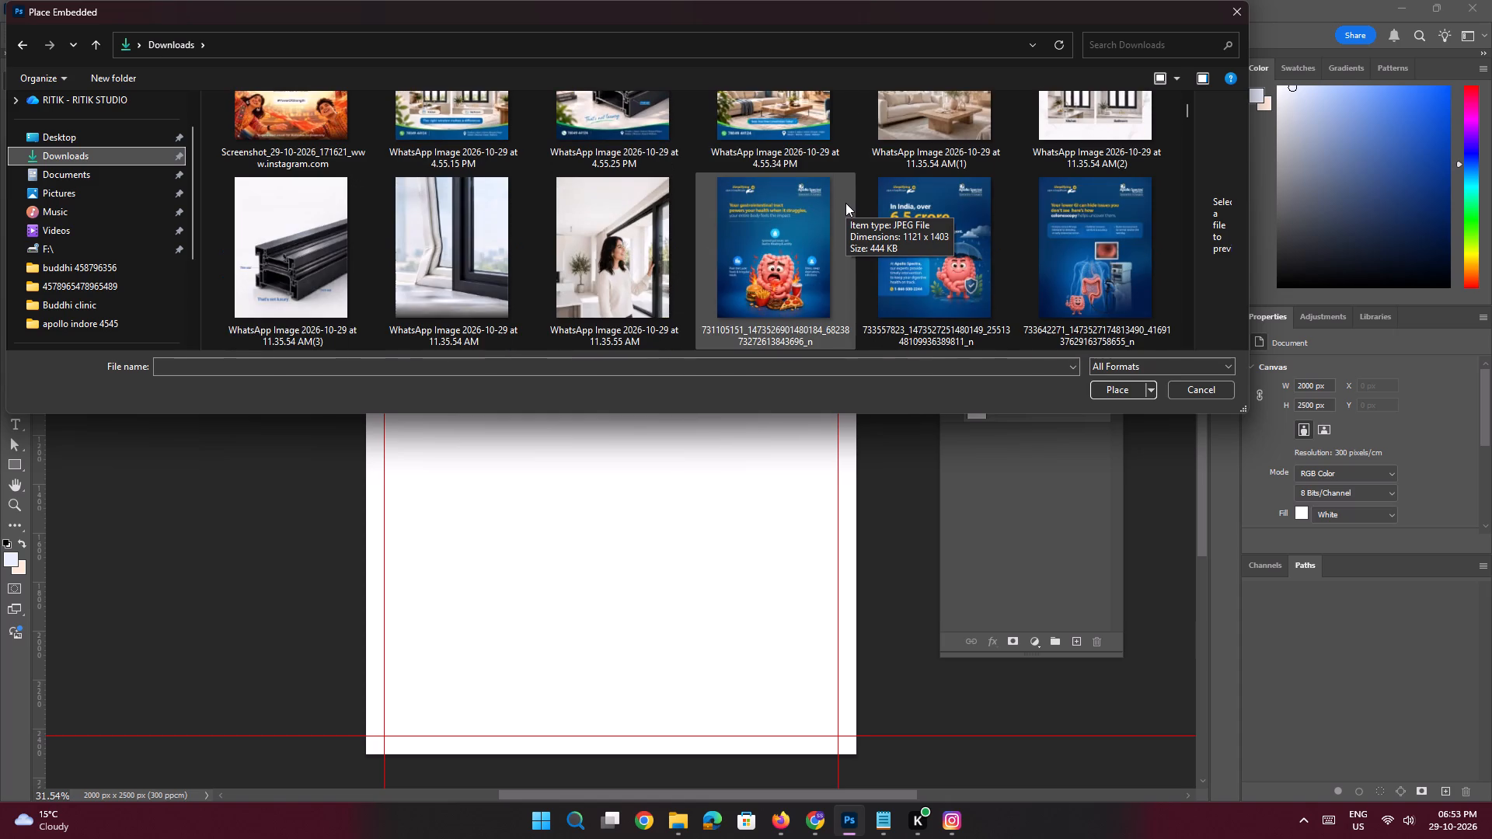
{"action": "scroll", "coordinate": [845, 203], "scroll_direction": "down", "scroll_amount": 1}
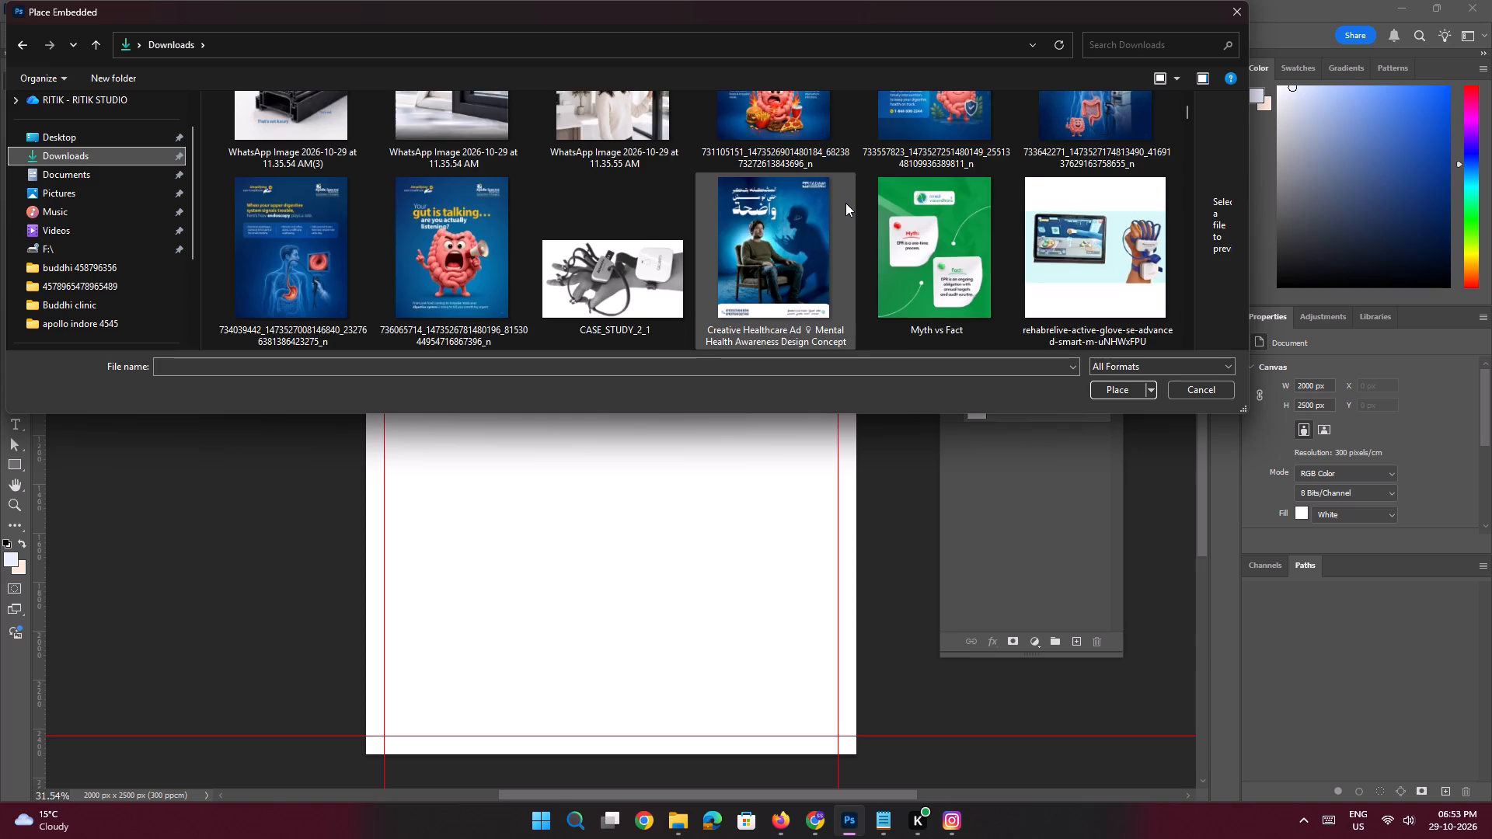
{"action": "scroll", "coordinate": [845, 203], "scroll_direction": "down", "scroll_amount": 2}
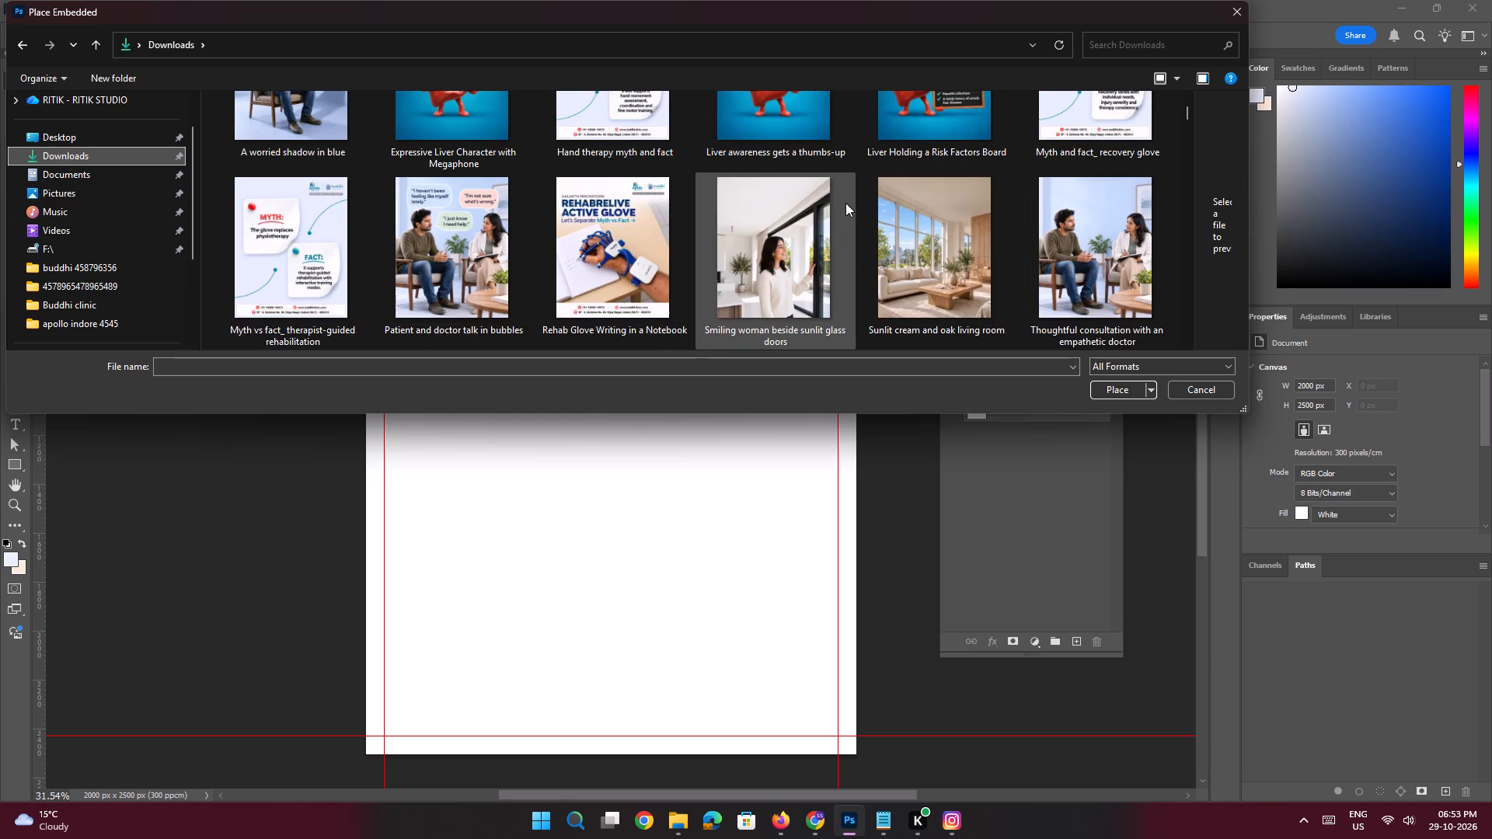
{"action": "left_click", "coordinate": [435, 260]}
{"action": "key", "text": "Return"}
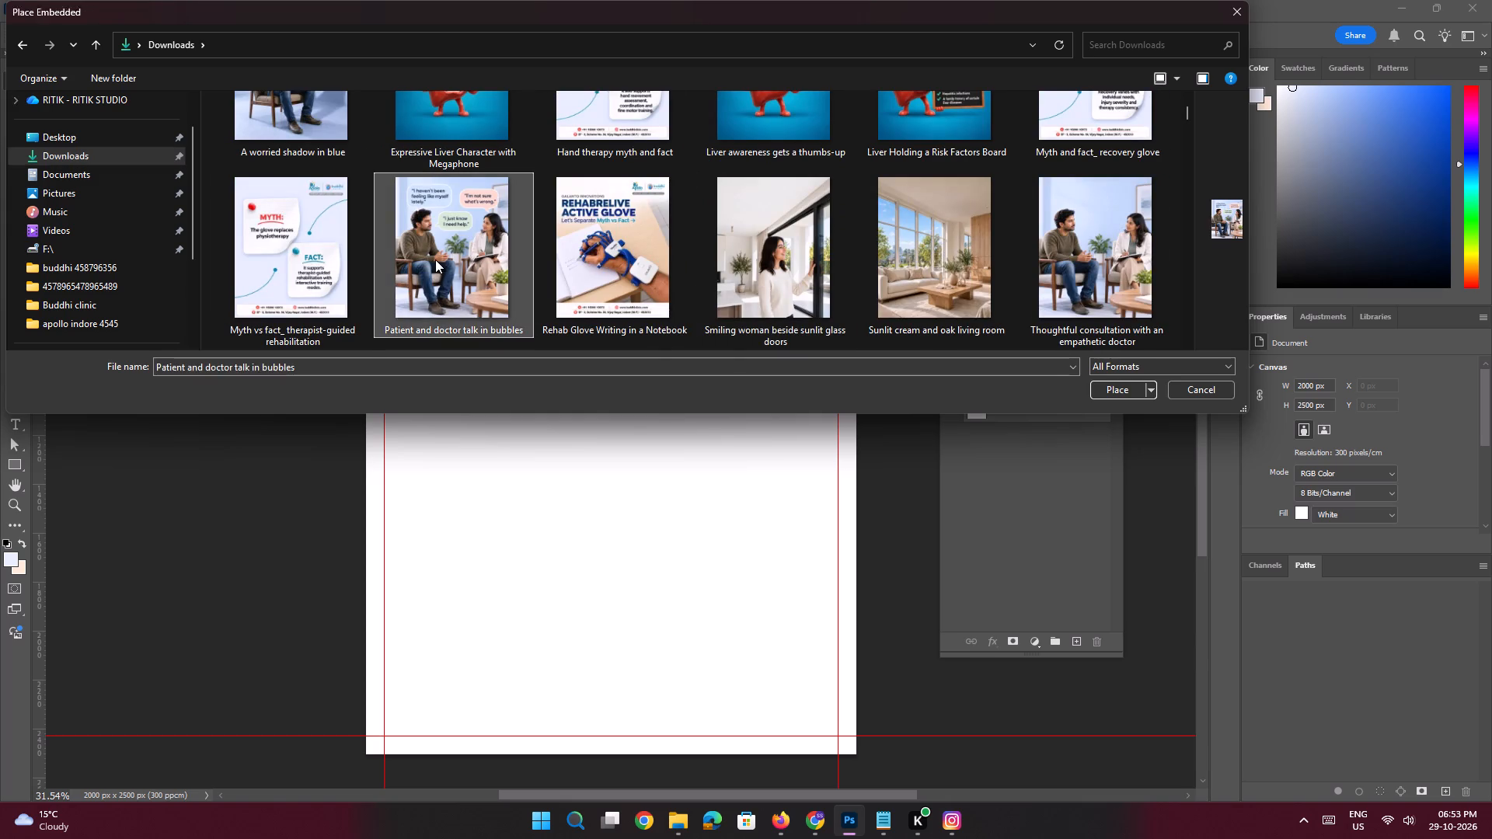
{"action": "key", "text": "space"}
{"action": "key", "text": "space"}
{"action": "key", "text": "space"}
{"action": "key", "text": "space"}
{"action": "key", "text": "space"}
{"action": "key", "text": "space"}
{"action": "key", "text": "space"}
{"action": "key", "text": "space"}
{"action": "key", "text": "space"}
{"action": "key", "text": "space"}
{"action": "key", "text": "space"}
{"action": "key", "text": "space"}
{"action": "key", "text": "space"}
{"action": "key", "text": "space"}
{"action": "key", "text": "space"}
{"action": "key", "text": "space"}
{"action": "key", "text": "space"}
{"action": "key", "text": "space"}
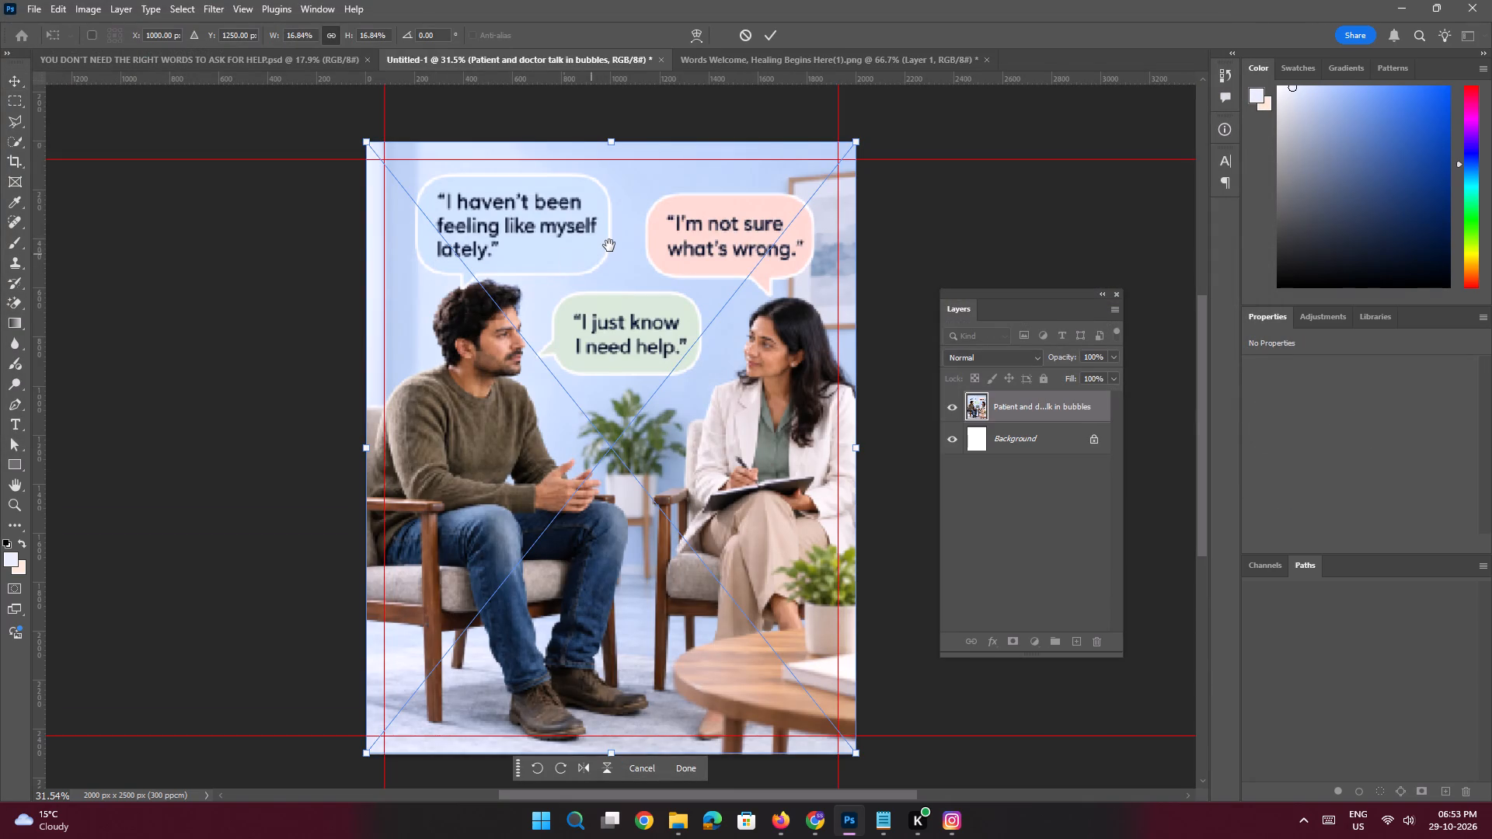
{"action": "left_click", "coordinate": [609, 245]}
{"action": "key", "text": "Return"}
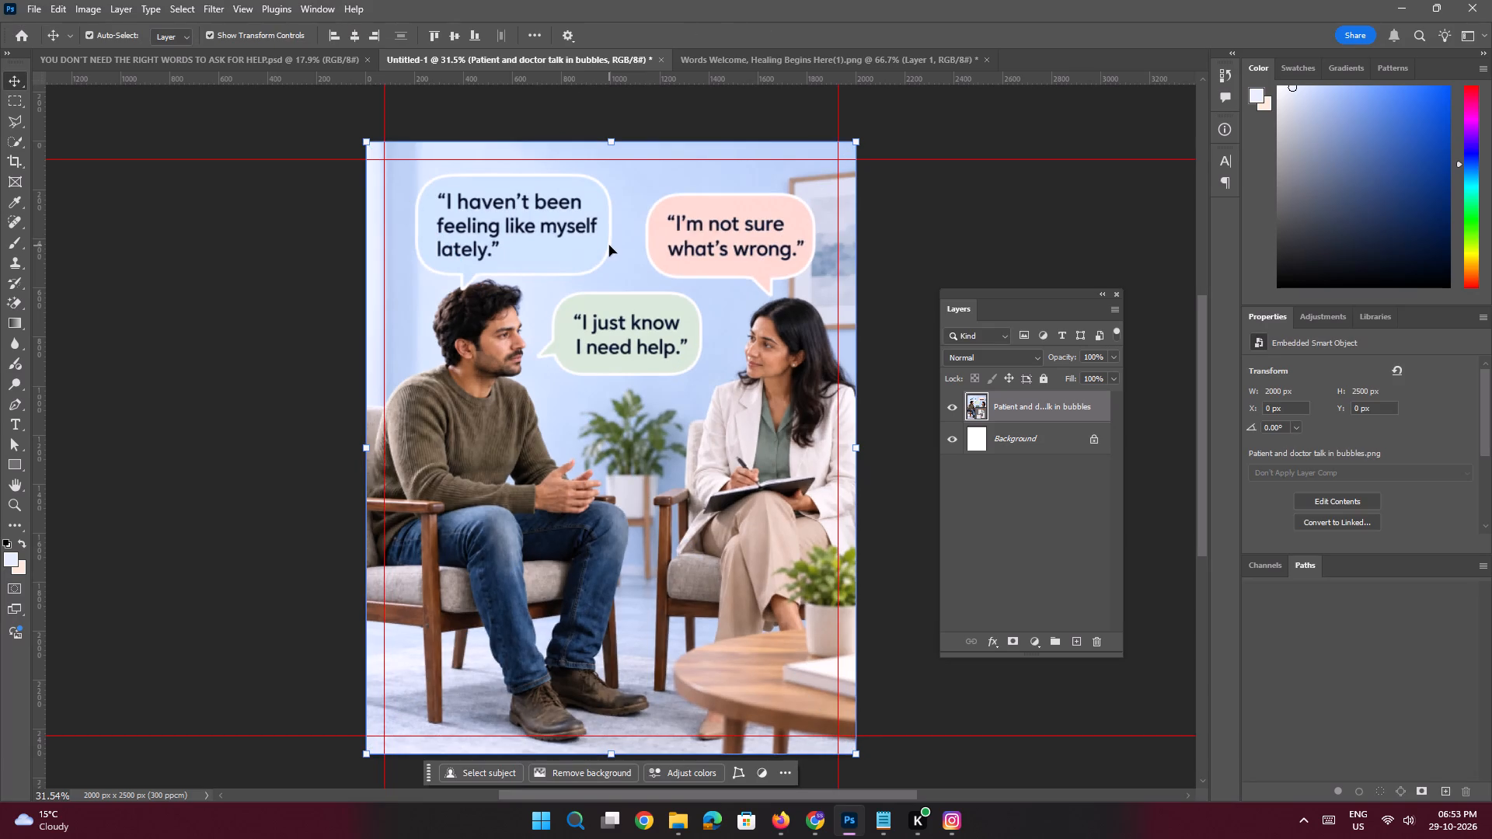
Scale the placed image proportionally to about 15.43%, keeping its bottom edge fixed, so its sides sit just inside the vertical guides.
{"action": "key", "text": "space"}
{"action": "key", "text": "space"}
{"action": "key", "text": "space"}
{"action": "key", "text": "space"}
{"action": "key", "text": "space"}
{"action": "key", "text": "space"}
{"action": "key", "text": "space"}
{"action": "key", "text": "space"}
{"action": "key", "text": "space"}
{"action": "left_click_drag", "start_coordinate": [698, 231], "coordinate": [687, 245]}
{"action": "key", "text": "ctrl+t"}
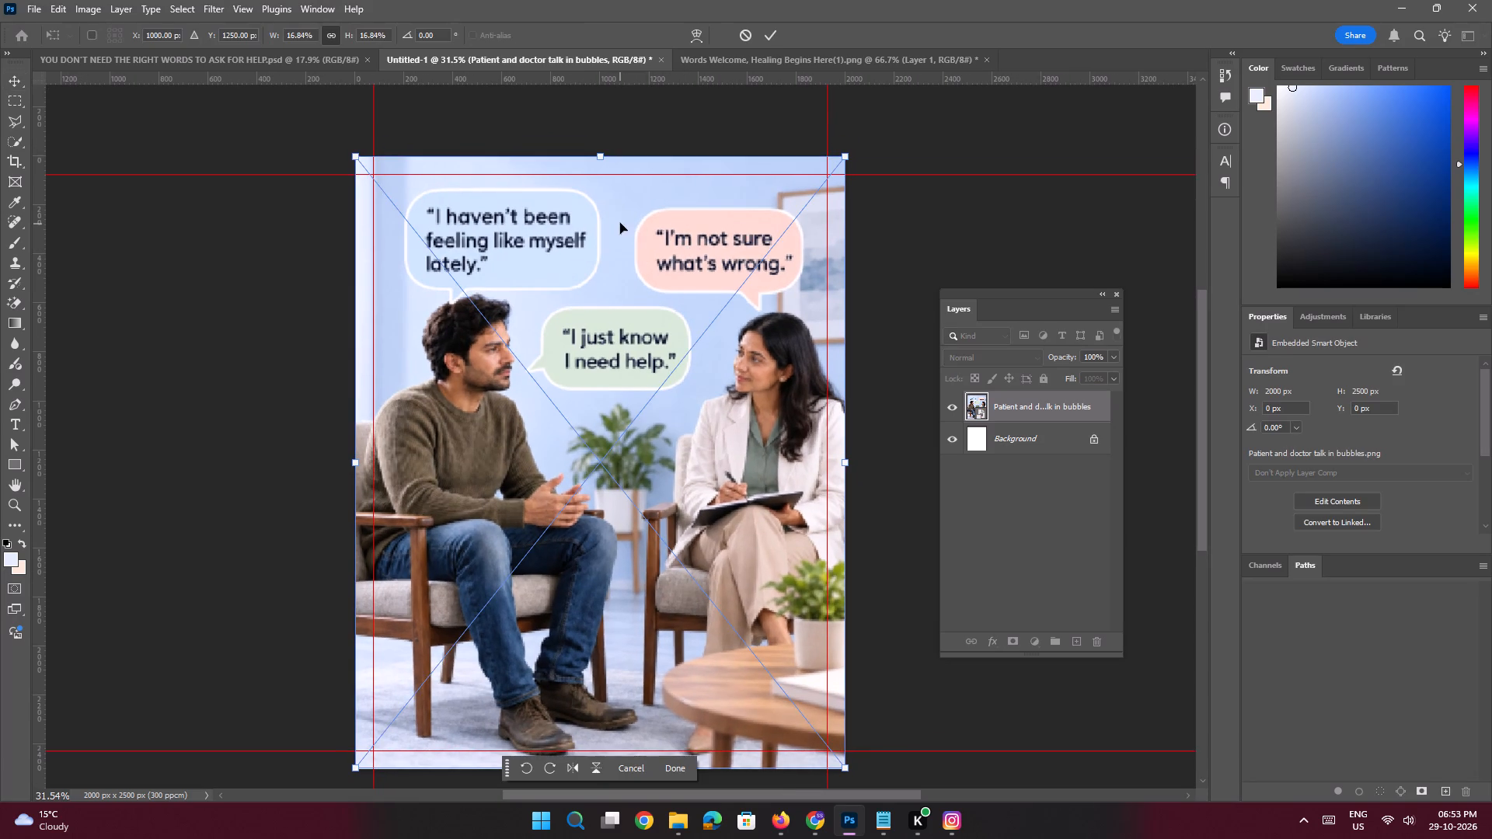
{"action": "left_click_drag", "start_coordinate": [600, 157], "coordinate": [599, 190]}
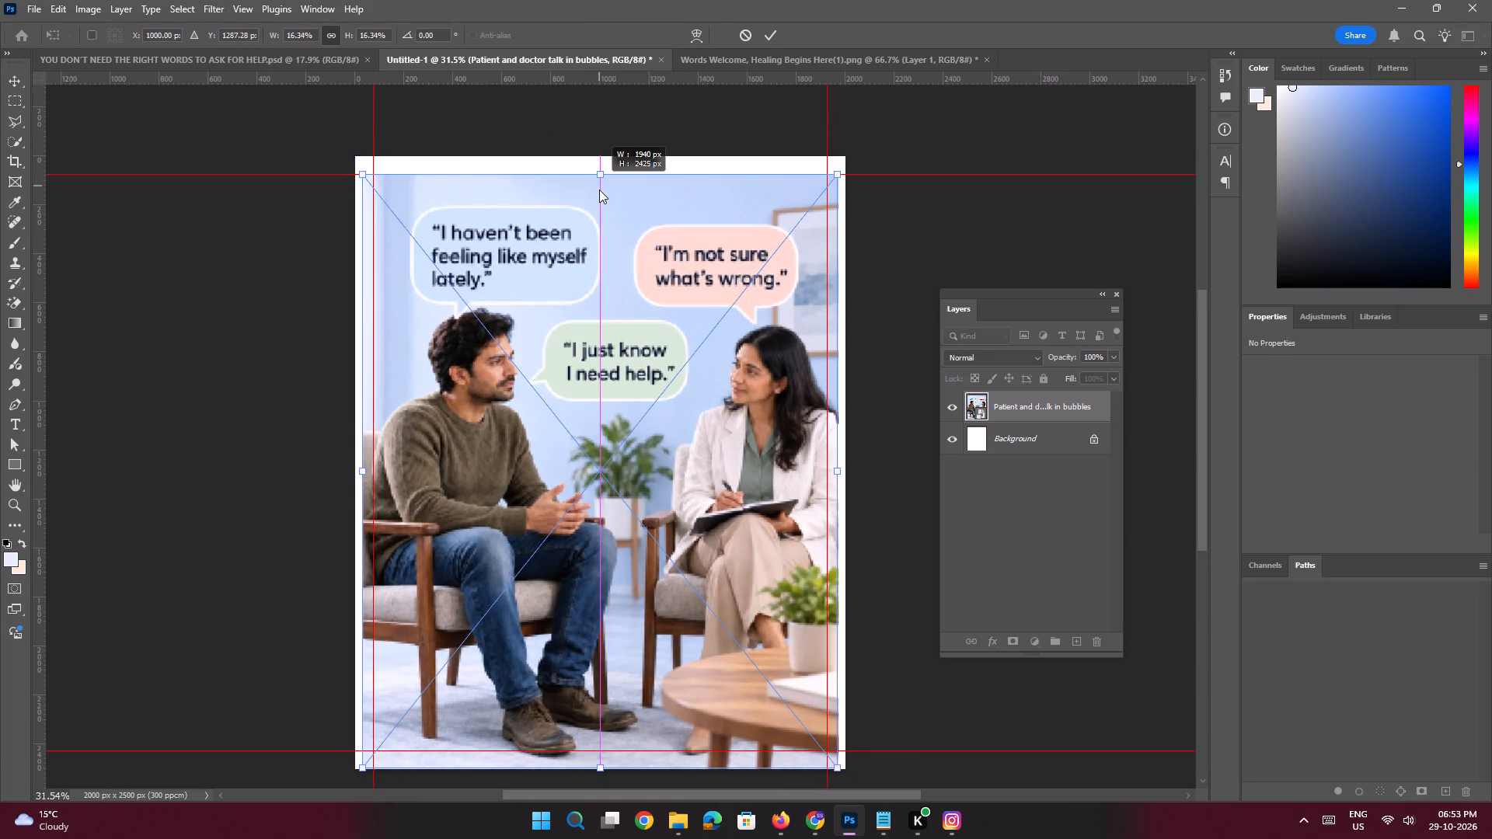
{"action": "left_click_drag", "start_coordinate": [599, 190], "coordinate": [598, 208]}
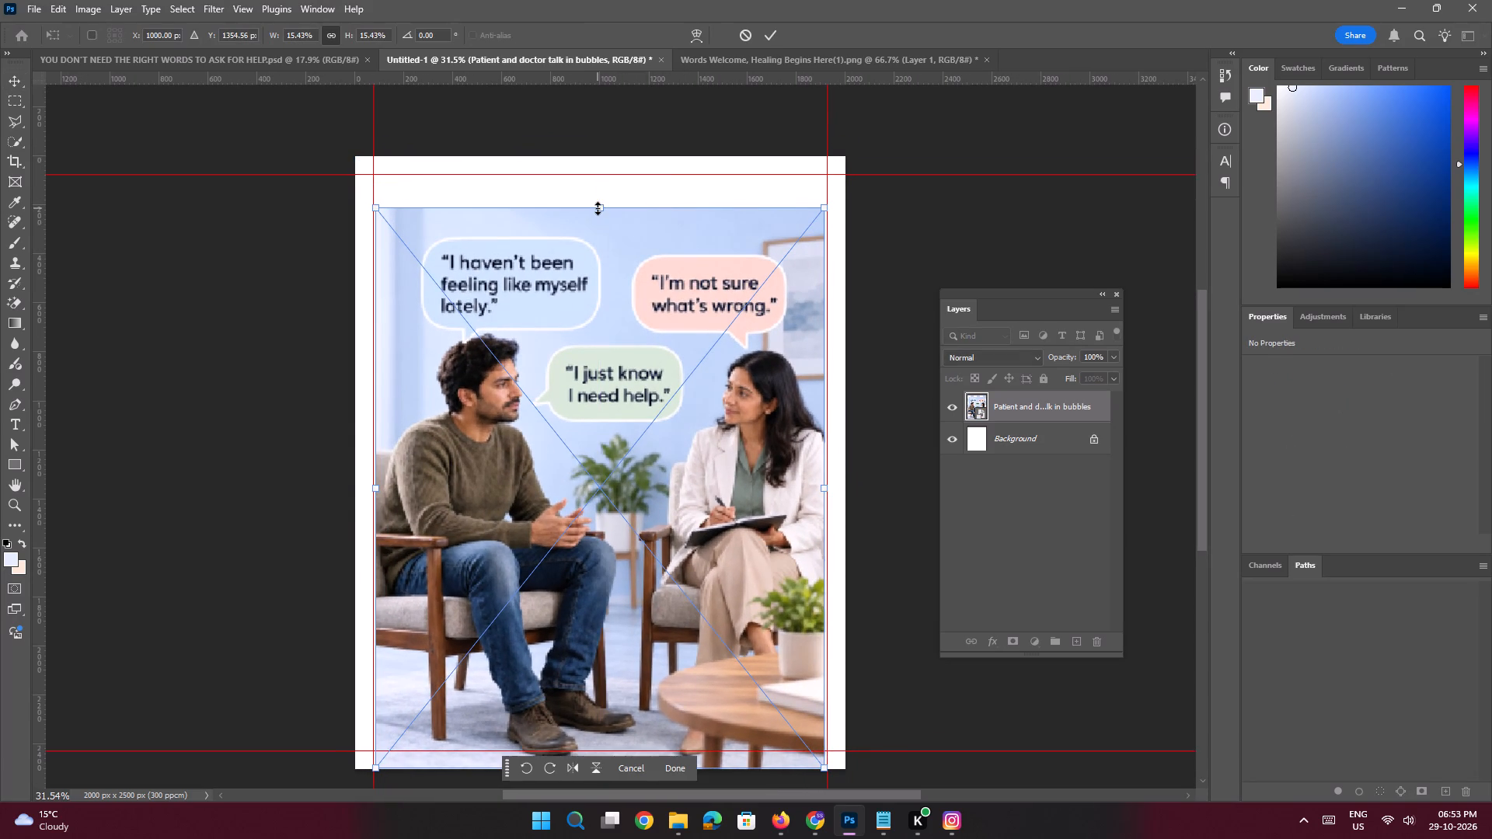
{"action": "key", "text": "Return"}
Select the blank right, left and top canvas margins as rectangles slightly overlapping the image, the side strips about 104 px and 103 px wide.
{"action": "key", "text": "space"}
{"action": "key", "text": "space"}
{"action": "key", "text": "space"}
{"action": "key", "text": "space"}
{"action": "key", "text": "space"}
{"action": "key", "text": "space"}
{"action": "key", "text": "space"}
{"action": "key", "text": "space"}
{"action": "key", "text": "space"}
{"action": "key", "text": "space"}
{"action": "key", "text": "space"}
{"action": "key", "text": "space"}
{"action": "key", "text": "space"}
{"action": "key", "text": "space"}
{"action": "key", "text": "space"}
{"action": "key", "text": "space"}
{"action": "left_click_drag", "start_coordinate": [690, 367], "coordinate": [647, 354]}
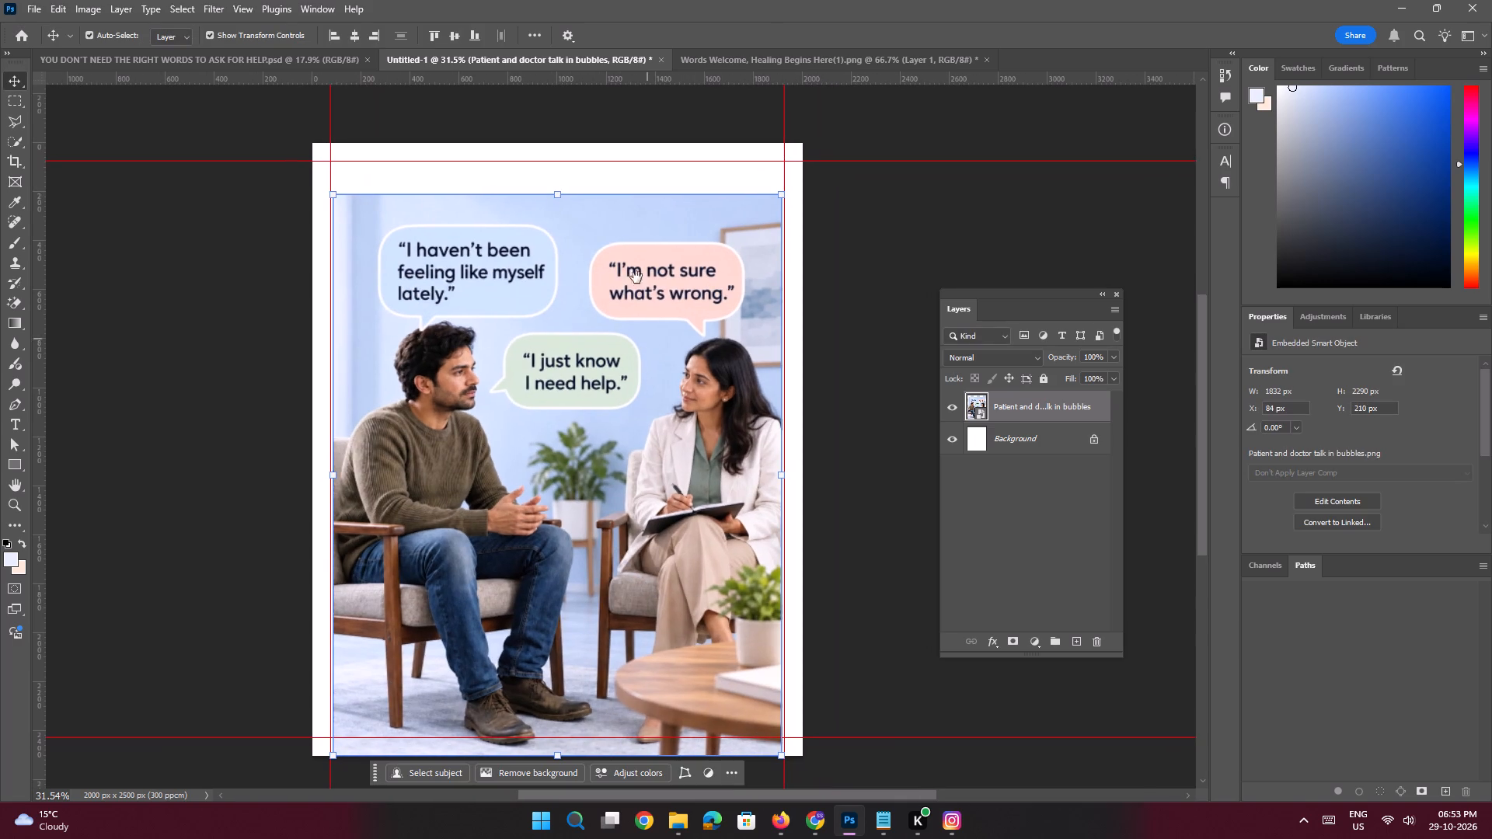
{"action": "left_click", "coordinate": [23, 102]}
{"action": "key", "text": "space"}
{"action": "key", "text": "space"}
{"action": "key", "text": "space"}
{"action": "key", "text": "space"}
{"action": "key", "text": "space"}
{"action": "key", "text": "space"}
{"action": "key", "text": "space"}
{"action": "key", "text": "space"}
{"action": "key", "text": "space"}
{"action": "key", "text": "space"}
{"action": "key", "text": "space"}
{"action": "key", "text": "space"}
{"action": "left_click_drag", "start_coordinate": [666, 363], "coordinate": [633, 363]}
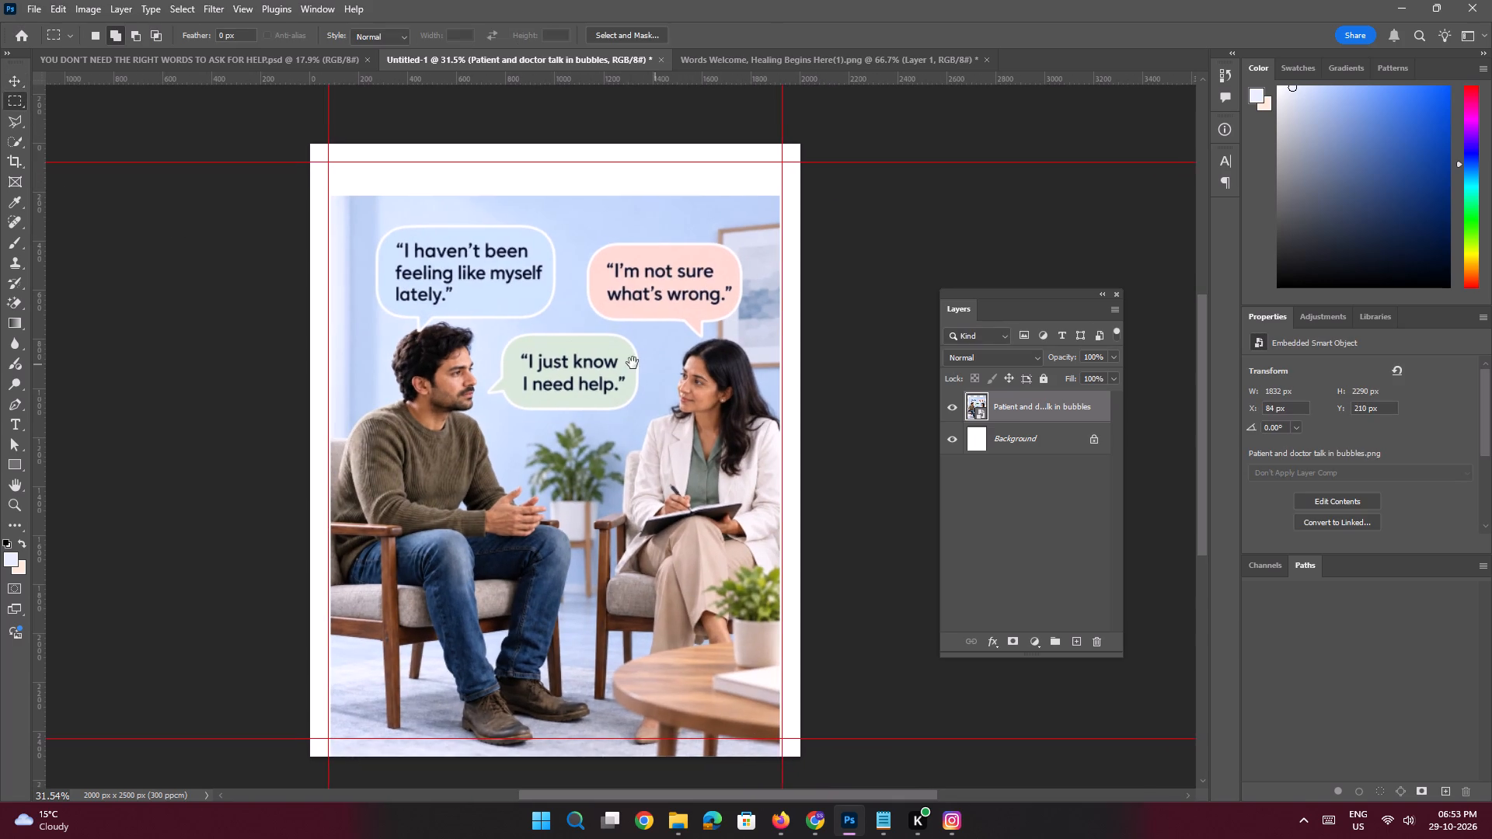
{"action": "left_click_drag", "start_coordinate": [633, 363], "coordinate": [627, 362]}
{"action": "left_click_drag", "start_coordinate": [778, 135], "coordinate": [746, 718]}
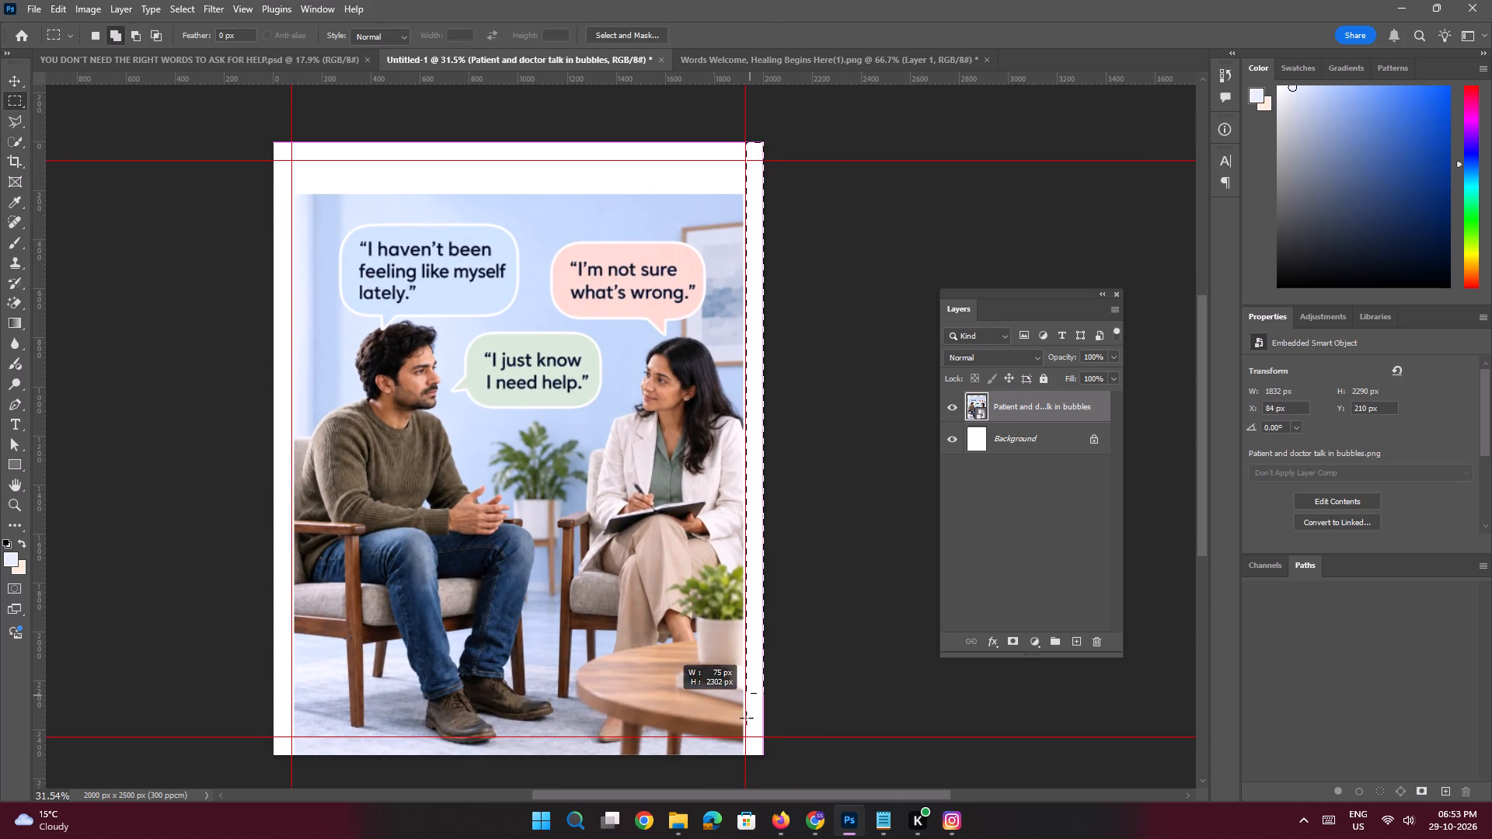
{"action": "left_click_drag", "start_coordinate": [746, 718], "coordinate": [736, 770]}
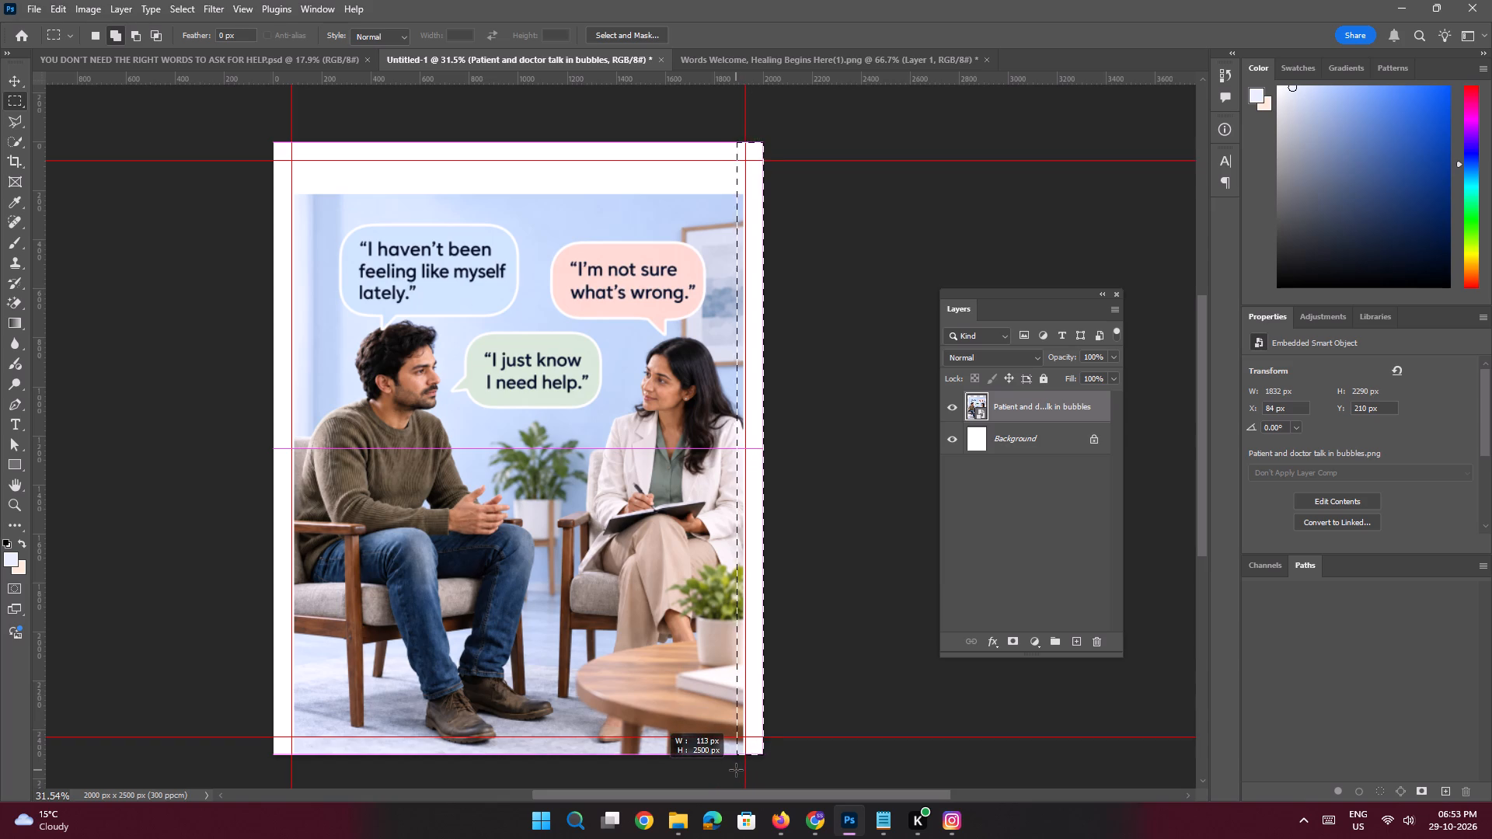
{"action": "left_click_drag", "start_coordinate": [736, 770], "coordinate": [738, 776]}
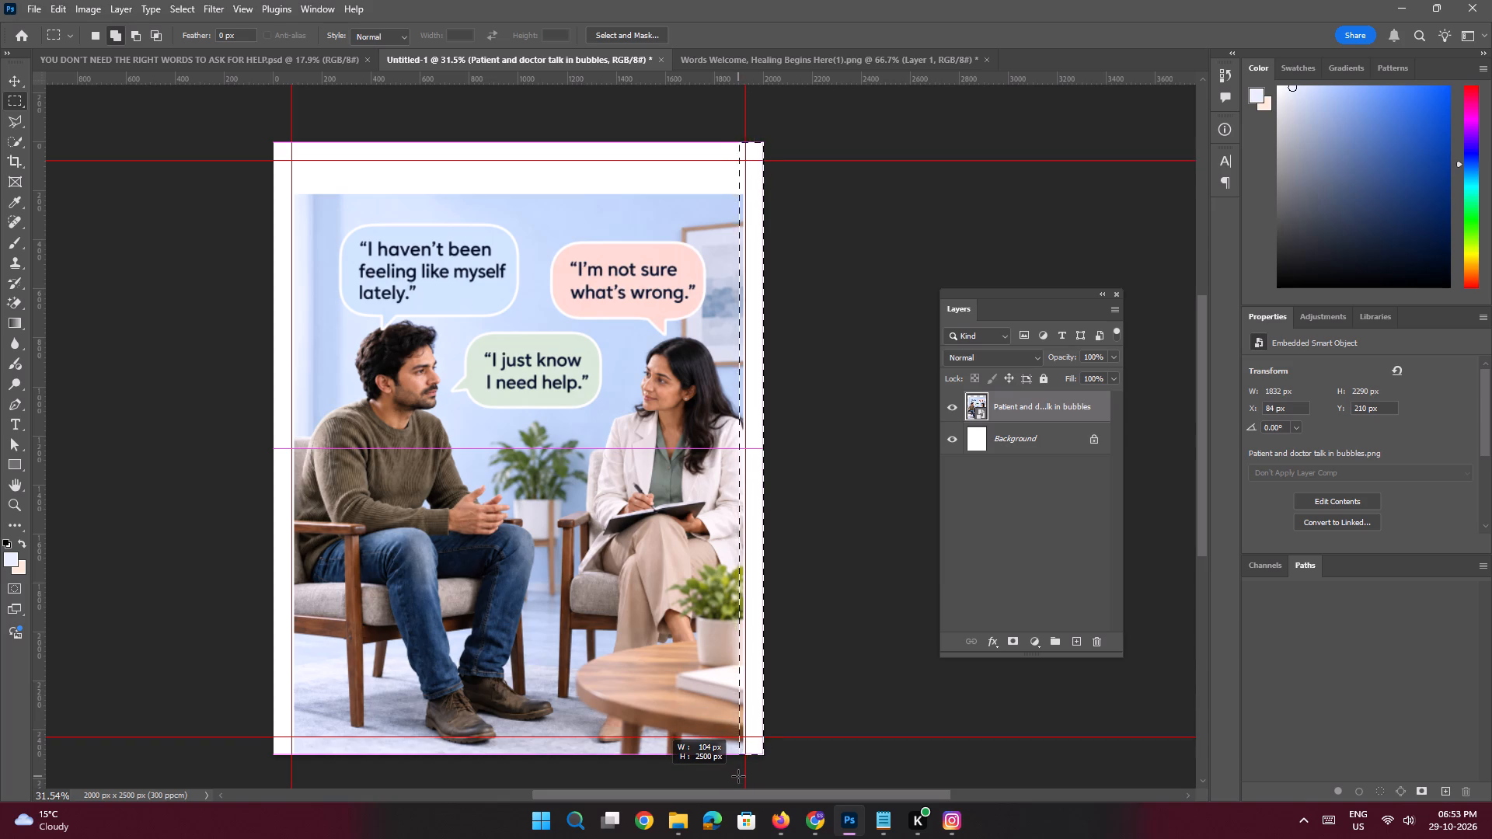
{"action": "left_click_drag", "start_coordinate": [738, 776], "coordinate": [738, 777]}
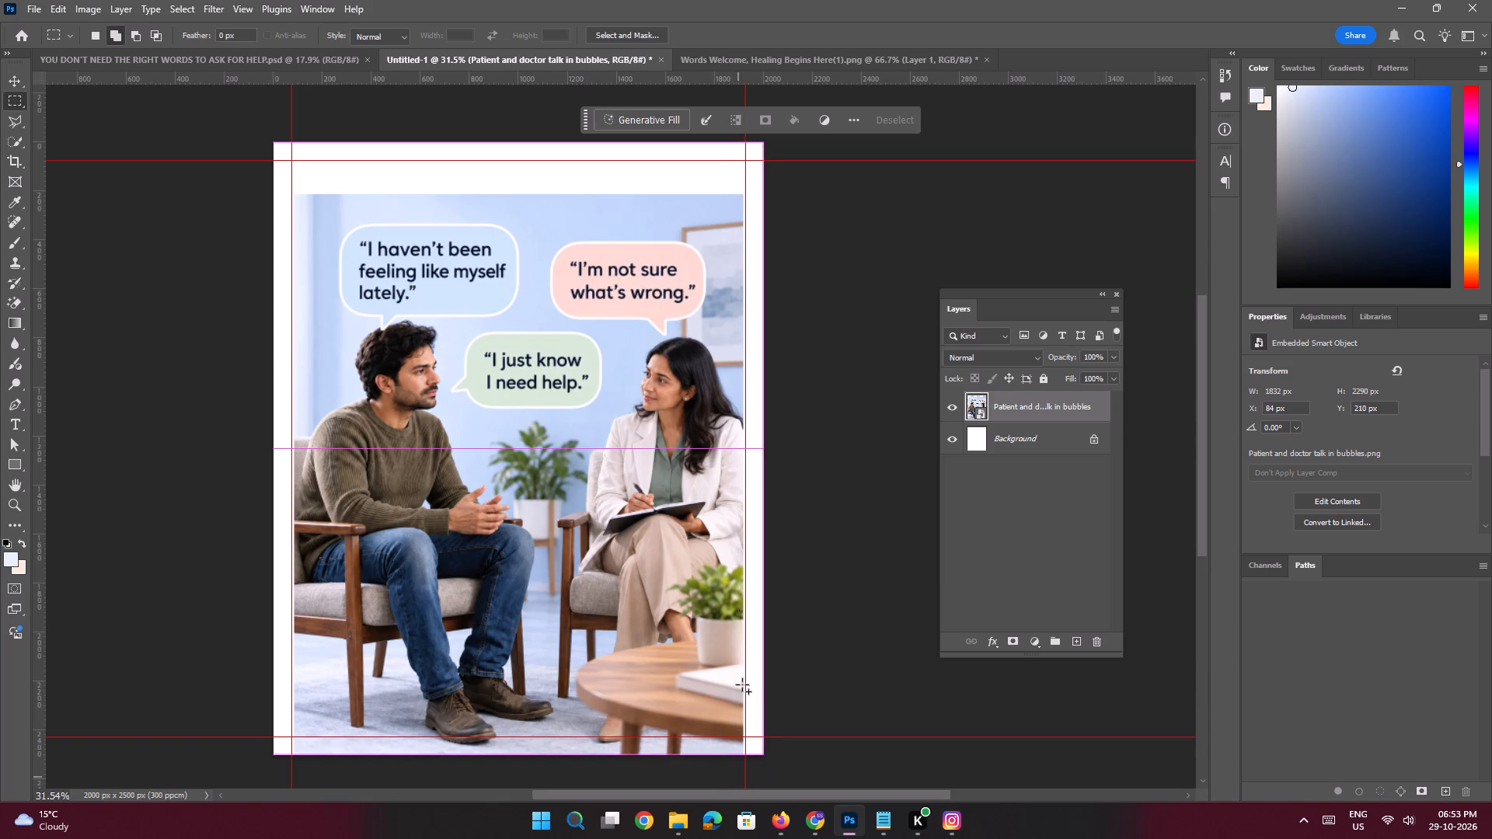
{"action": "key", "text": "space"}
{"action": "left_click_drag", "start_coordinate": [246, 128], "coordinate": [295, 768], "text": "shift"}
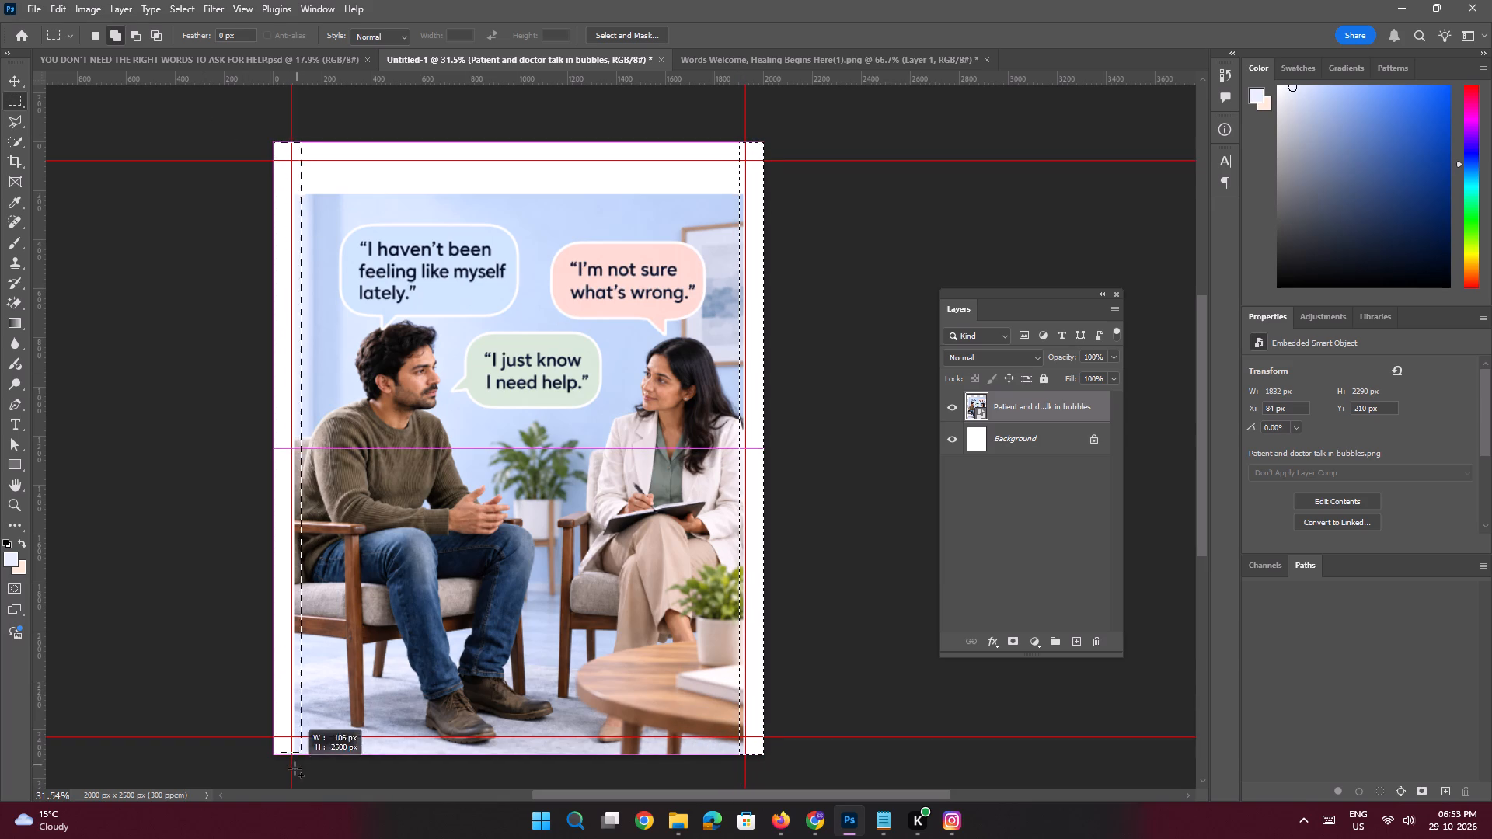
{"action": "left_click_drag", "start_coordinate": [295, 768], "coordinate": [298, 783], "text": "shift"}
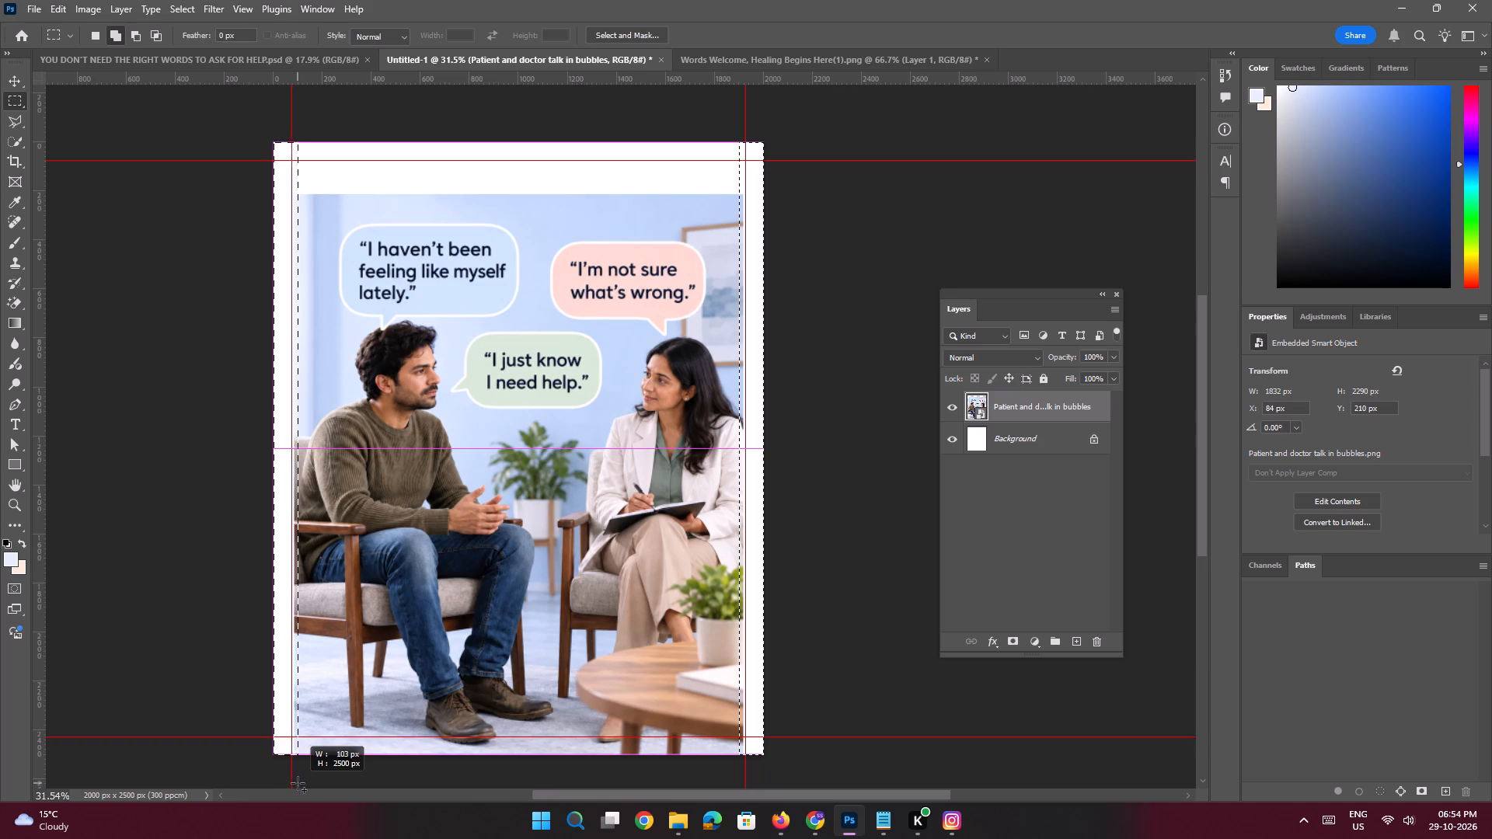
{"action": "left_click_drag", "start_coordinate": [298, 783], "coordinate": [299, 785], "text": "shift"}
{"action": "key", "text": "space"}
{"action": "key", "text": "space"}
{"action": "key", "text": "space"}
{"action": "key", "text": "space"}
{"action": "key", "text": "space"}
{"action": "key", "text": "space"}
{"action": "key", "text": "space"}
{"action": "key", "text": "space"}
{"action": "key", "text": "space"}
{"action": "key", "text": "space"}
{"action": "key", "text": "space"}
{"action": "key", "text": "space"}
{"action": "key", "text": "space"}
{"action": "key", "text": "space"}
{"action": "key", "text": "space"}
{"action": "key", "text": "space"}
{"action": "left_click_drag", "start_coordinate": [465, 269], "coordinate": [459, 348]}
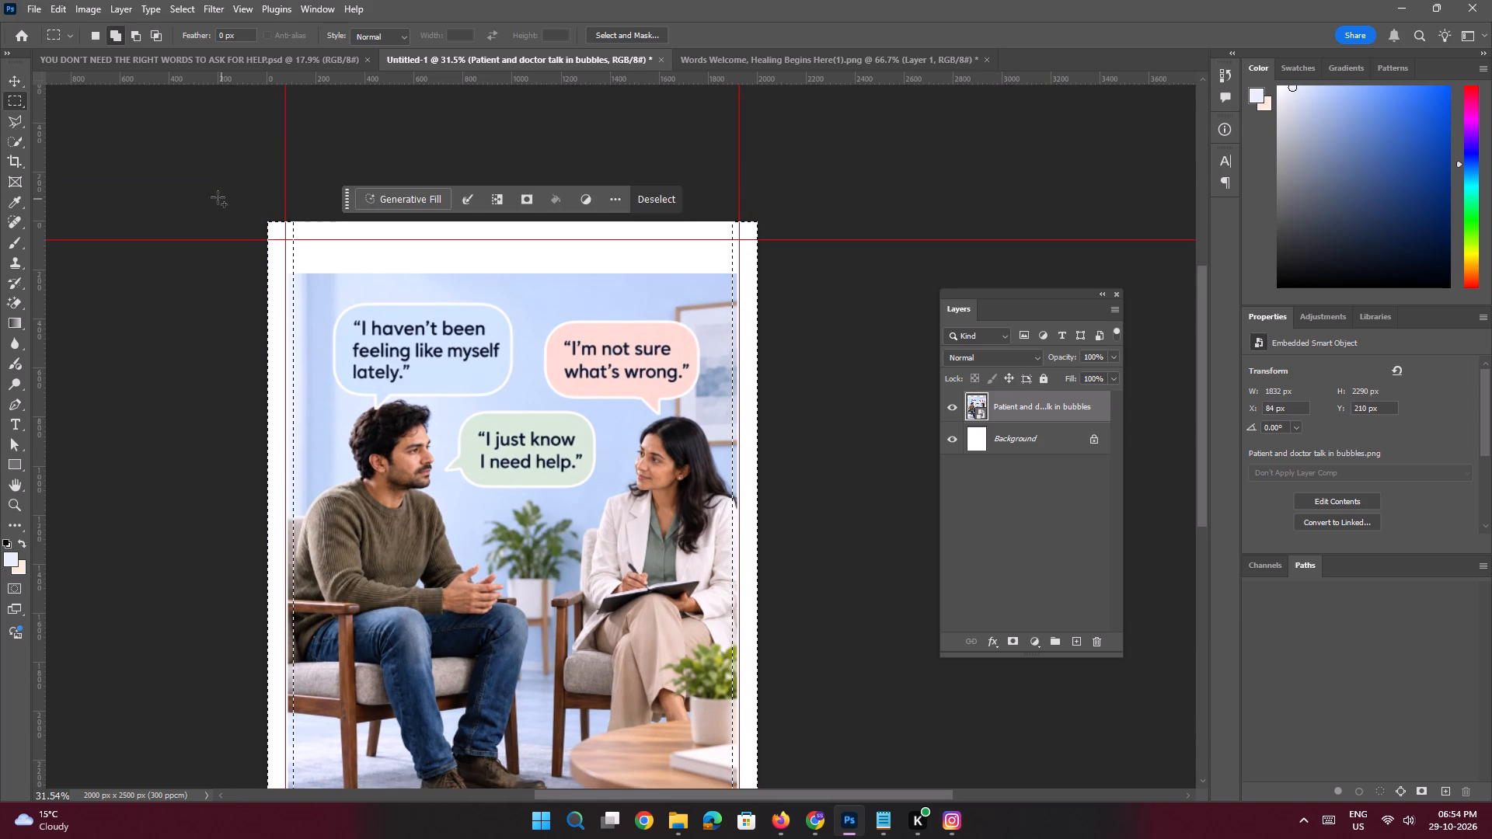
{"action": "left_click_drag", "start_coordinate": [218, 197], "coordinate": [748, 275], "text": "shift"}
Run Generative Fill on the selected margins with the prompt "Fill this image 3".
{"action": "left_click", "coordinate": [410, 193]}
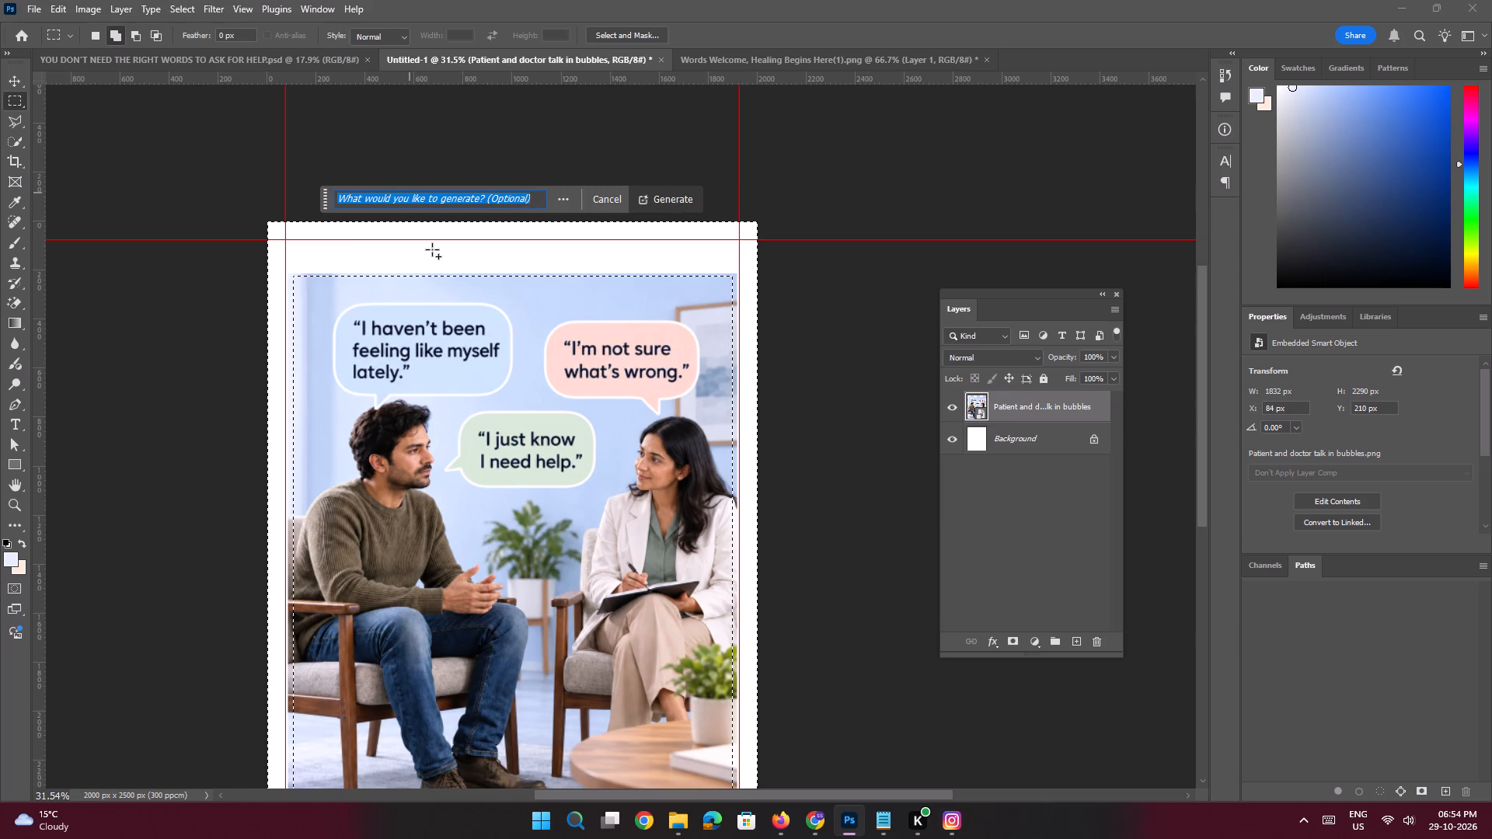
{"action": "type", "text": "Fill this image 3"}
{"action": "key", "text": "Return"}
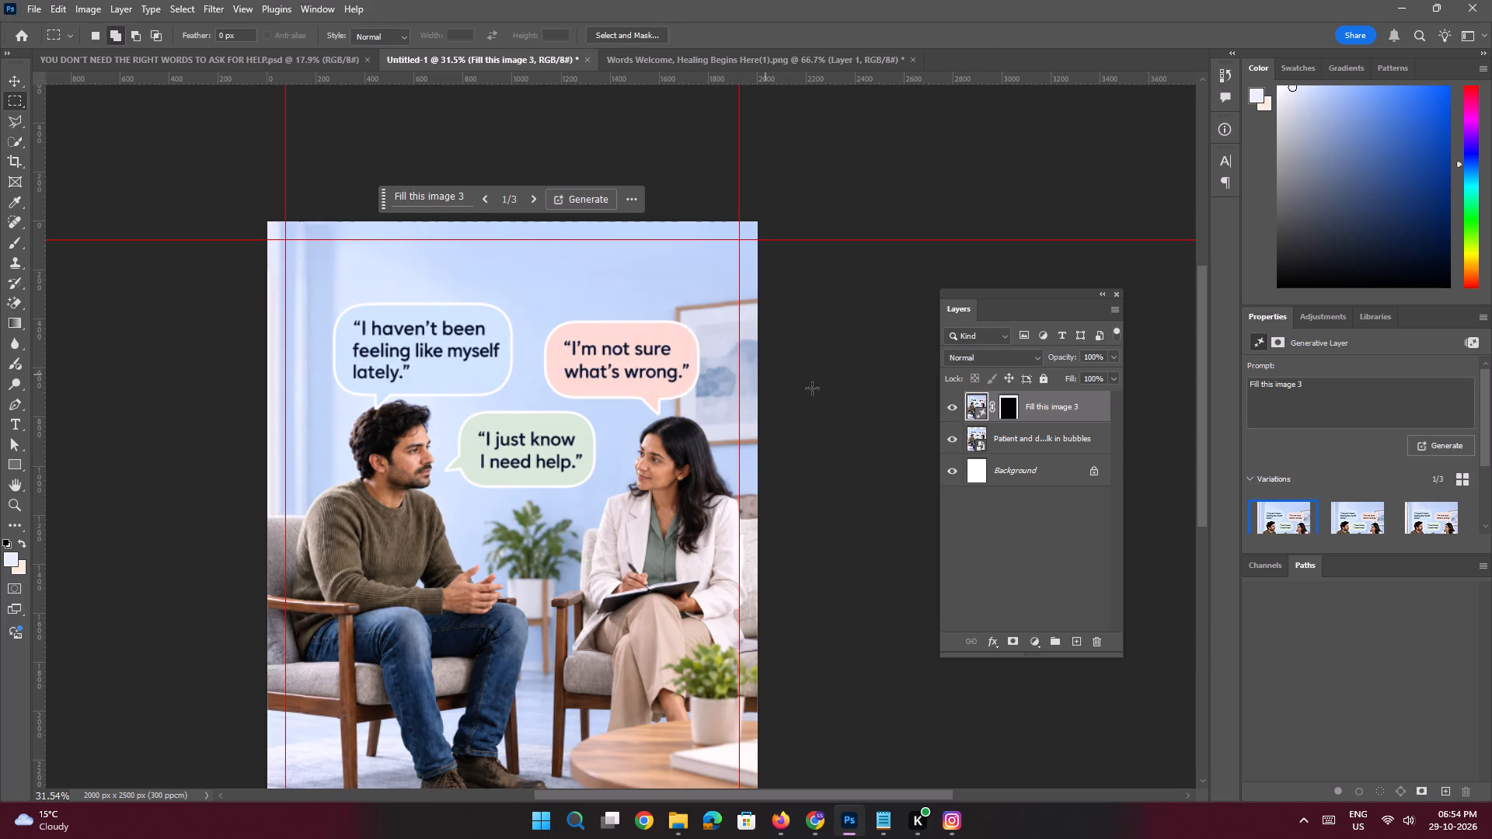
Combine the generated fill layer and the speech-bubble image layer into one smart object.
{"action": "key", "text": "space"}
{"action": "left_click", "coordinate": [1027, 440], "text": "shift"}
{"action": "right_click", "coordinate": [1030, 412]}
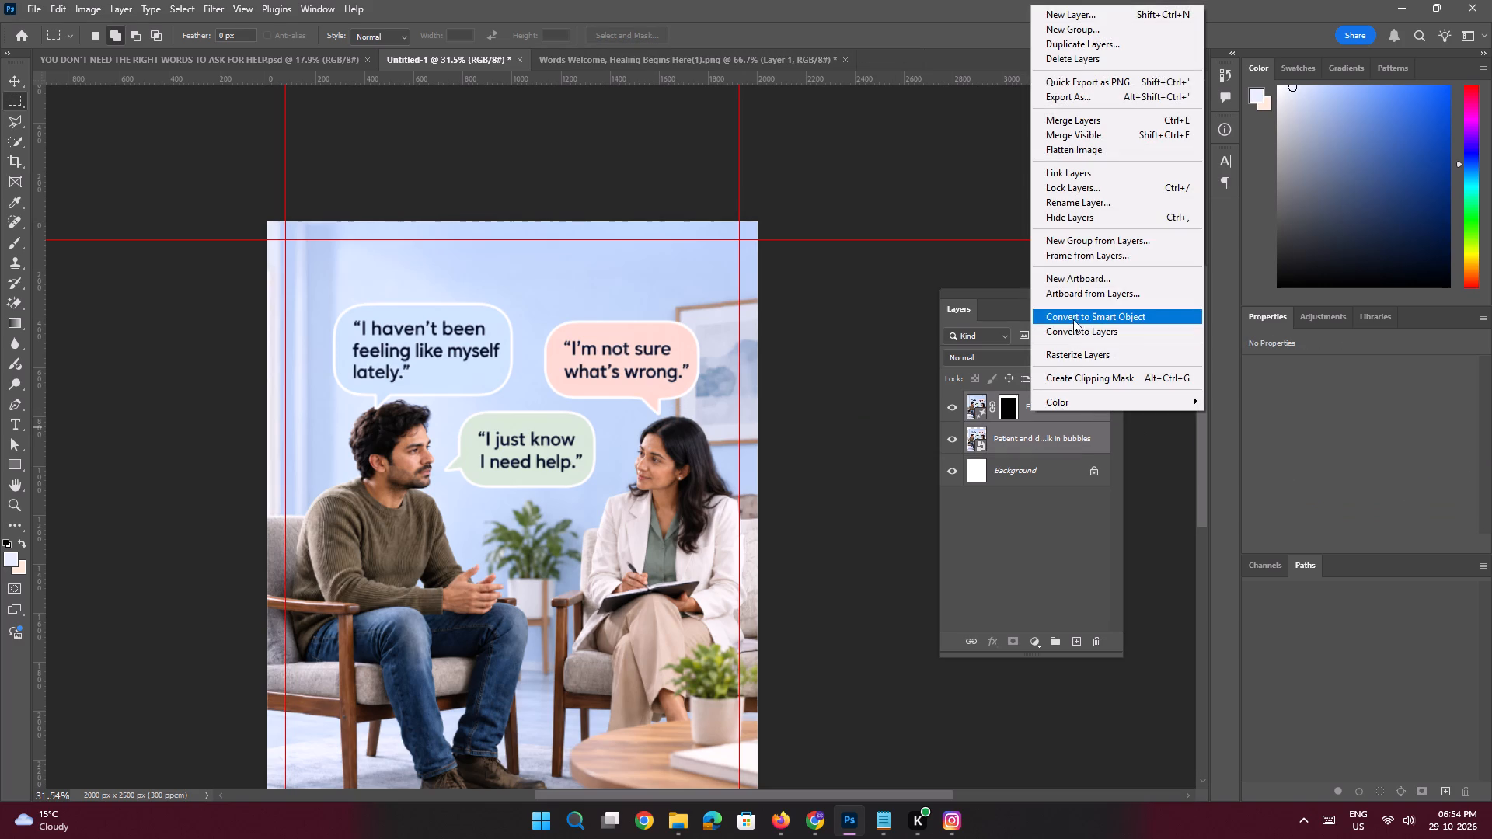
{"action": "left_click", "coordinate": [1074, 319]}
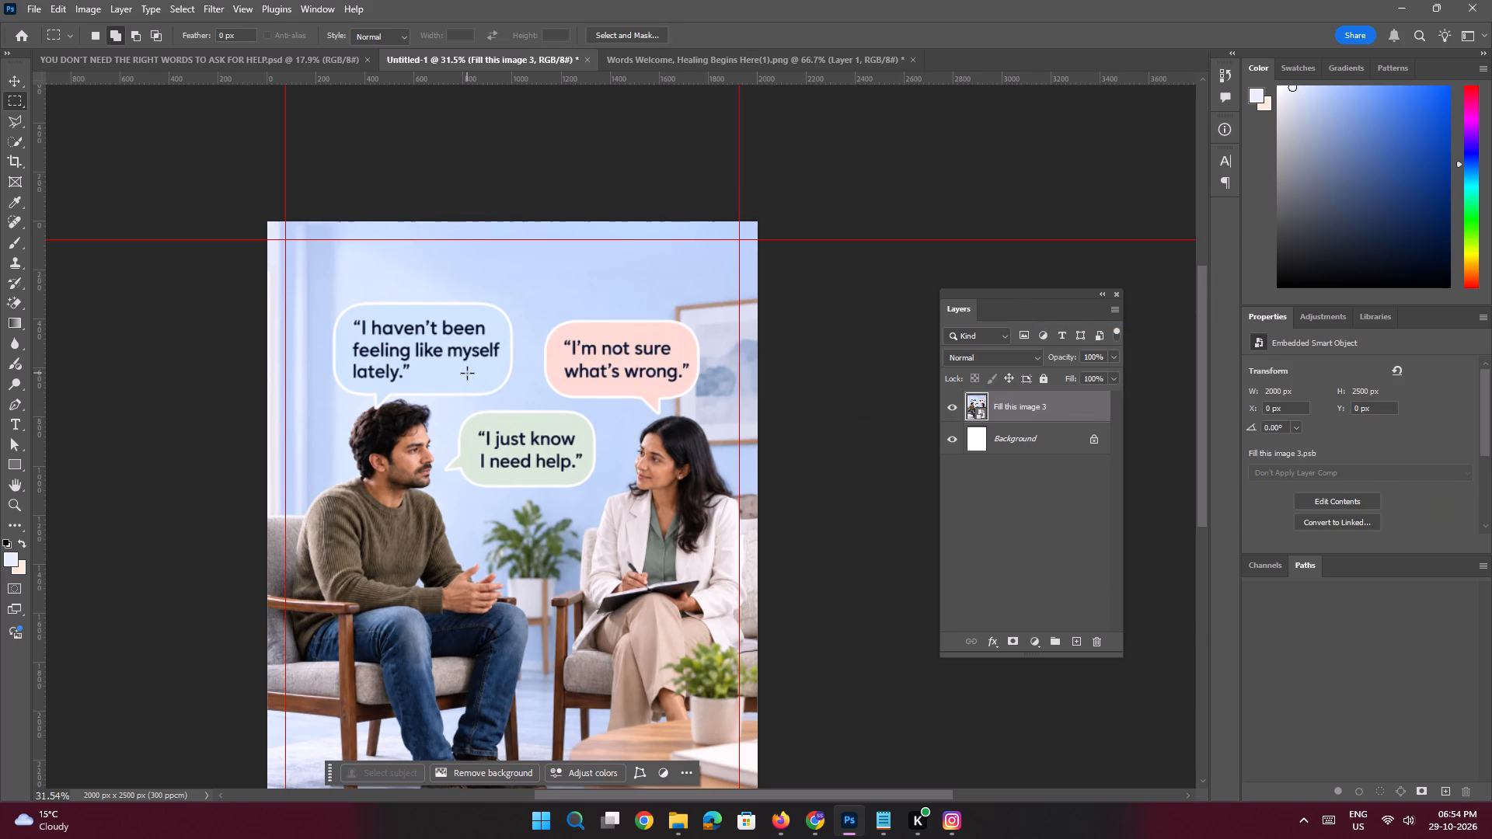
Scale the combined smart object proportionally to about 1726 x 2158 px, keeping its bottom edge fixed and leaving blank side and top margins.
{"action": "left_click", "coordinate": [16, 86]}
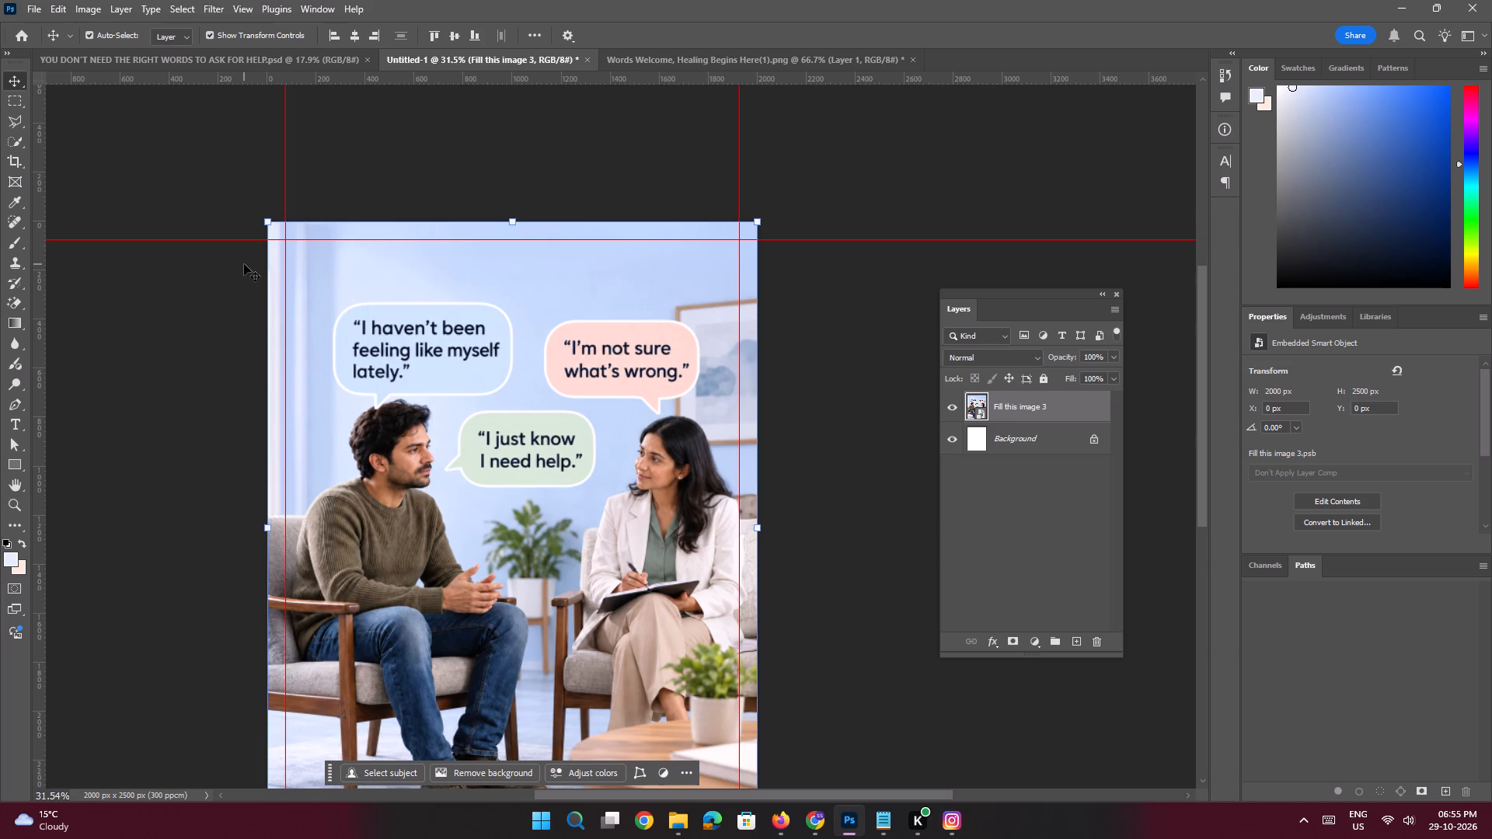
{"action": "key", "text": "space"}
{"action": "key", "text": "space"}
{"action": "key", "text": "space"}
{"action": "key", "text": "space"}
{"action": "key", "text": "space"}
{"action": "key", "text": "space"}
{"action": "key", "text": "space"}
{"action": "key", "text": "space"}
{"action": "key", "text": "space"}
{"action": "key", "text": "space"}
{"action": "key", "text": "space"}
{"action": "left_click_drag", "start_coordinate": [458, 315], "coordinate": [465, 322]}
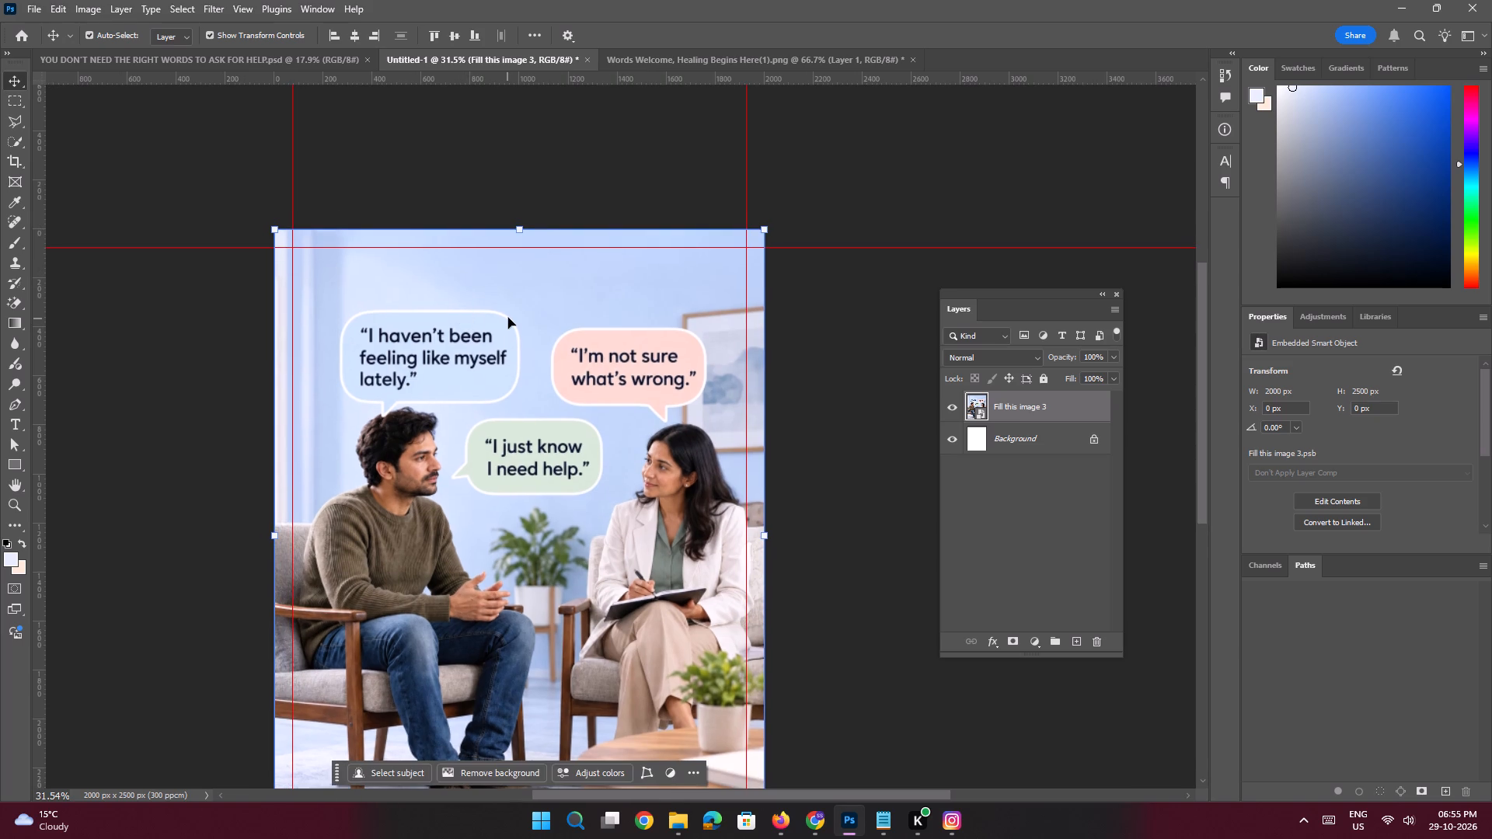
{"action": "key", "text": "ctrl+t"}
{"action": "left_click_drag", "start_coordinate": [520, 232], "coordinate": [517, 294]}
{"action": "key", "text": "Return"}
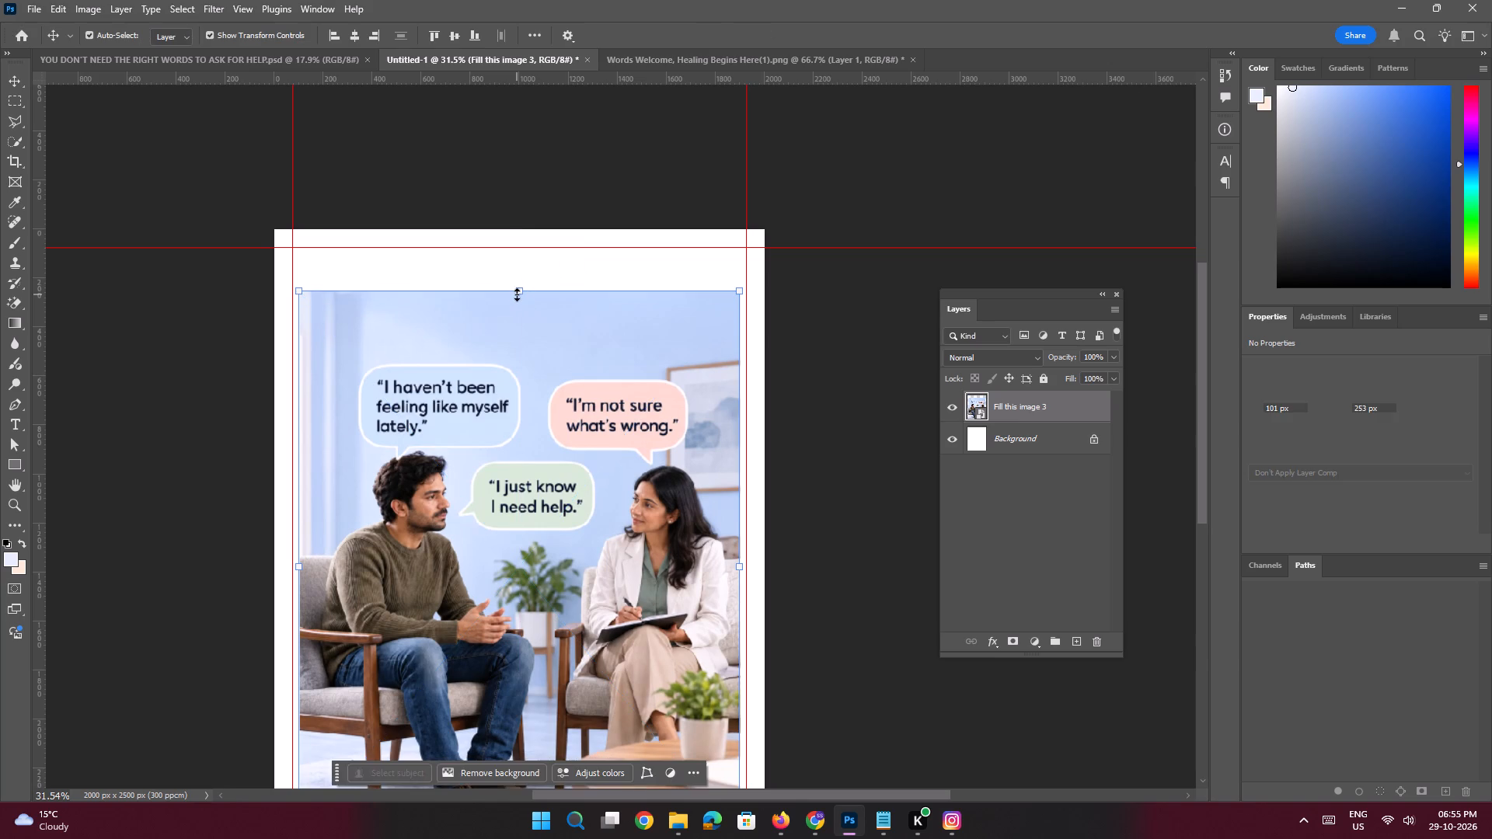
{"action": "key", "text": "space"}
{"action": "key", "text": "space"}
{"action": "key", "text": "space"}
{"action": "key", "text": "space"}
{"action": "key", "text": "space"}
{"action": "key", "text": "space"}
{"action": "key", "text": "space"}
{"action": "key", "text": "space"}
{"action": "key", "text": "space"}
{"action": "key", "text": "space"}
{"action": "key", "text": "space"}
{"action": "key", "text": "space"}
{"action": "key", "text": "space"}
{"action": "key", "text": "space"}
{"action": "key", "text": "space"}
{"action": "key", "text": "space"}
{"action": "key", "text": "space"}
{"action": "key", "text": "space"}
{"action": "key", "text": "space"}
{"action": "key", "text": "space"}
{"action": "left_click_drag", "start_coordinate": [546, 430], "coordinate": [556, 369]}
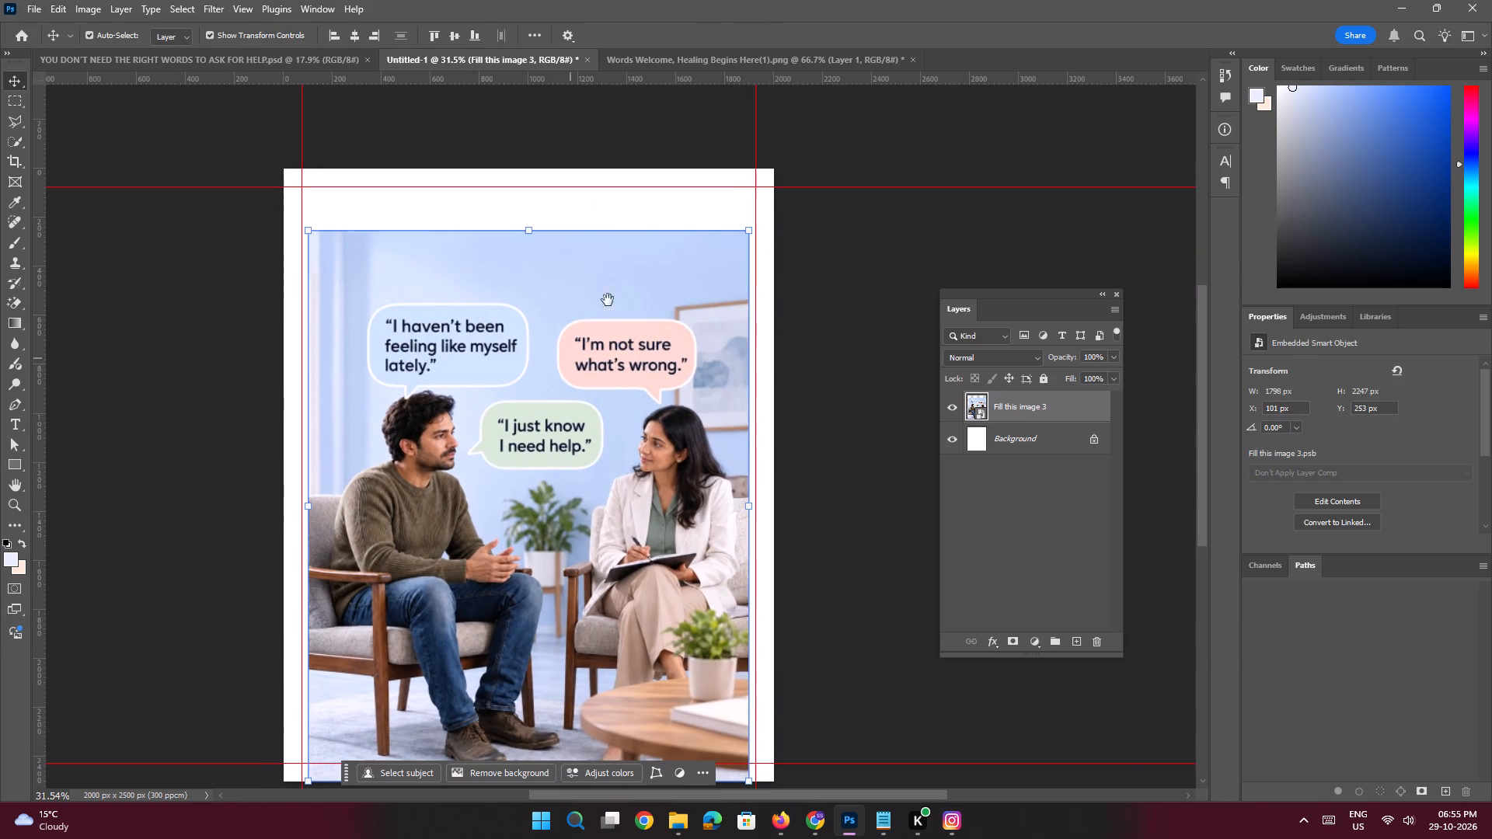
{"action": "left_click_drag", "start_coordinate": [525, 228], "coordinate": [527, 249]}
{"action": "left_click", "coordinate": [527, 249]}
{"action": "key", "text": "Return"}
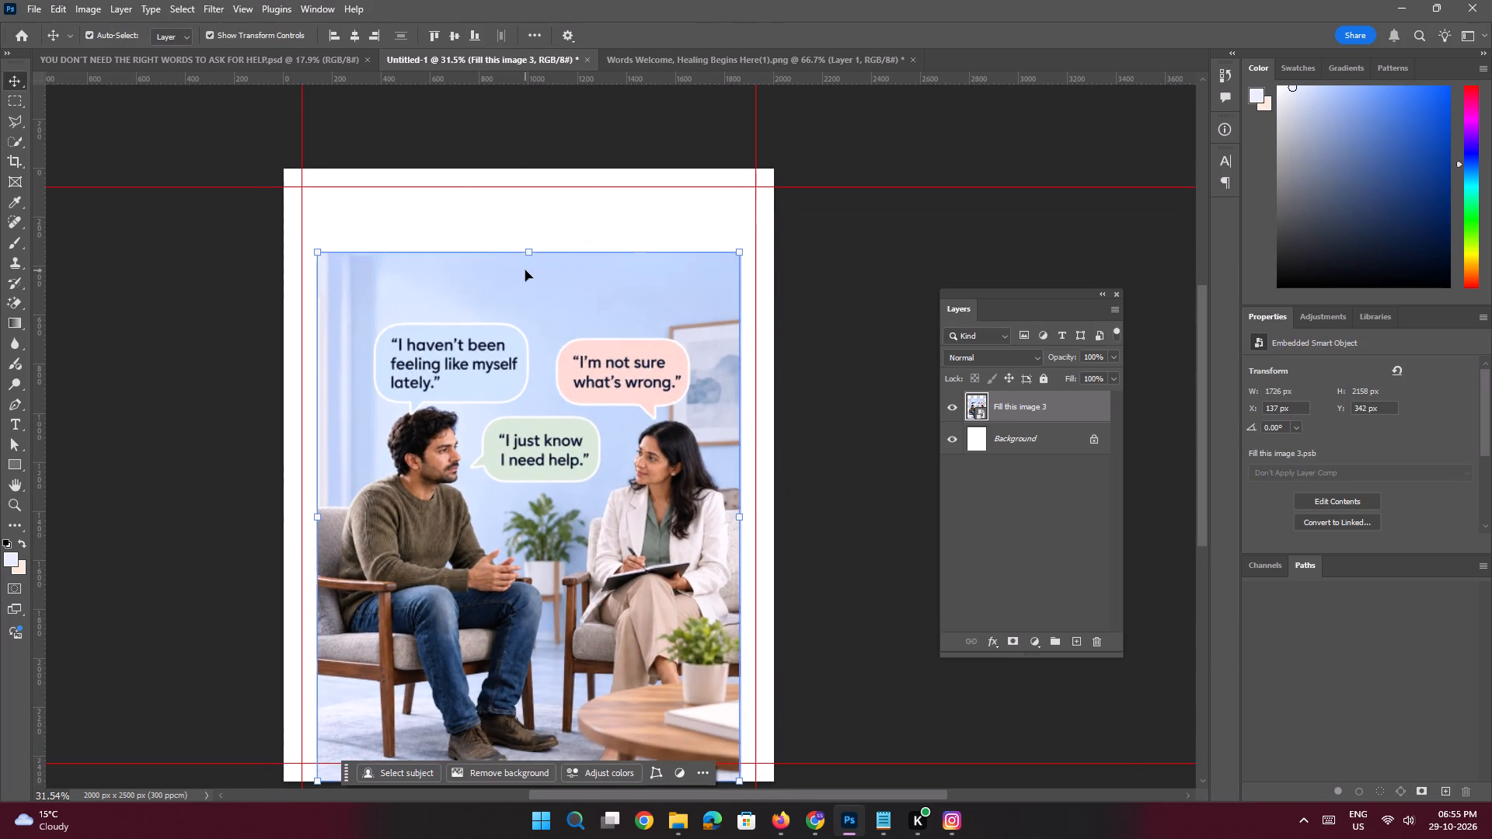
Select the blank right, left and top canvas margins as rectangles slightly overlapping the image, the left strip about 151 px wide.
{"action": "key", "text": "space"}
{"action": "key", "text": "space"}
{"action": "key", "text": "space"}
{"action": "key", "text": "space"}
{"action": "key", "text": "space"}
{"action": "key", "text": "space"}
{"action": "key", "text": "space"}
{"action": "key", "text": "space"}
{"action": "left_click_drag", "start_coordinate": [549, 370], "coordinate": [556, 335]}
{"action": "left_click", "coordinate": [589, 382], "text": "ctrl"}
{"action": "left_click", "coordinate": [584, 382], "text": "ctrl"}
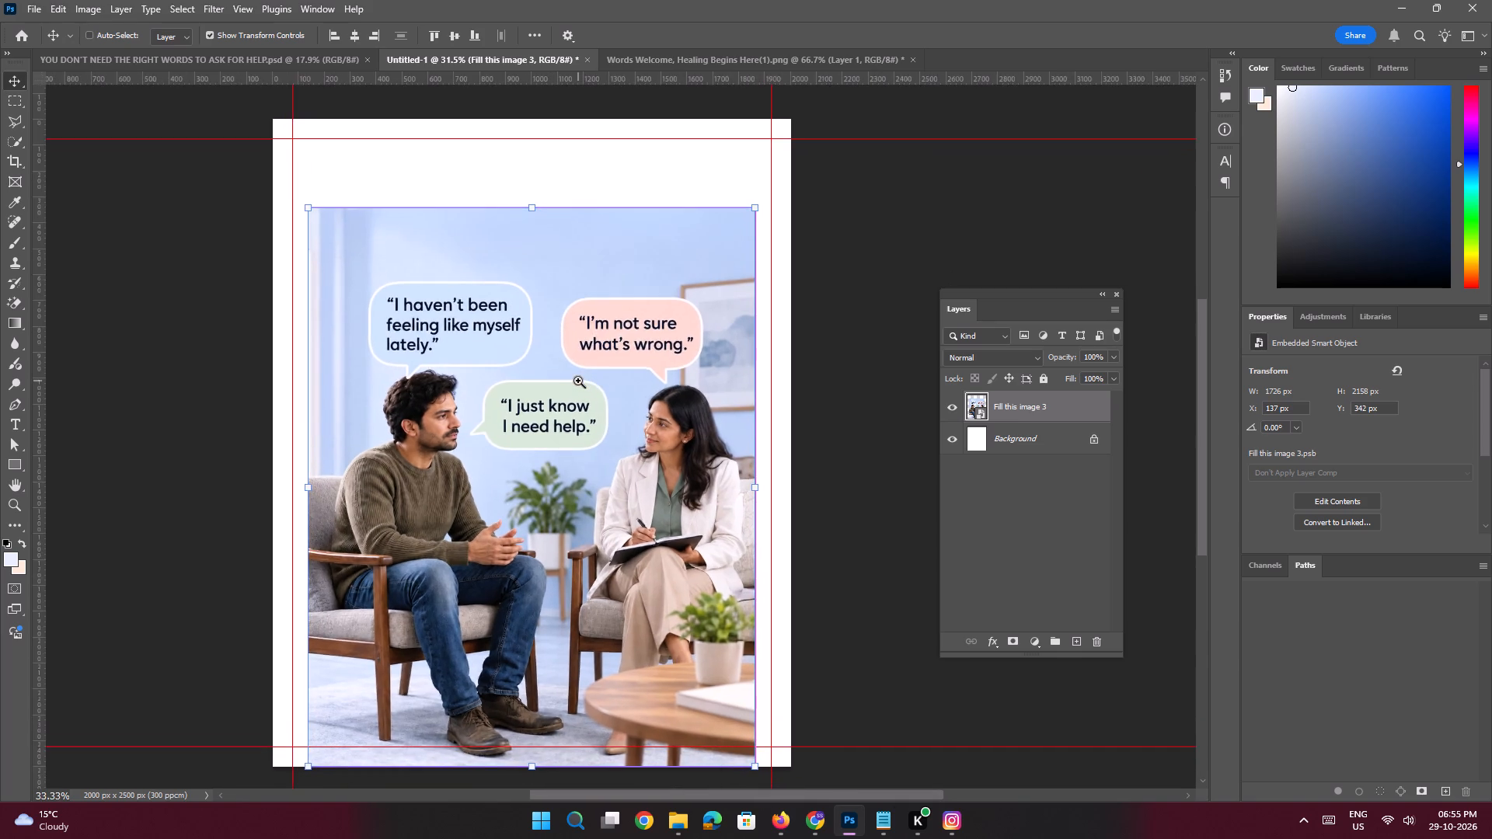
{"action": "left_click_drag", "start_coordinate": [596, 379], "coordinate": [554, 371], "text": "ctrl"}
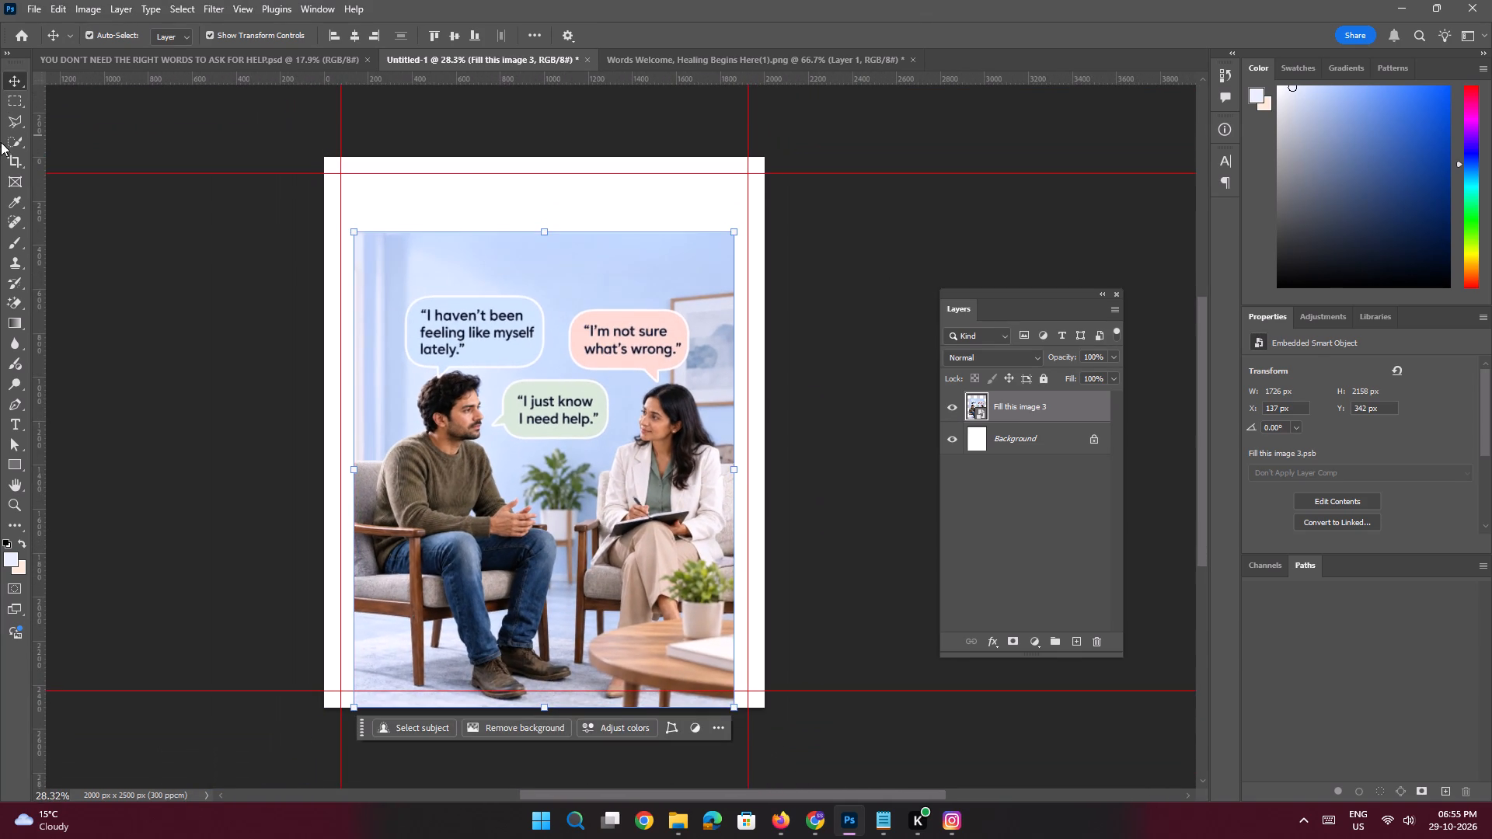
{"action": "left_click", "coordinate": [20, 103]}
{"action": "left_click_drag", "start_coordinate": [800, 155], "coordinate": [734, 753]}
{"action": "left_click_drag", "start_coordinate": [312, 144], "coordinate": [334, 631], "text": "shift"}
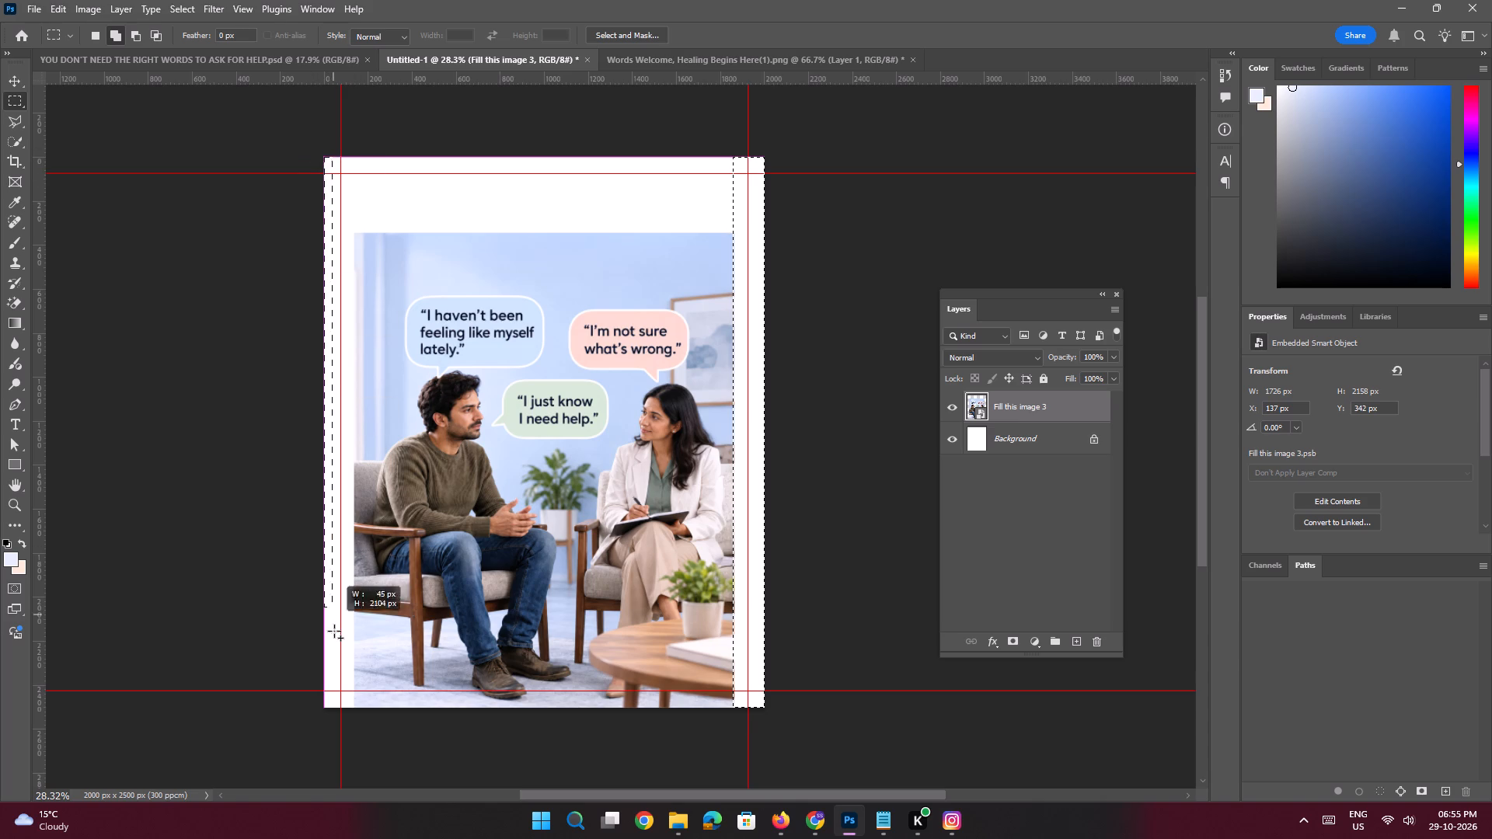
{"action": "left_click_drag", "start_coordinate": [334, 631], "coordinate": [357, 763], "text": "shift"}
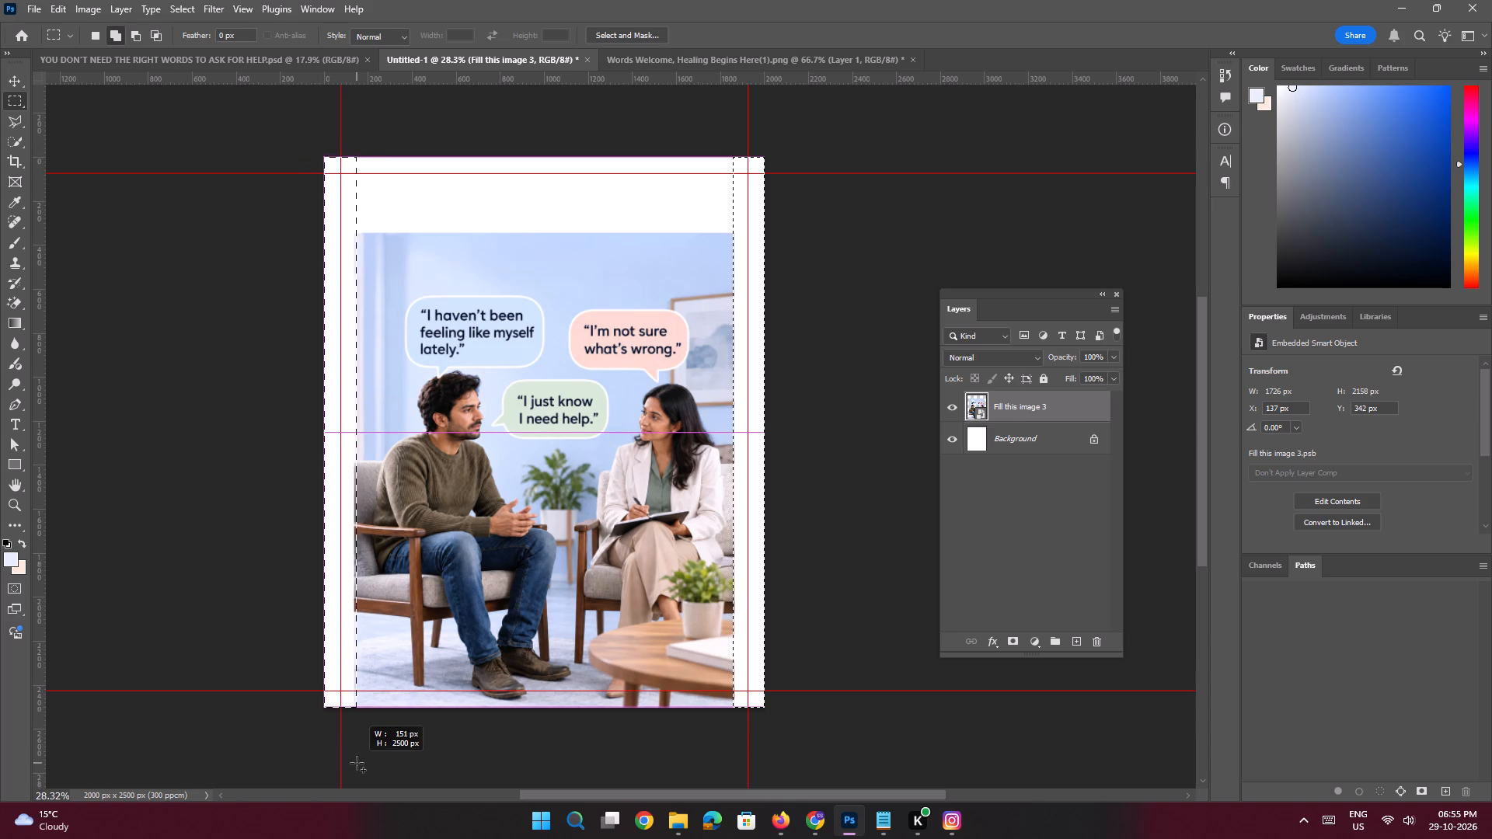
{"action": "left_click_drag", "start_coordinate": [357, 763], "coordinate": [357, 763], "text": "shift"}
{"action": "left_click_drag", "start_coordinate": [302, 137], "coordinate": [751, 231], "text": "shift"}
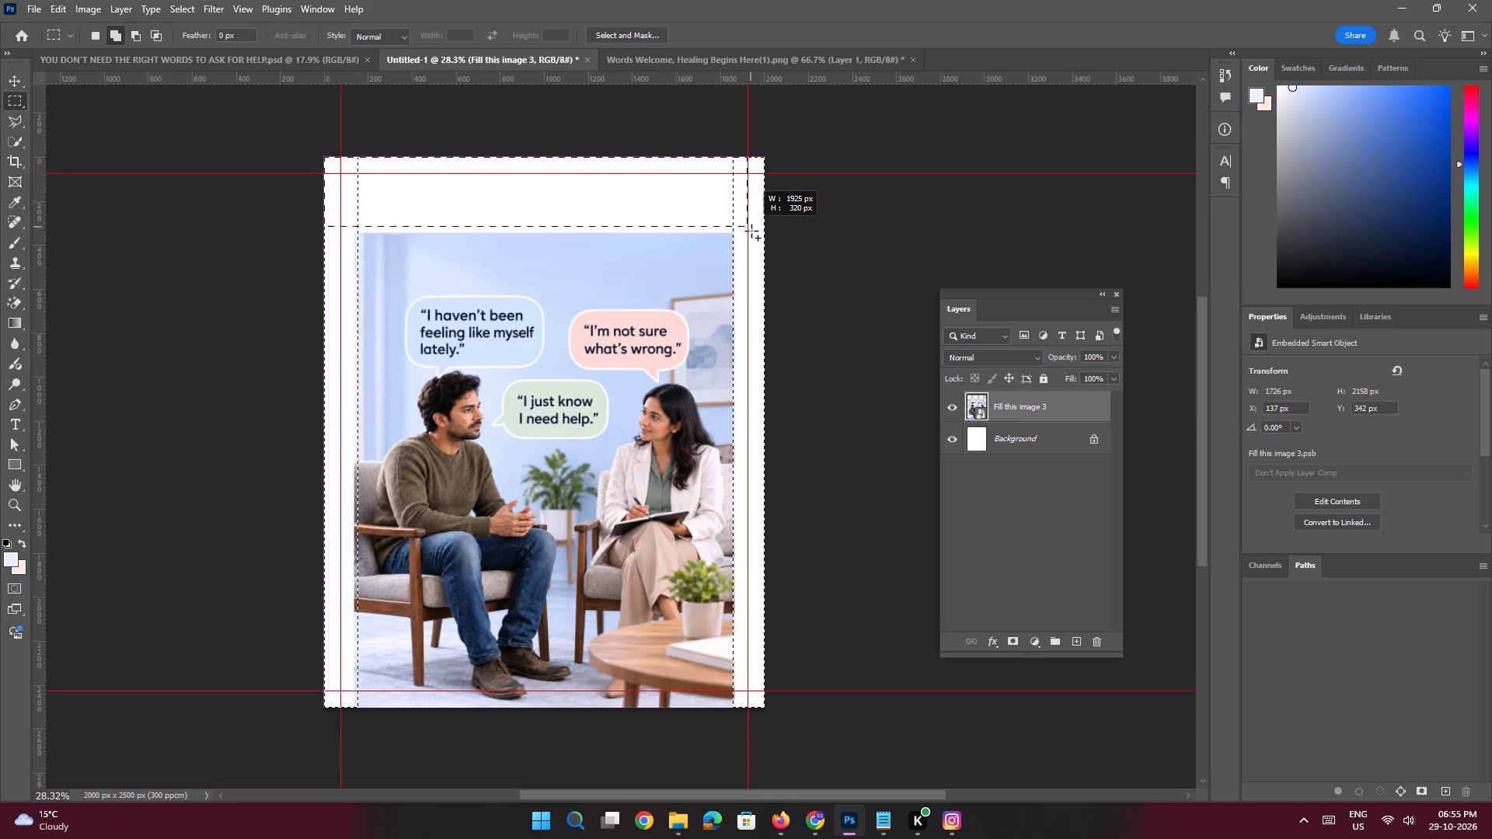
{"action": "left_click_drag", "start_coordinate": [751, 231], "coordinate": [751, 235], "text": "shift"}
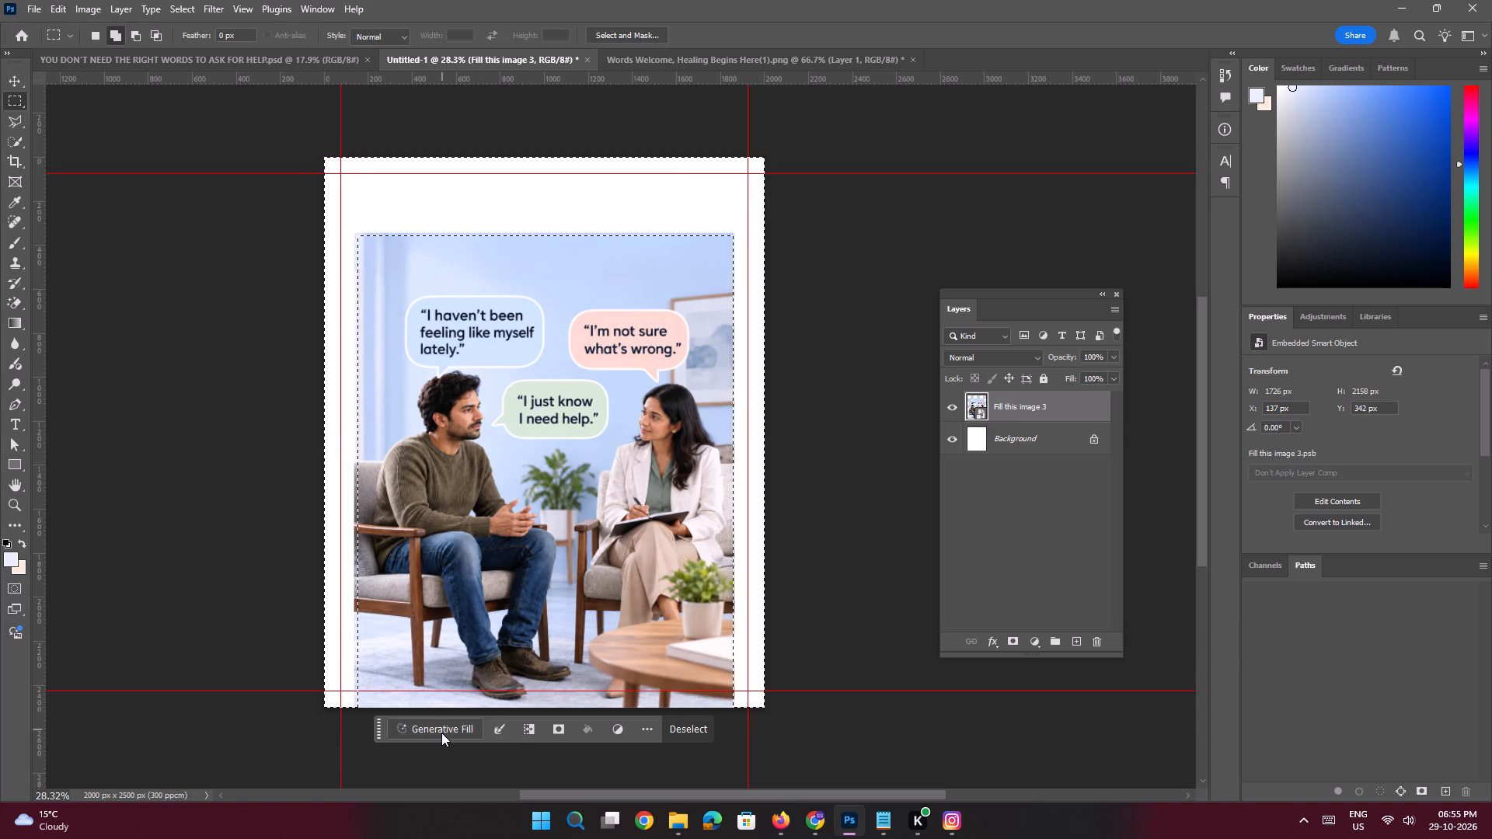
Run Generative Fill on the selected margins with the prompt "Fill this image".
{"action": "left_click", "coordinate": [441, 733]}
{"action": "type", "text": "Fill this image"}
{"action": "key", "text": "space"}
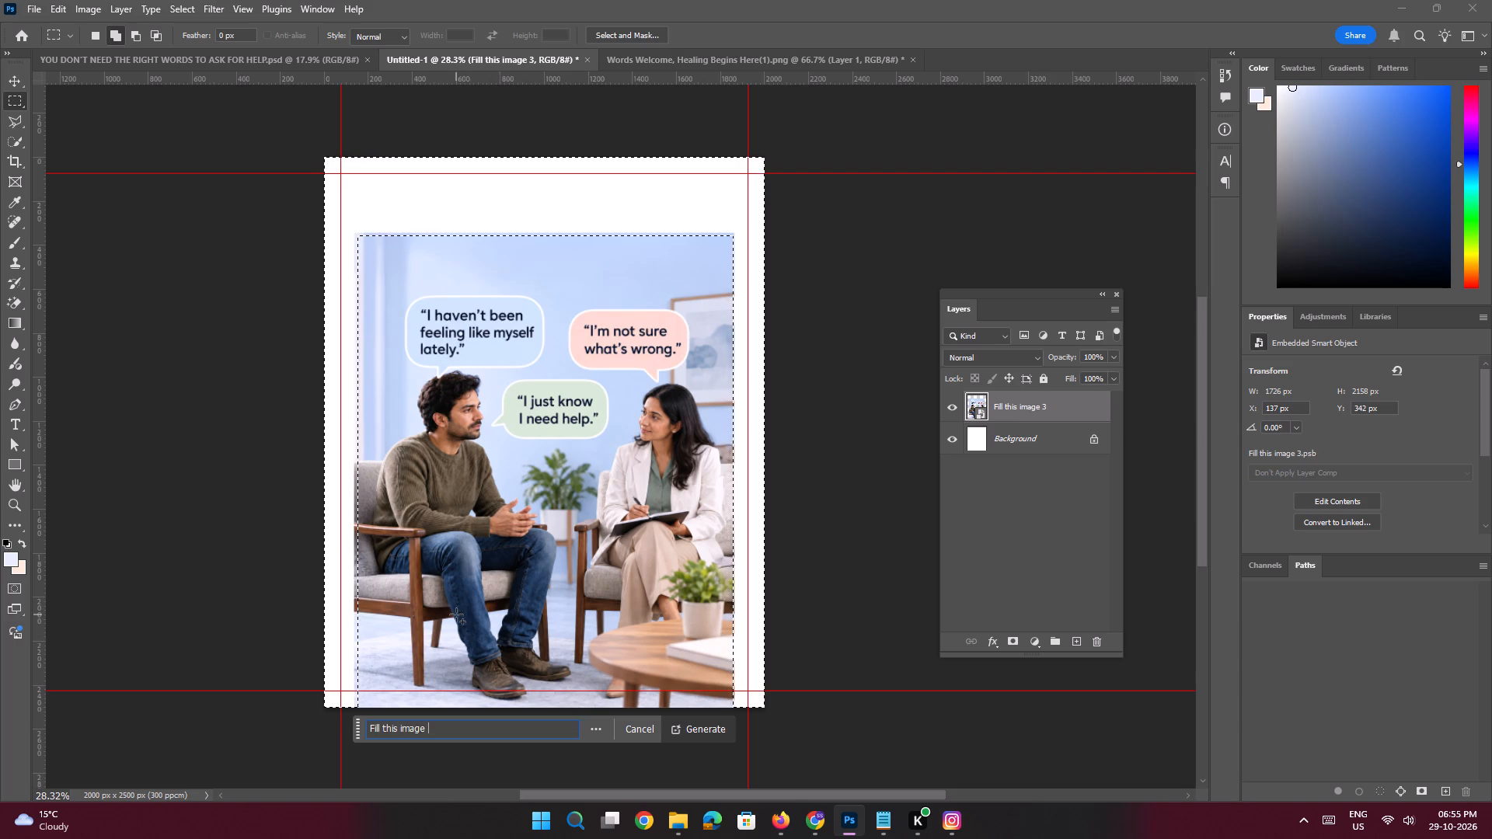
{"action": "key", "text": "Return"}
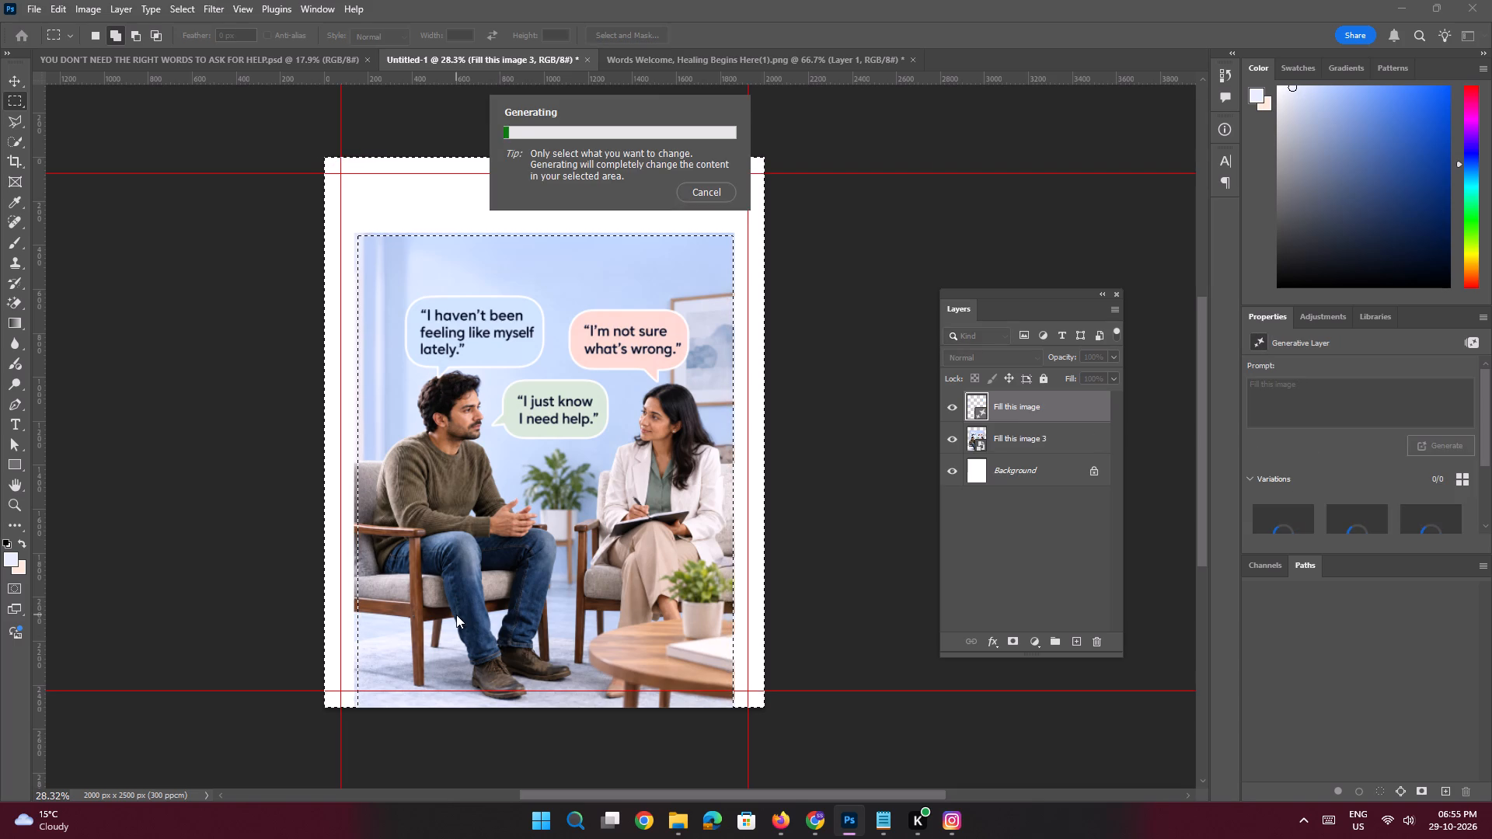
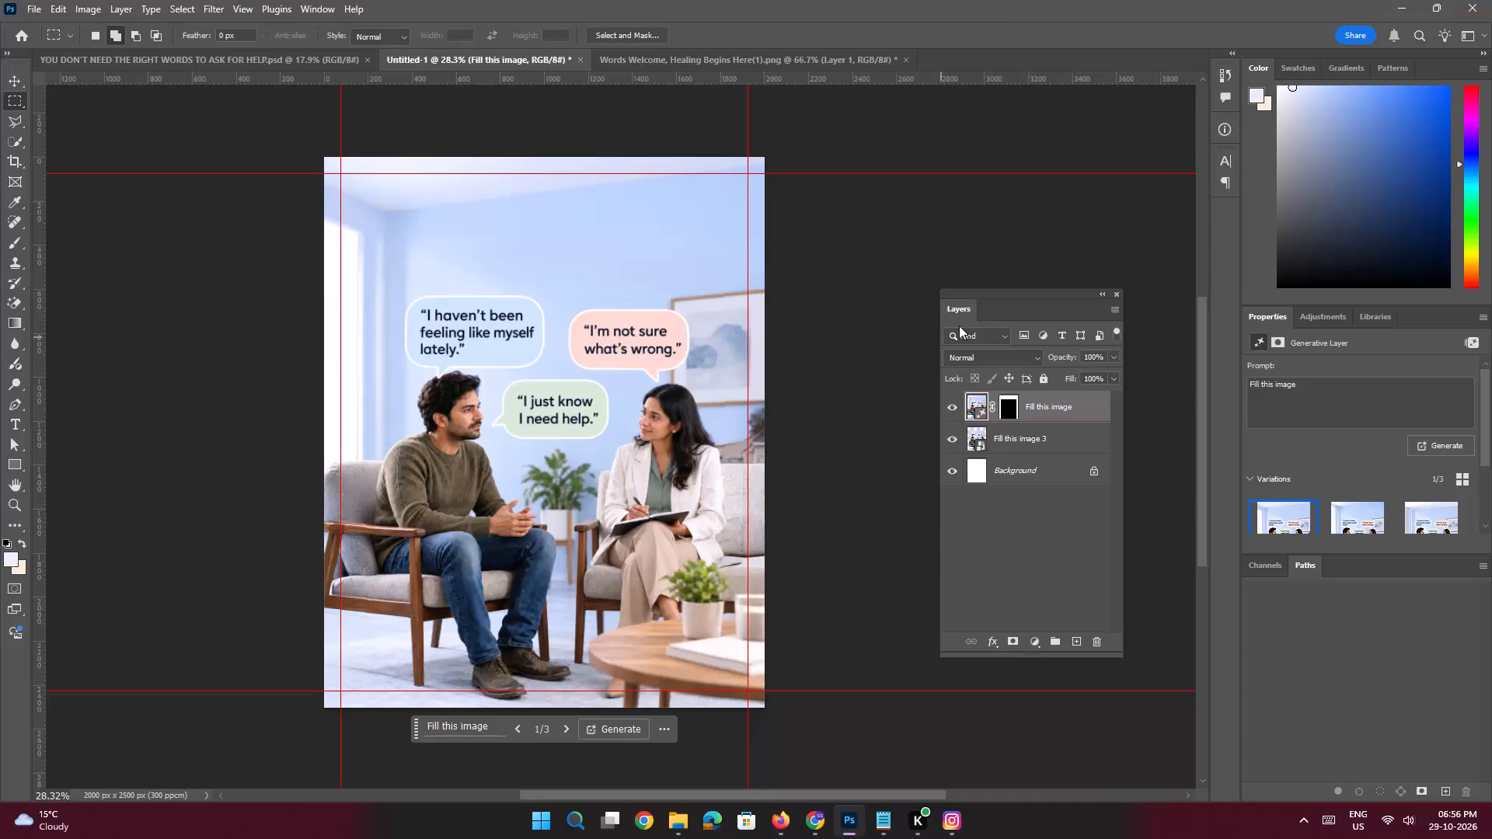
Combine the new generative fill layer and the "Fill this image 3" layer into one smart object.
{"action": "left_click", "coordinate": [1041, 438], "text": "shift"}
{"action": "right_click", "coordinate": [1034, 402]}
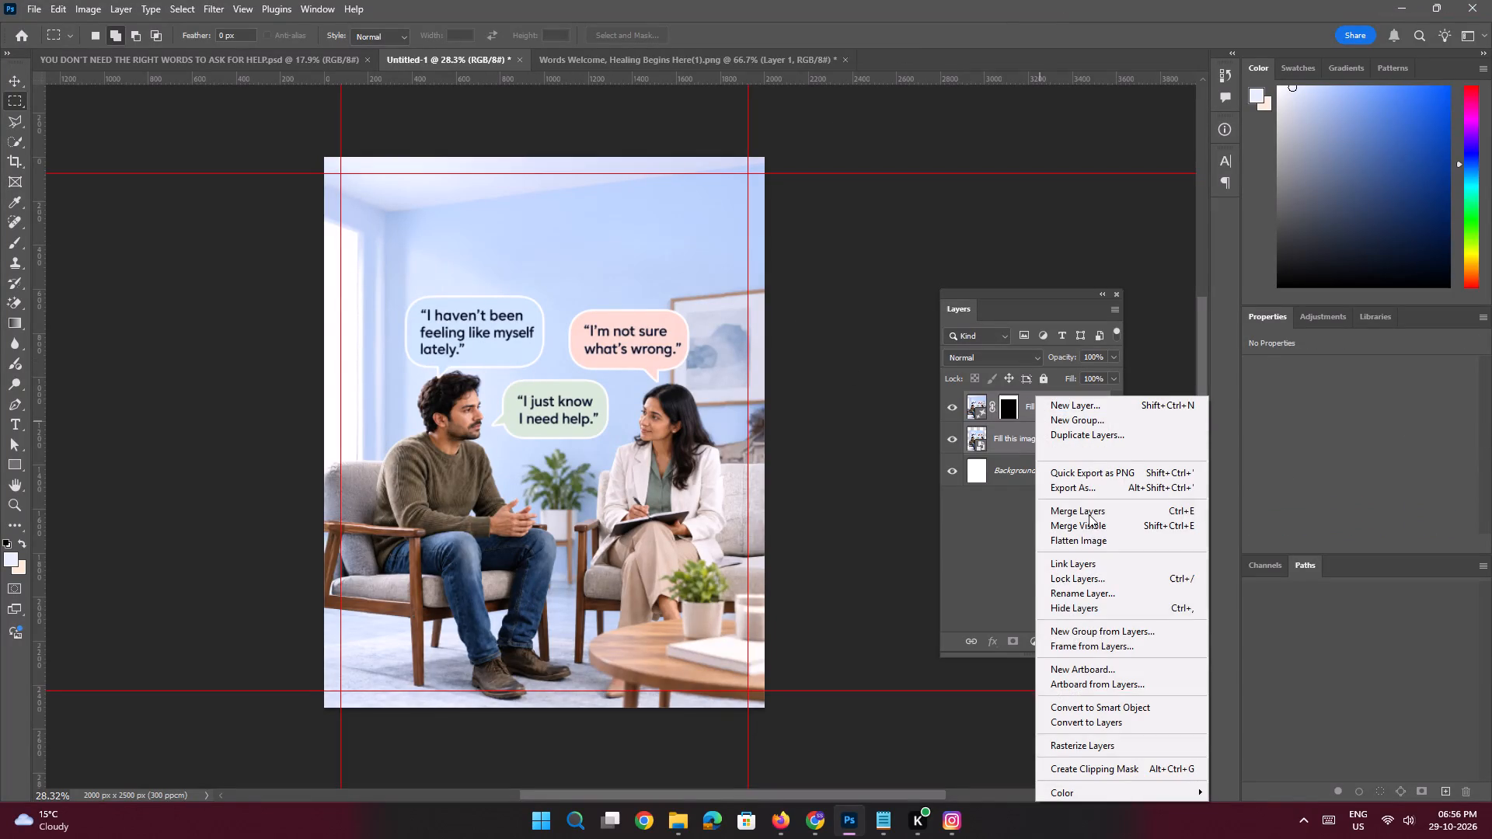
{"action": "left_click", "coordinate": [1083, 705]}
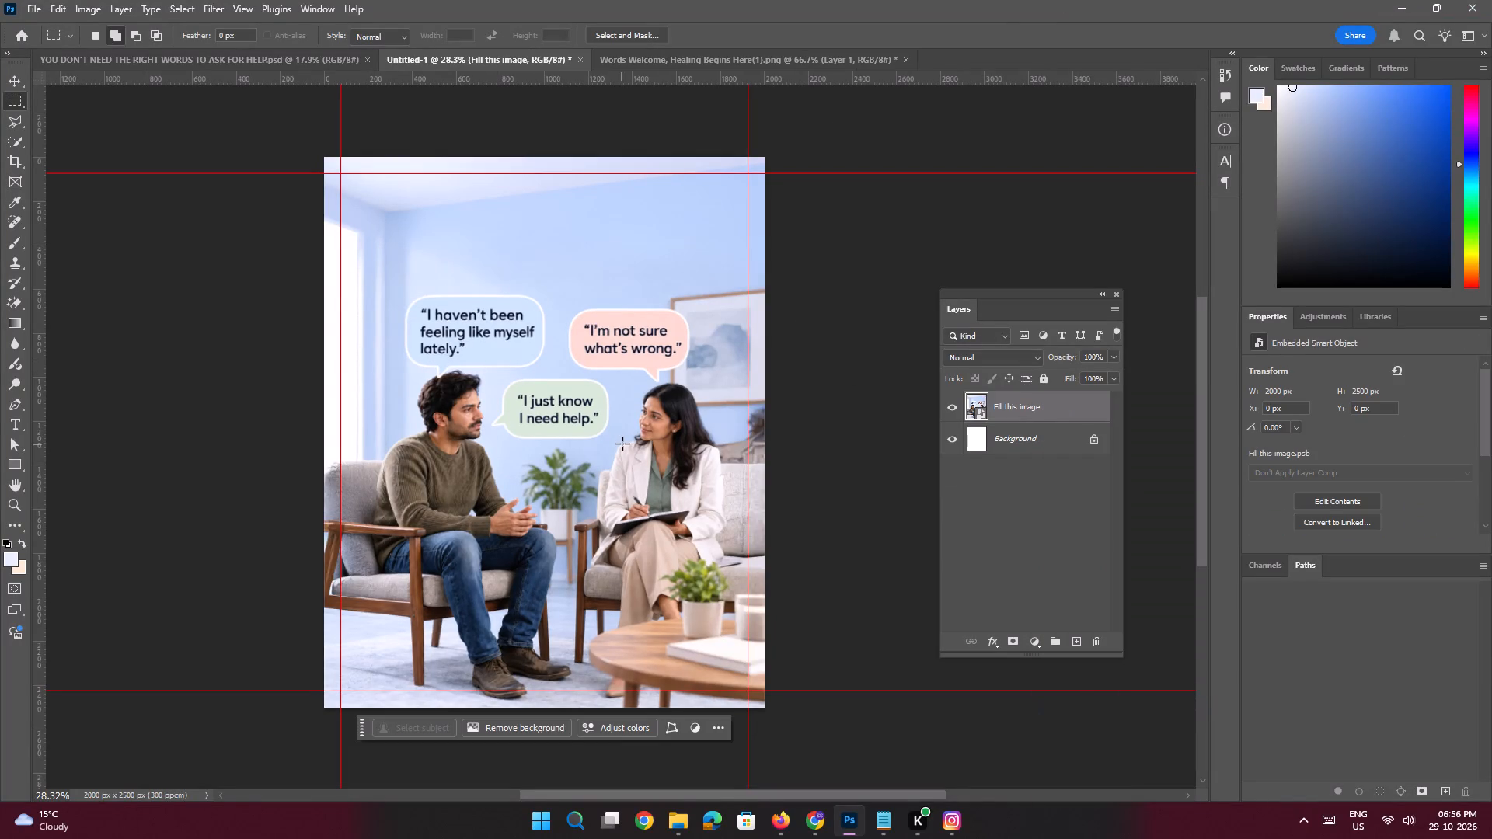
{"action": "left_click", "coordinate": [19, 83]}
{"action": "left_click", "coordinate": [110, 299]}
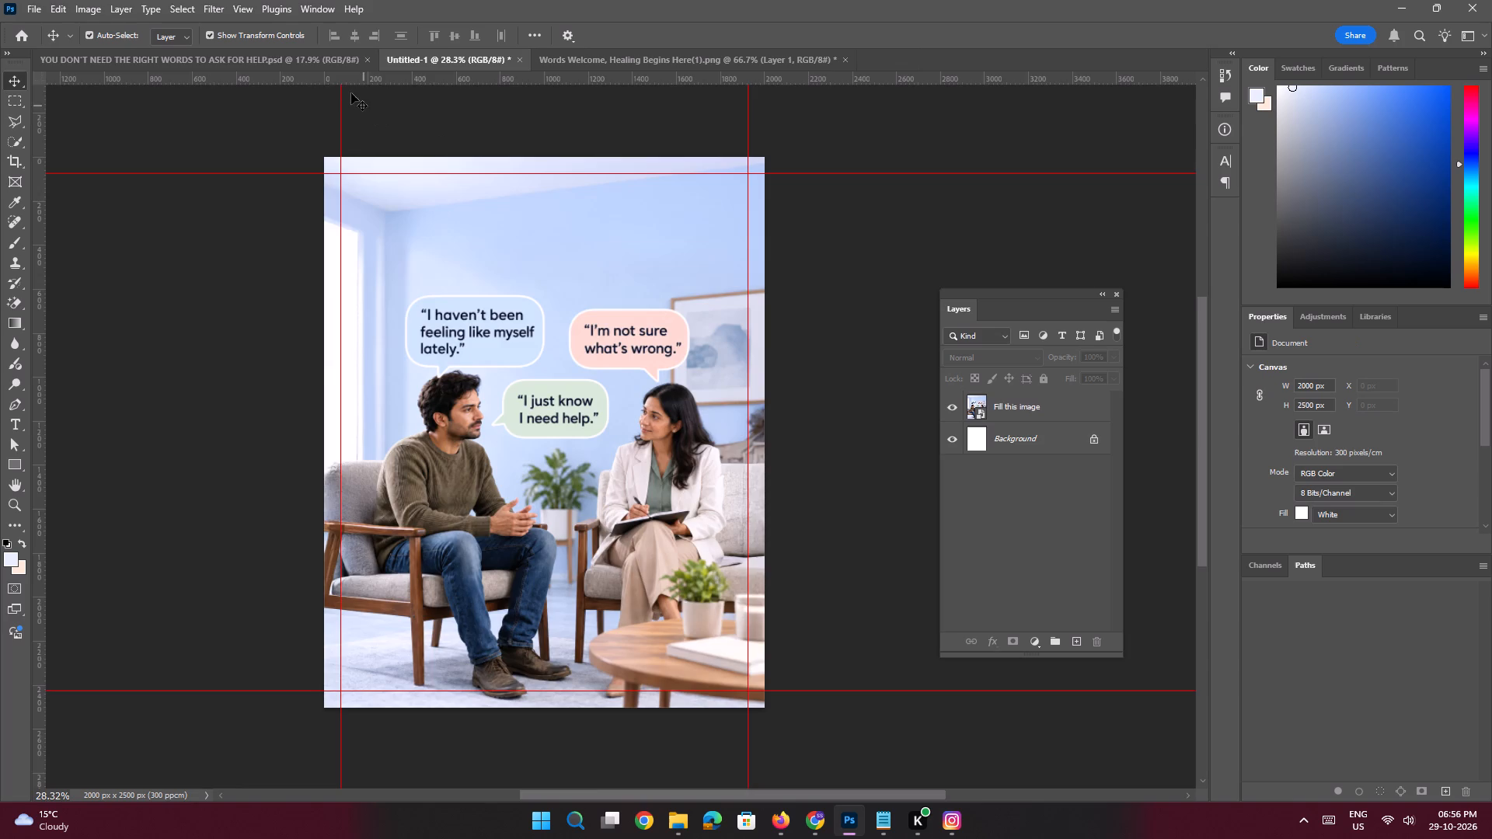
Copy the contact-details strip layer from the "YOU DON'T NEED THE RIGHT WORDS" document into the lower part of the Slide 2 canvas.
{"action": "left_click", "coordinate": [302, 57]}
{"action": "key", "text": "space"}
{"action": "key", "text": "space"}
{"action": "key", "text": "space"}
{"action": "key", "text": "space"}
{"action": "key", "text": "space"}
{"action": "key", "text": "space"}
{"action": "left_click", "coordinate": [510, 497]}
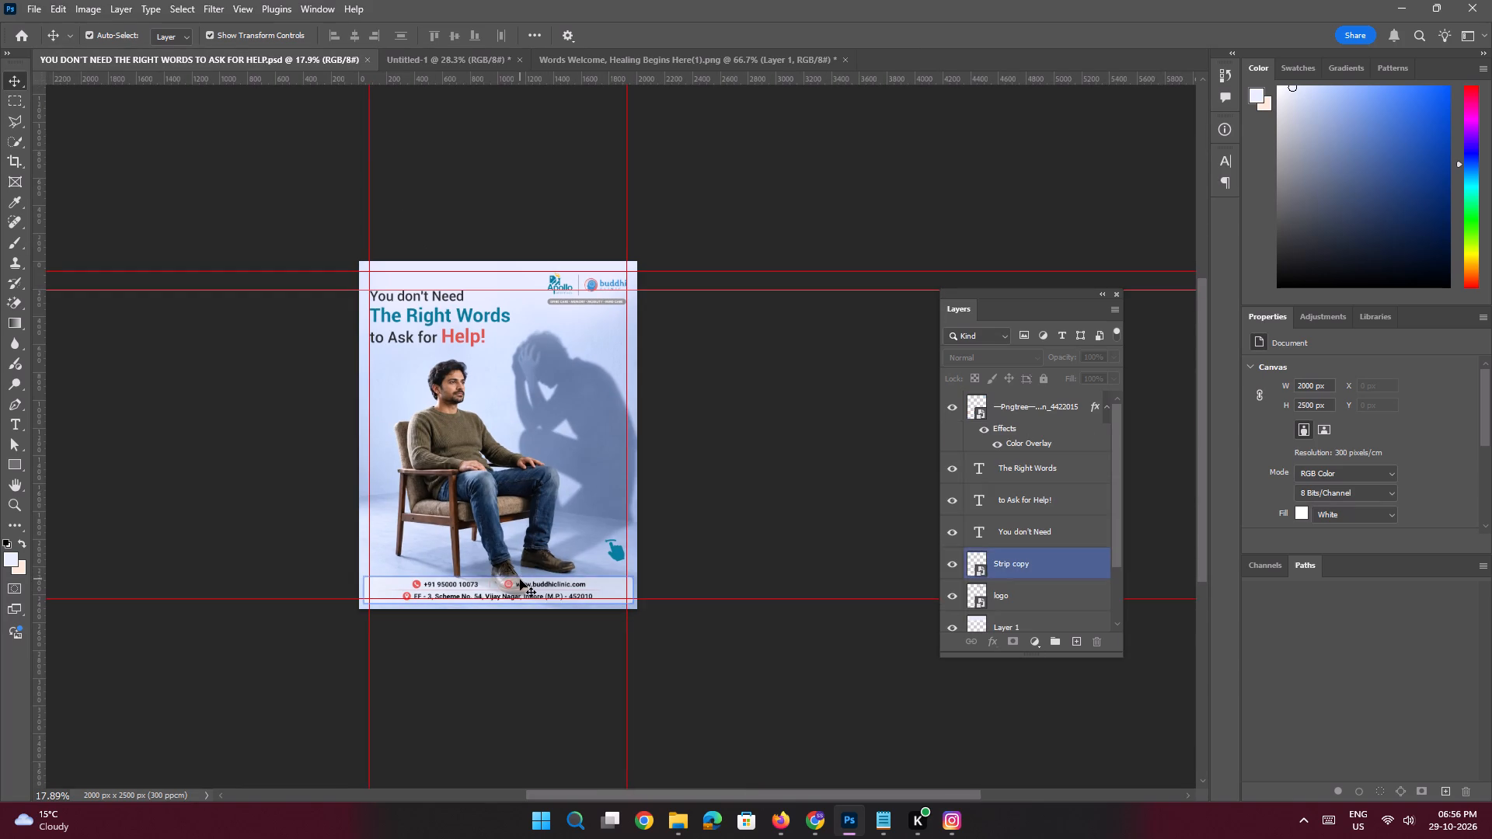
{"action": "left_click", "coordinate": [520, 581]}
{"action": "left_click_drag", "start_coordinate": [1005, 566], "coordinate": [1006, 557]}
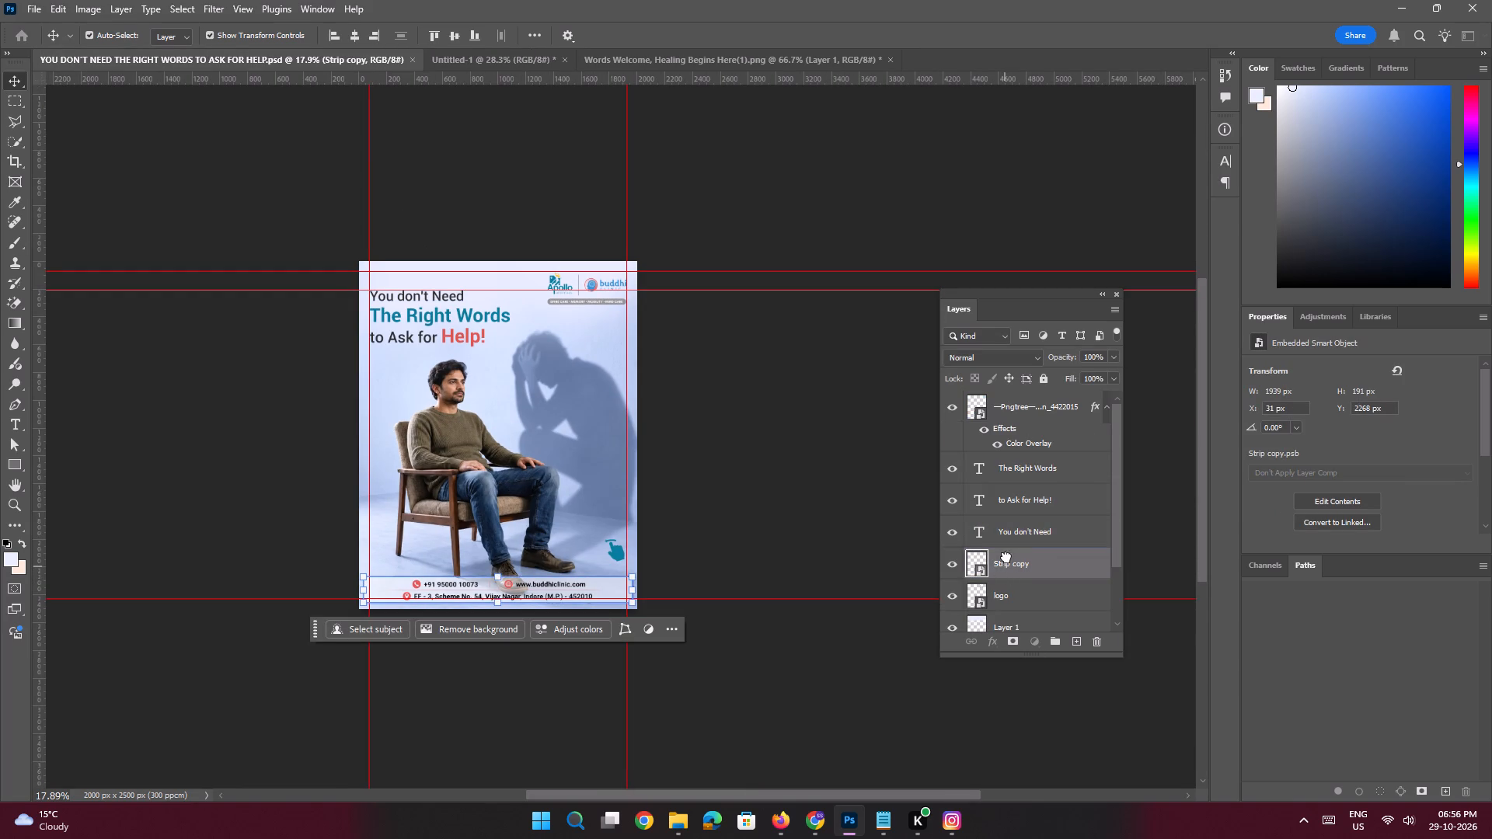
{"action": "left_click_drag", "start_coordinate": [1006, 557], "coordinate": [538, 614]}
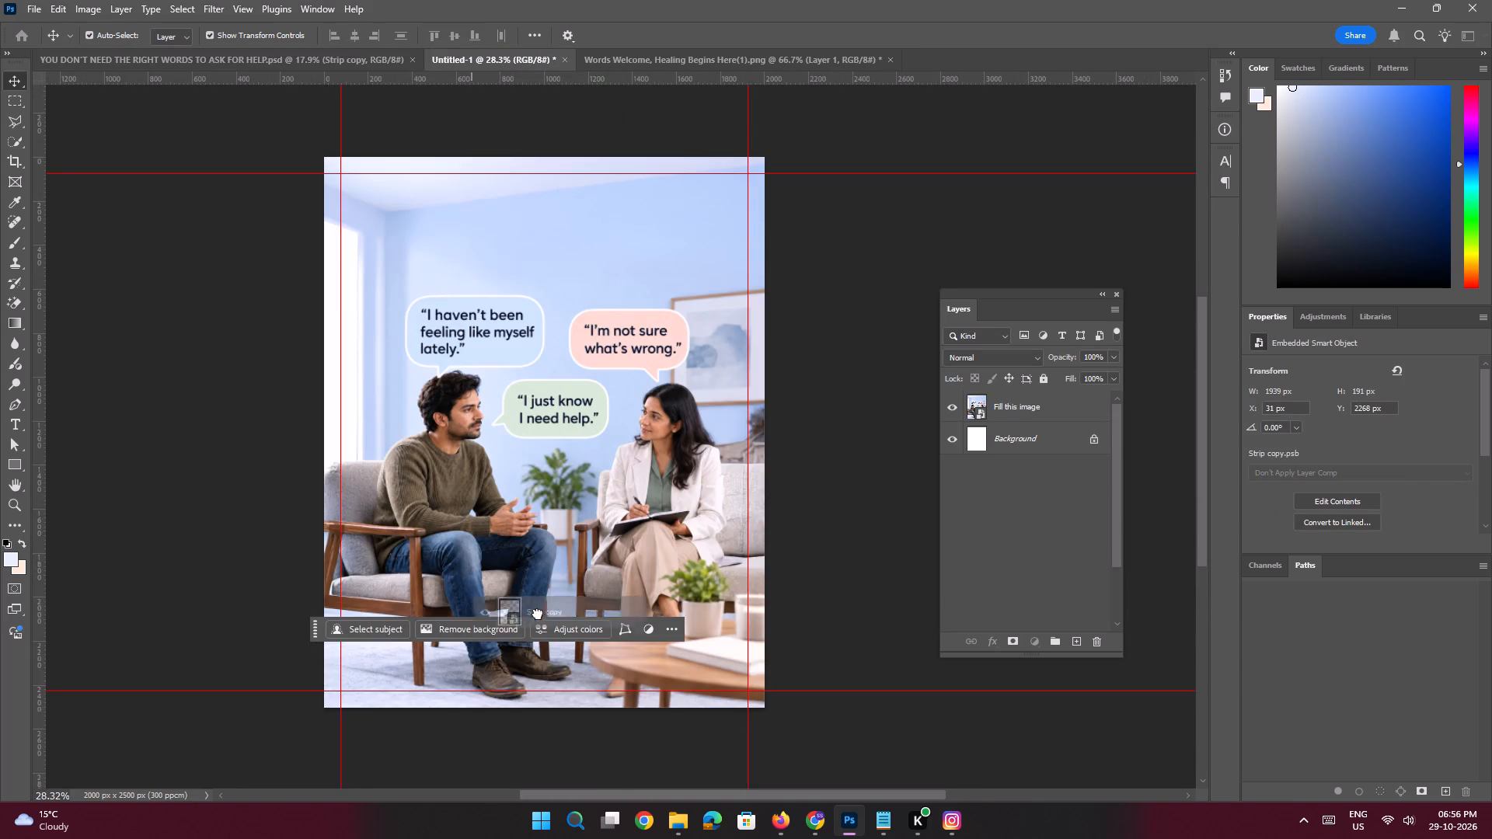
{"action": "left_click_drag", "start_coordinate": [538, 614], "coordinate": [532, 664]}
Centre the contact strip horizontally on the canvas and nudge it down to Y 2266 px, over the bottom guide.
{"action": "double_click", "coordinate": [357, 37]}
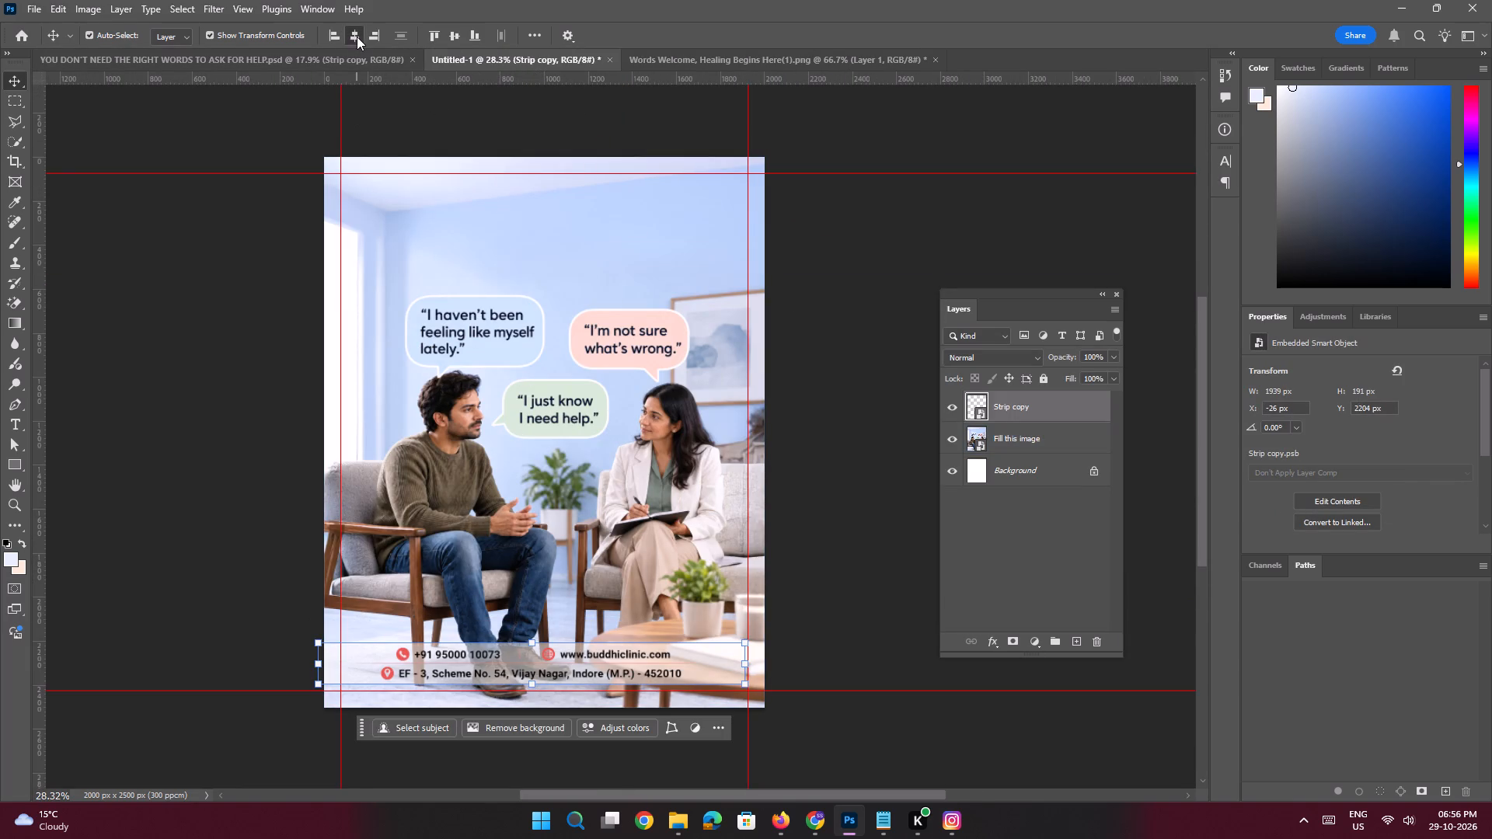
{"action": "key", "text": "space"}
{"action": "key", "text": "space"}
{"action": "key", "text": "space"}
{"action": "key", "text": "space"}
{"action": "key", "text": "space"}
{"action": "key", "text": "space"}
{"action": "key", "text": "space"}
{"action": "key", "text": "space"}
{"action": "key", "text": "space"}
{"action": "key", "text": "space"}
{"action": "key", "text": "space"}
{"action": "key", "text": "space"}
{"action": "key", "text": "space"}
{"action": "key", "text": "space"}
{"action": "key", "text": "space"}
{"action": "key", "text": "space"}
{"action": "key", "text": "space"}
{"action": "key", "text": "space"}
{"action": "key", "text": "space"}
{"action": "key", "text": "space"}
{"action": "left_click", "coordinate": [462, 715]}
{"action": "left_click_drag", "start_coordinate": [483, 636], "coordinate": [493, 559]}
{"action": "left_click_drag", "start_coordinate": [441, 577], "coordinate": [486, 623], "text": "ctrl"}
{"action": "key", "text": "shift+Down"}
{"action": "key", "text": "shift+Down"}
{"action": "key", "text": "shift+Down"}
{"action": "key", "text": "shift+Down"}
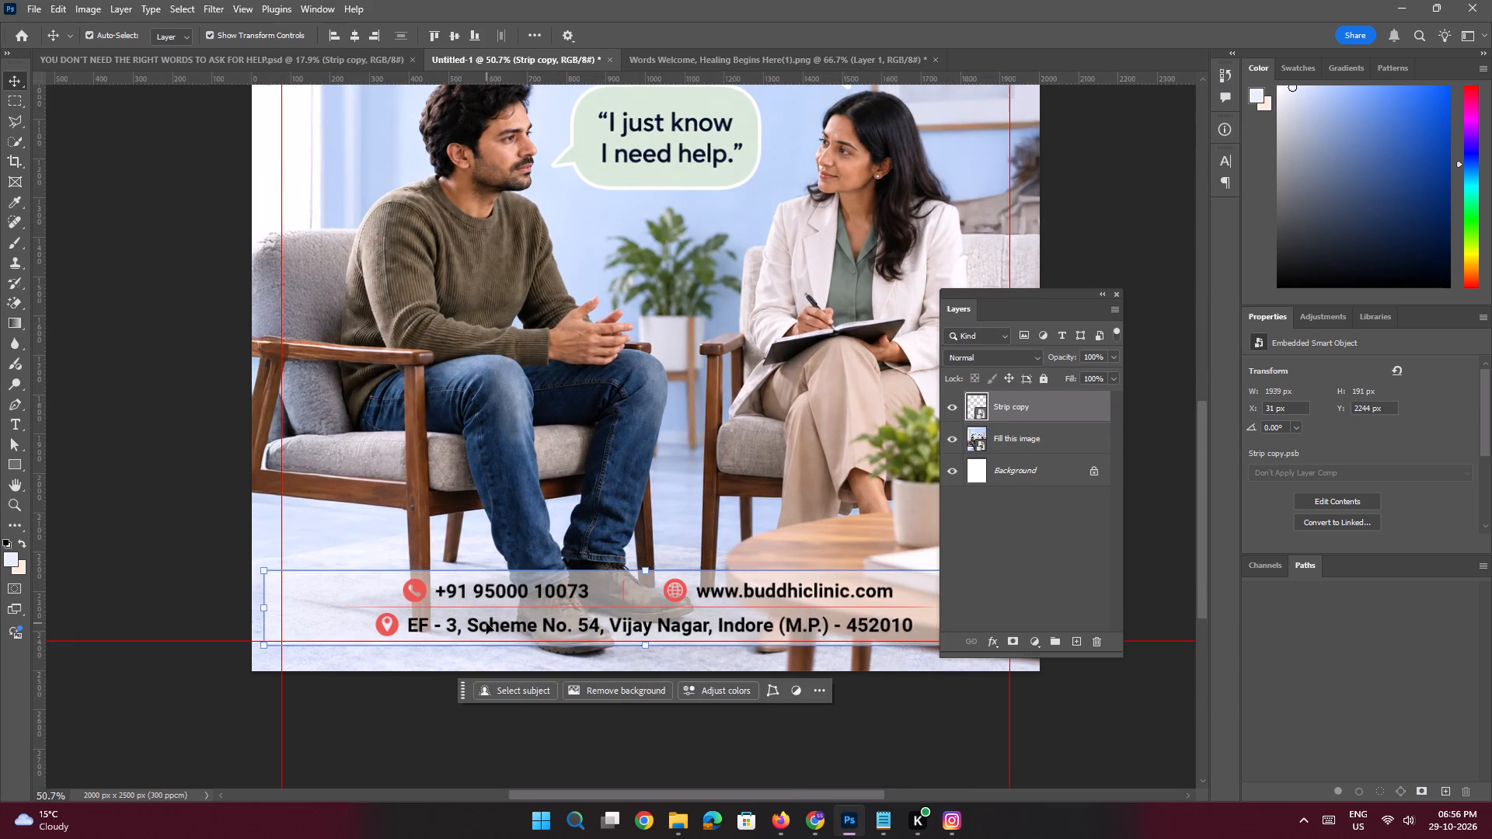
{"action": "key", "text": "shift+Down"}
{"action": "key", "text": "shift+Down"}
{"action": "key", "text": "shift+Down"}
{"action": "key", "text": "shift+Up"}
{"action": "key", "text": "Down"}
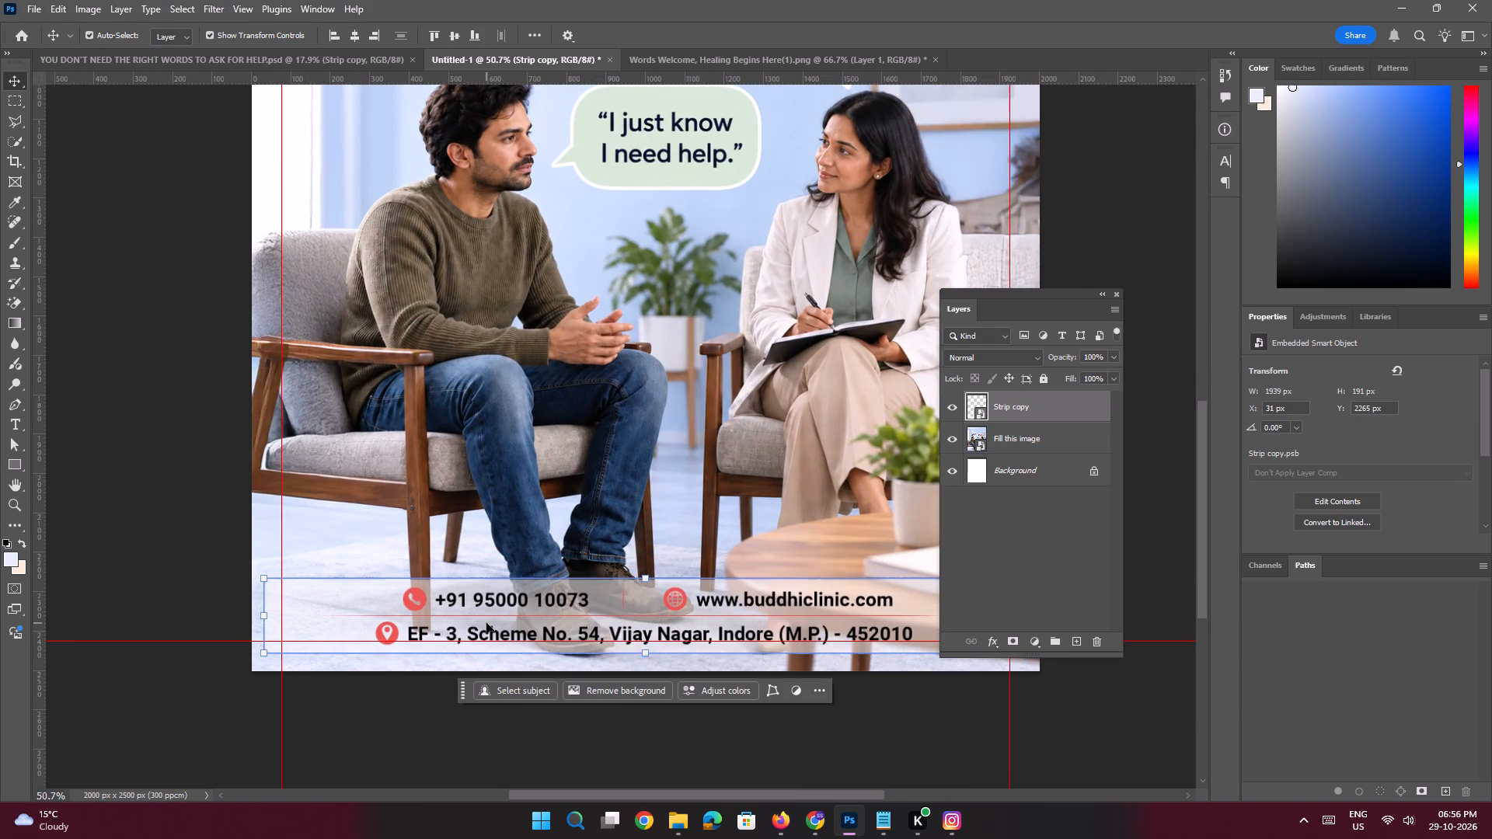
{"action": "key", "text": "Down"}
{"action": "key", "text": "ctrl+0"}
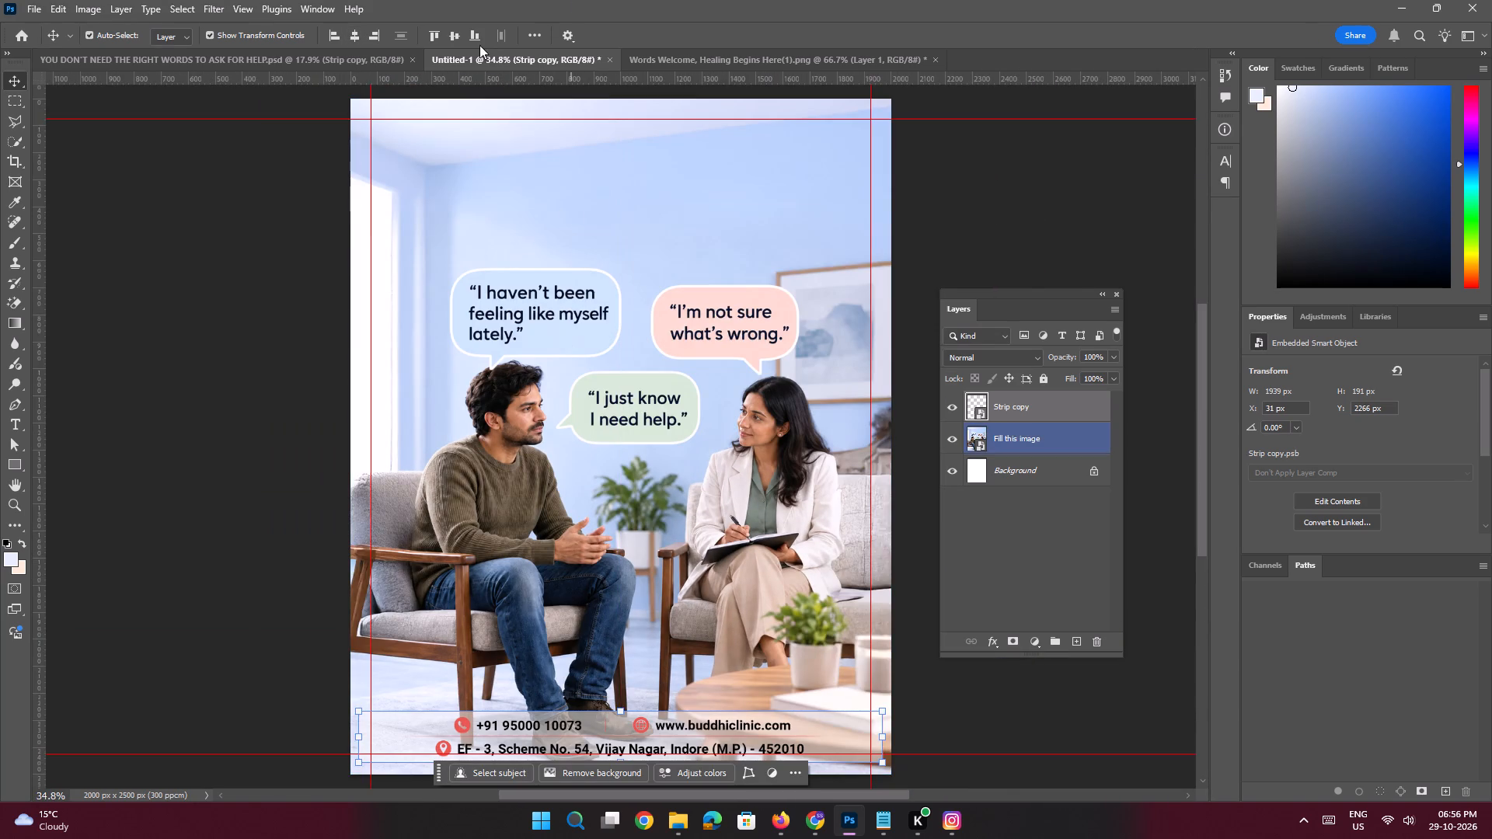
Copy the Apollo and Buddhi Clinic logo layer from the Slide 1 document to the top of the Slide 2 canvas.
{"action": "left_click", "coordinate": [354, 55]}
{"action": "key", "text": "space"}
{"action": "left_click_drag", "start_coordinate": [566, 280], "coordinate": [612, 329], "text": "ctrl"}
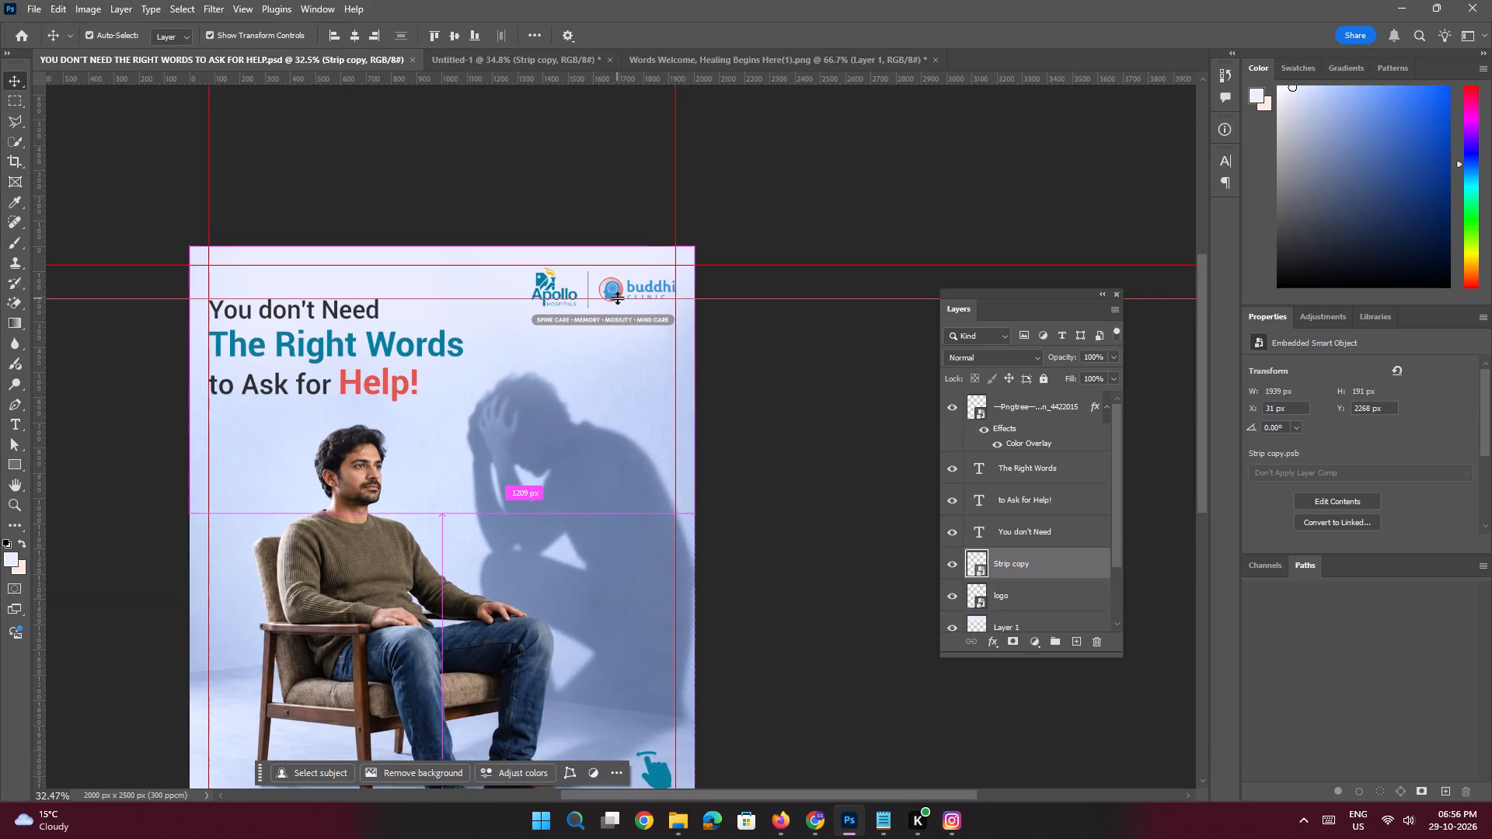
{"action": "left_click", "coordinate": [615, 294]}
{"action": "left_click_drag", "start_coordinate": [1001, 587], "coordinate": [493, 75]}
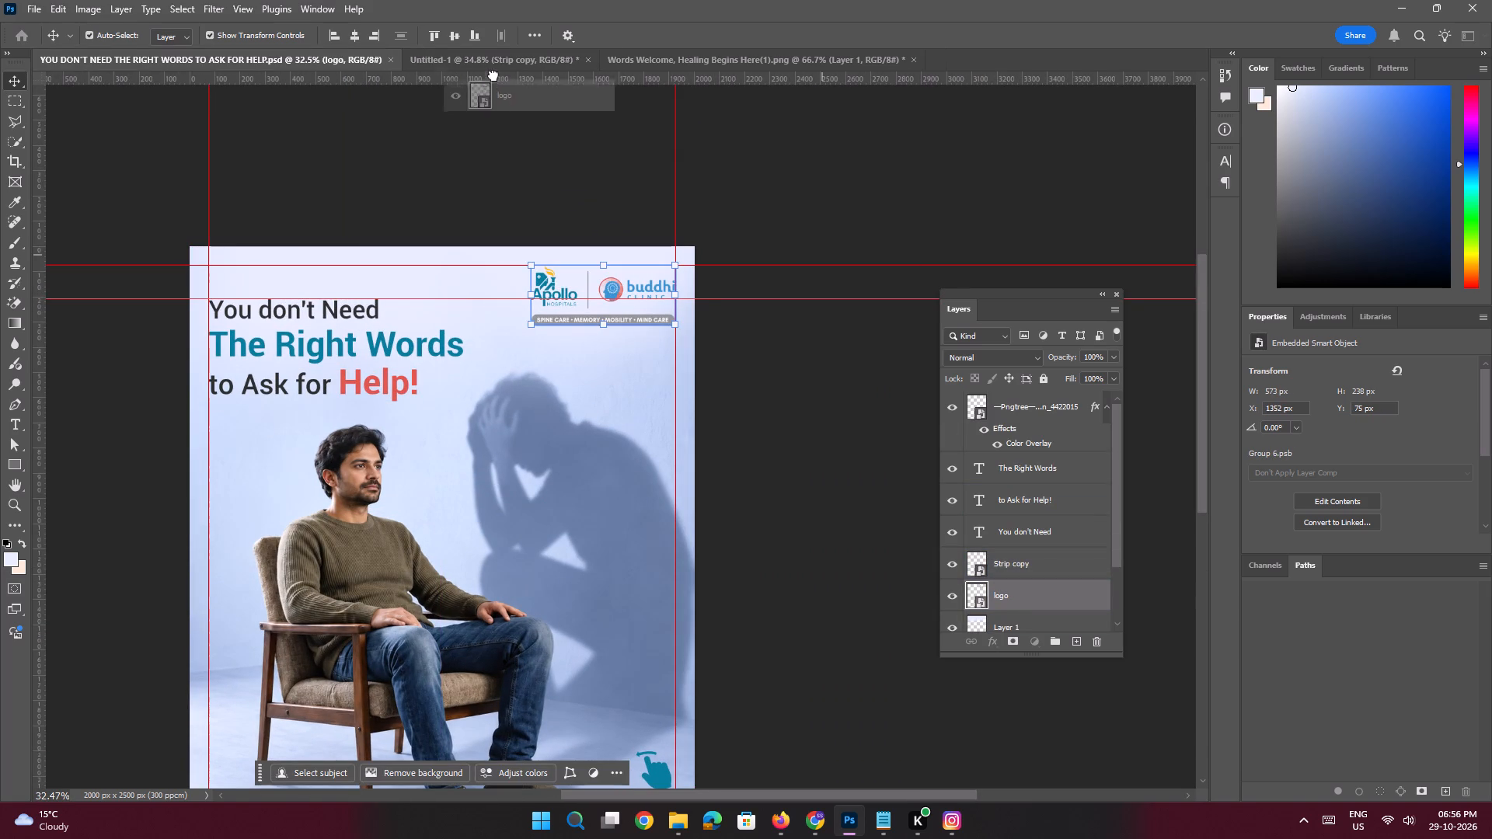
{"action": "left_click_drag", "start_coordinate": [493, 75], "coordinate": [747, 155]}
Align the logo to the corner of the top and right margin guides, at X 1352 px, Y 75 px.
{"action": "key", "text": "space"}
{"action": "key", "text": "space"}
{"action": "key", "text": "space"}
{"action": "key", "text": "space"}
{"action": "key", "text": "space"}
{"action": "key", "text": "space"}
{"action": "key", "text": "space"}
{"action": "key", "text": "space"}
{"action": "key", "text": "space"}
{"action": "key", "text": "space"}
{"action": "key", "text": "space"}
{"action": "key", "text": "space"}
{"action": "key", "text": "space"}
{"action": "key", "text": "space"}
{"action": "key", "text": "space"}
{"action": "key", "text": "space"}
{"action": "key", "text": "space"}
{"action": "key", "text": "space"}
{"action": "key", "text": "space"}
{"action": "key", "text": "space"}
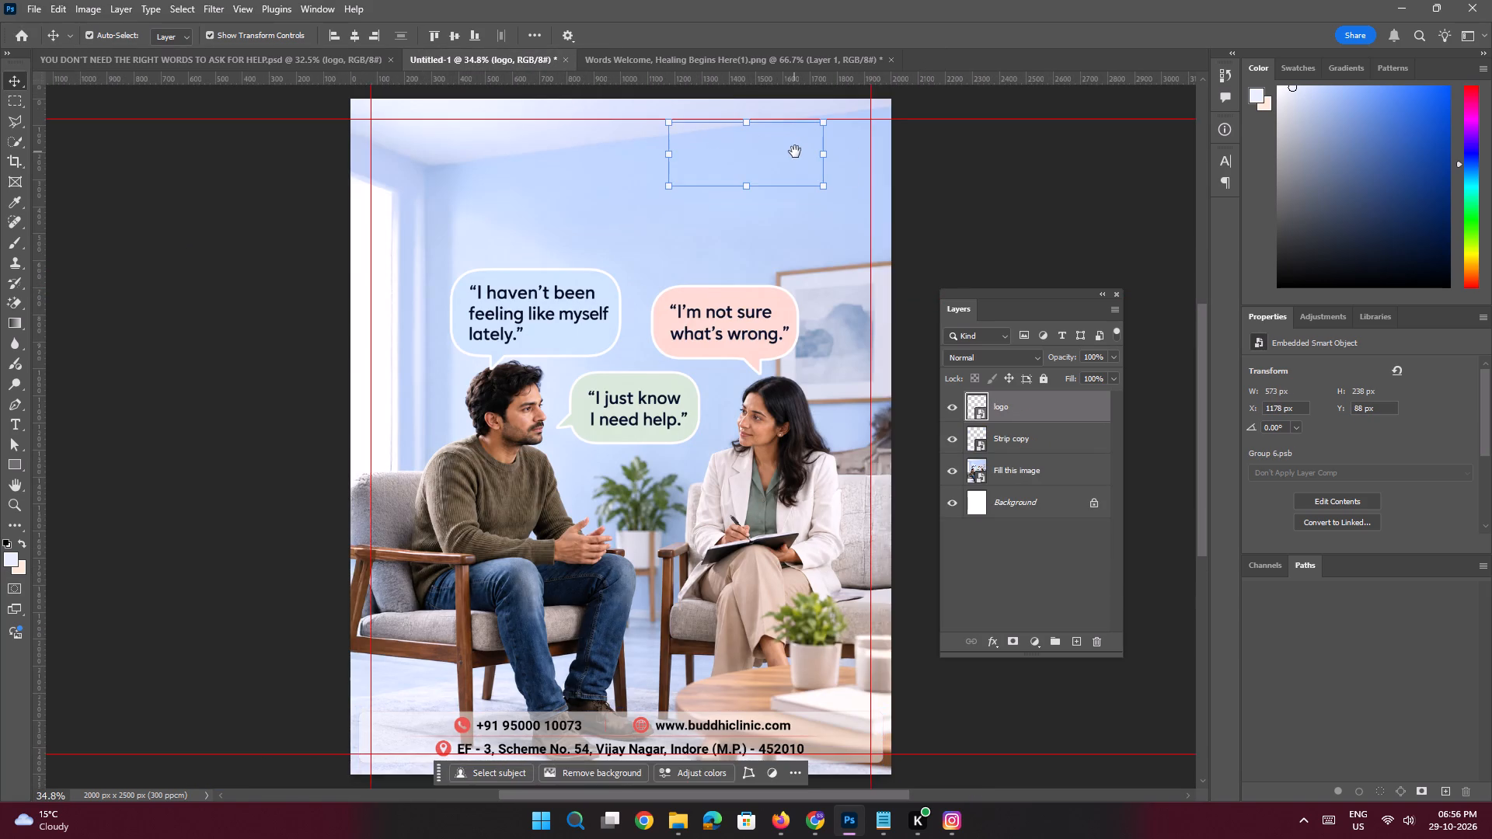
{"action": "left_click_drag", "start_coordinate": [795, 151], "coordinate": [672, 237]}
{"action": "left_click_drag", "start_coordinate": [648, 218], "coordinate": [702, 284], "text": "ctrl"}
{"action": "left_click_drag", "start_coordinate": [622, 256], "coordinate": [632, 255]}
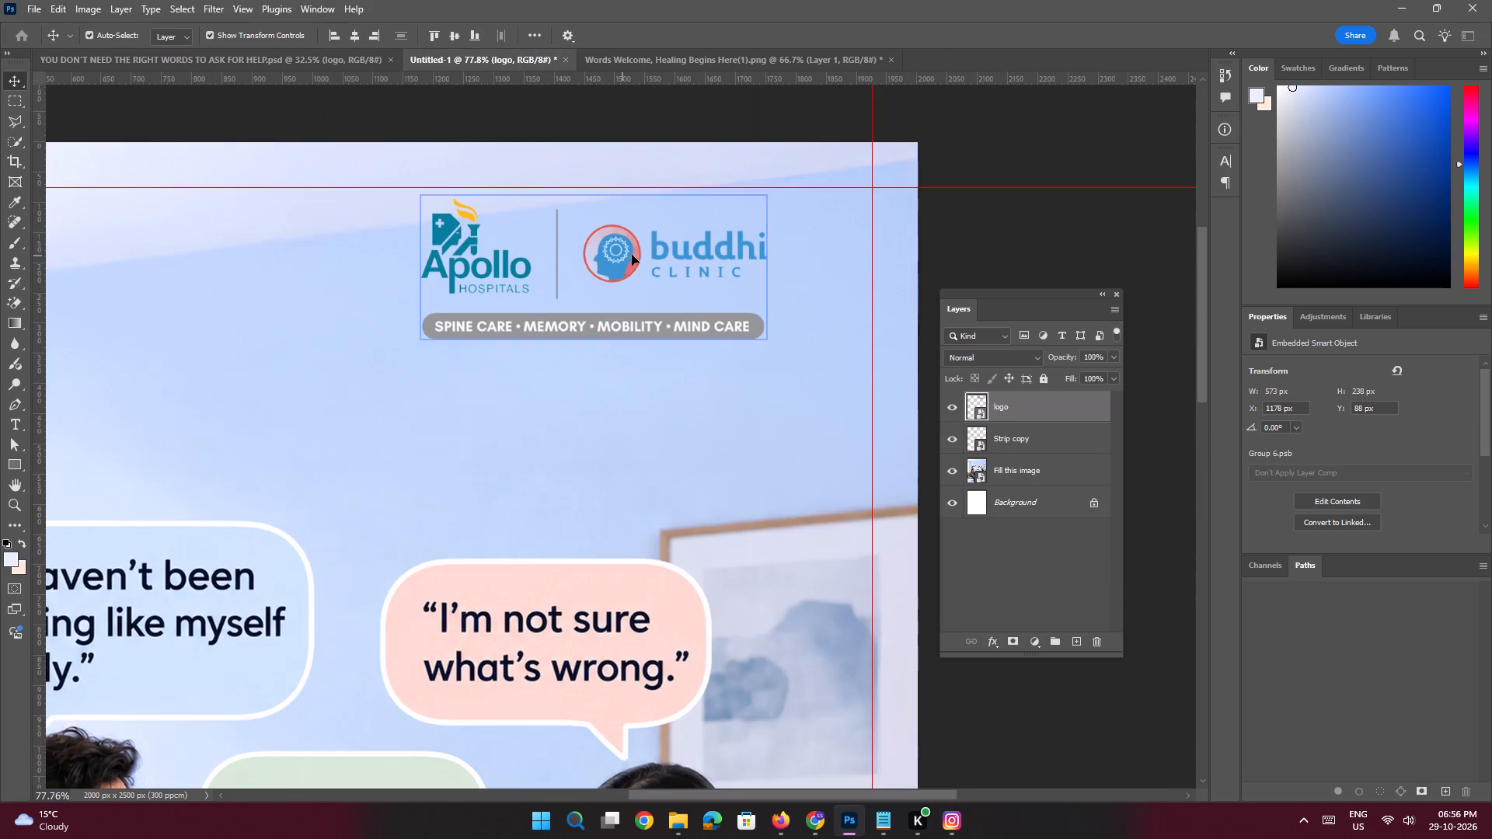
{"action": "left_click_drag", "start_coordinate": [632, 255], "coordinate": [728, 249]}
{"action": "key", "text": "space"}
{"action": "left_click_drag", "start_coordinate": [696, 265], "coordinate": [626, 251], "text": "ctrl"}
{"action": "left_click_drag", "start_coordinate": [664, 298], "coordinate": [637, 292], "text": "ctrl"}
{"action": "left_click_drag", "start_coordinate": [332, 388], "coordinate": [416, 366]}
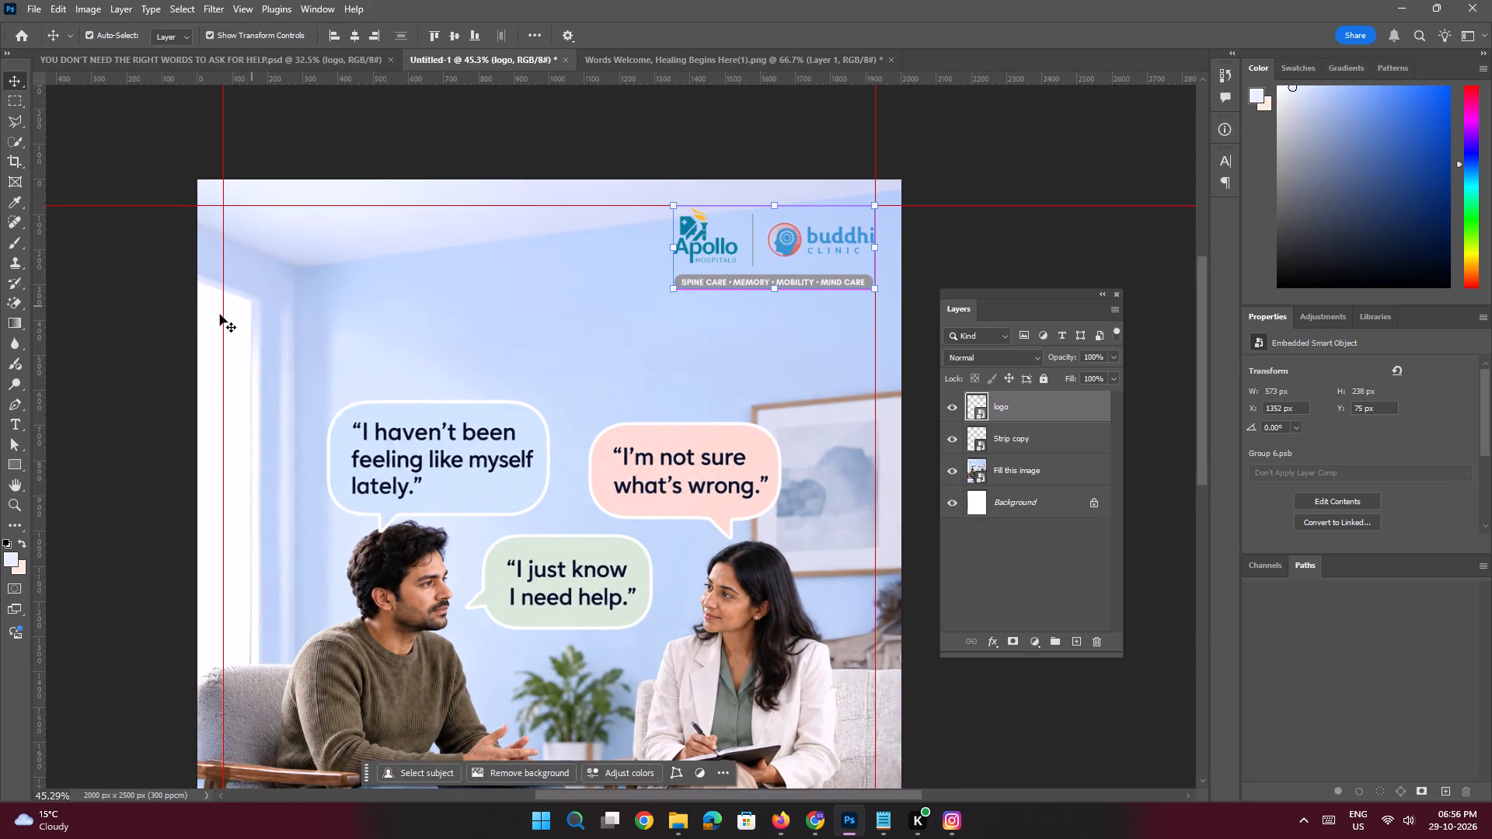
{"action": "left_click", "coordinate": [158, 316]}
Save the document as a PSD in the Desktop's Buddhi clinic folder, named "YOU CAN TAKE YOUR TIME" with the Slide 2 line copied from Notepad.
{"action": "left_click", "coordinate": [880, 822]}
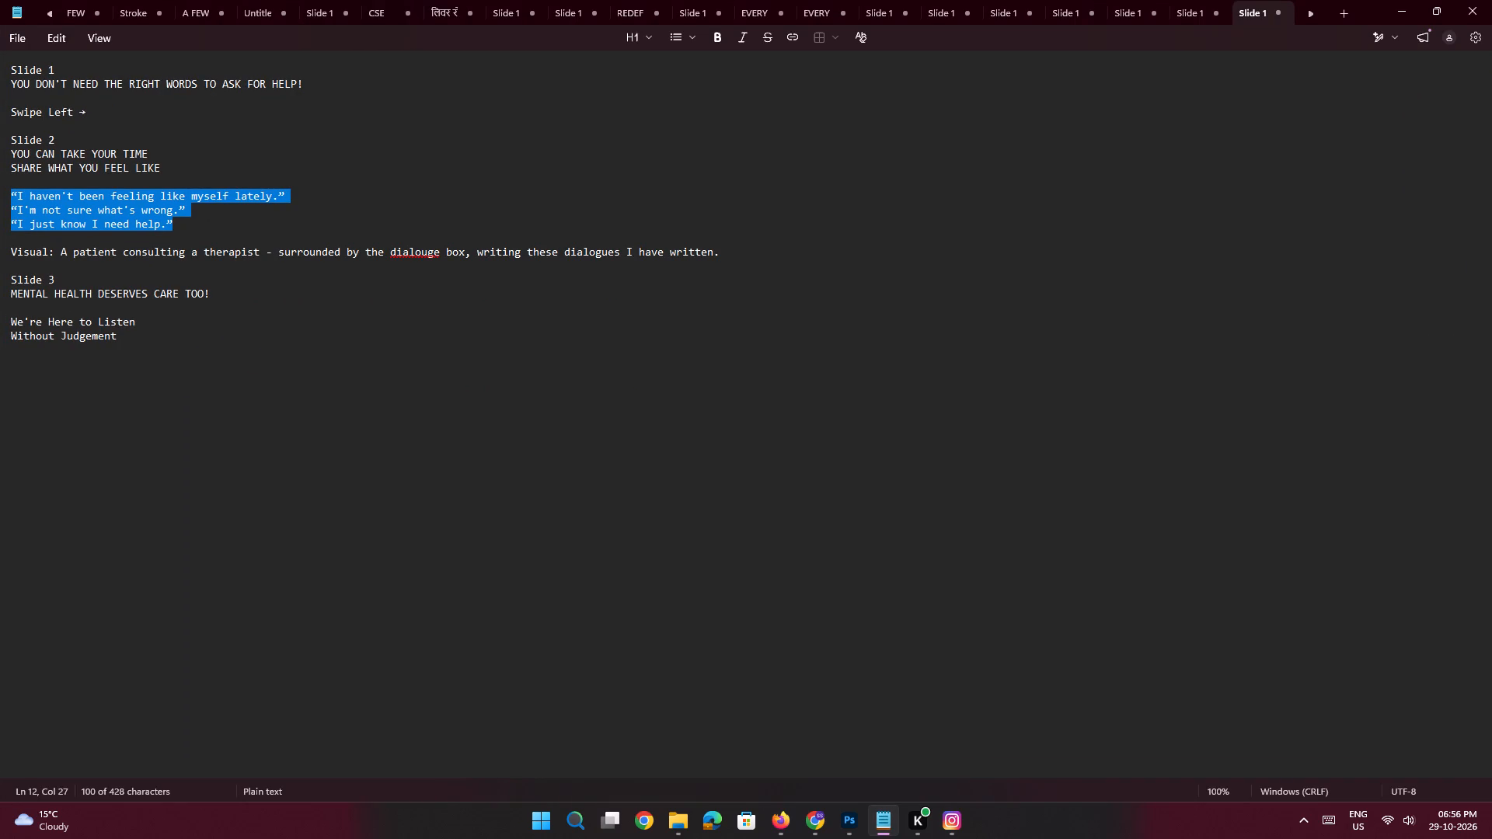
{"action": "left_click_drag", "start_coordinate": [159, 151], "coordinate": [5, 149]}
{"action": "key", "text": "ctrl+c"}
{"action": "key", "text": "alt+Tab"}
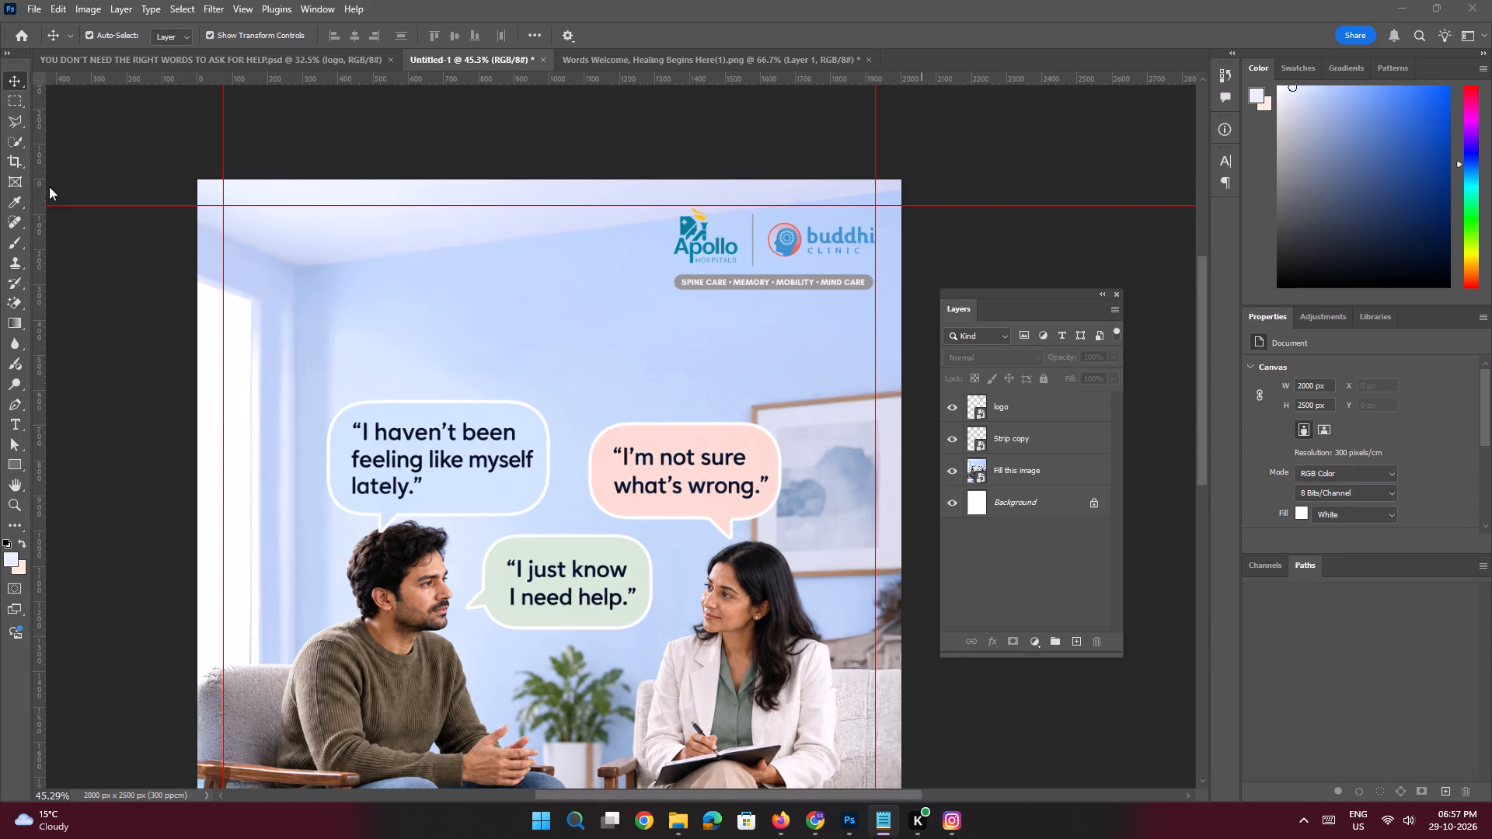
{"action": "key", "text": "ctrl+s"}
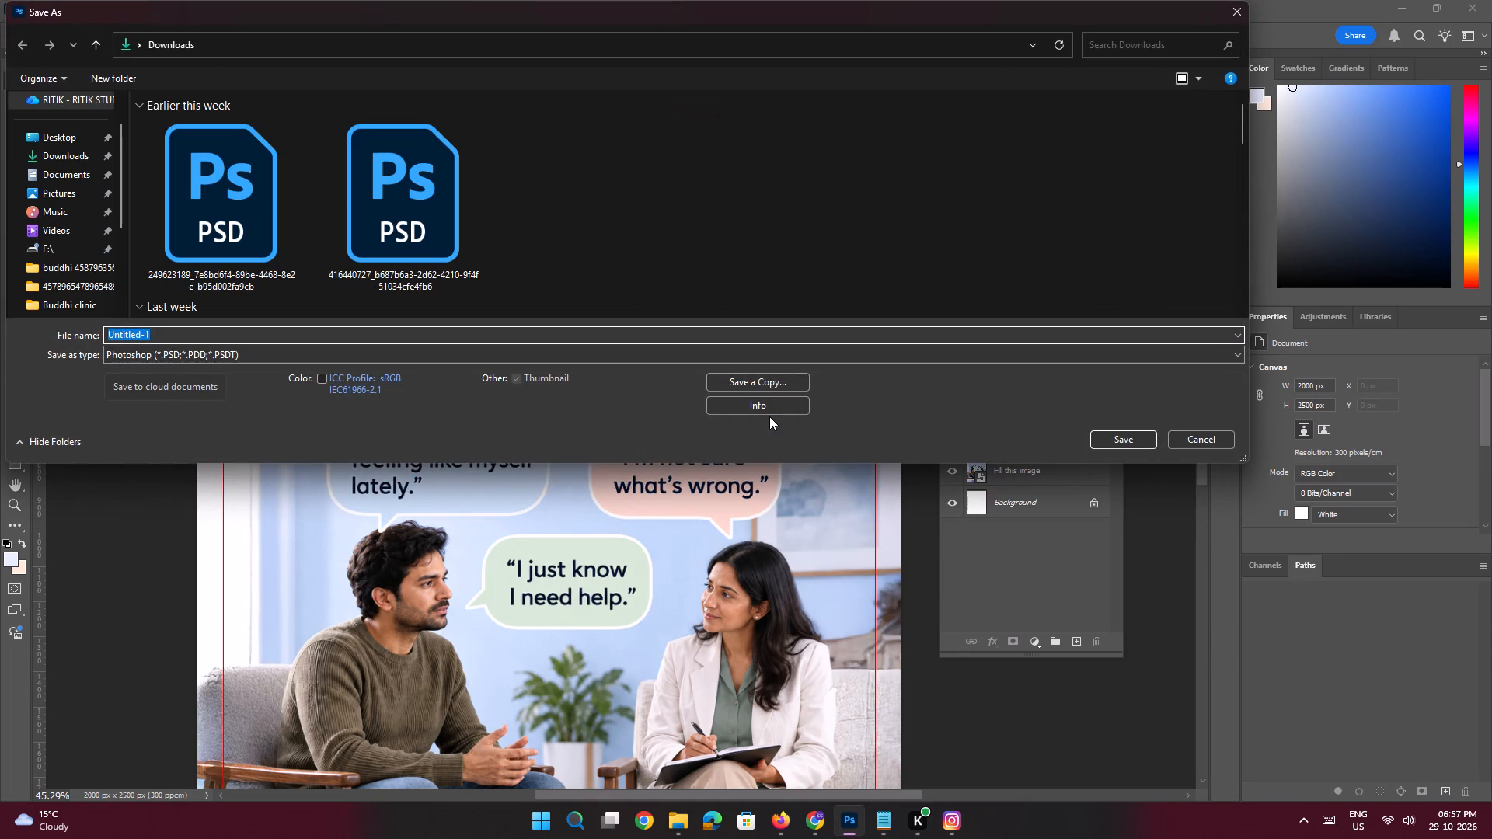
{"action": "left_click", "coordinate": [51, 135]}
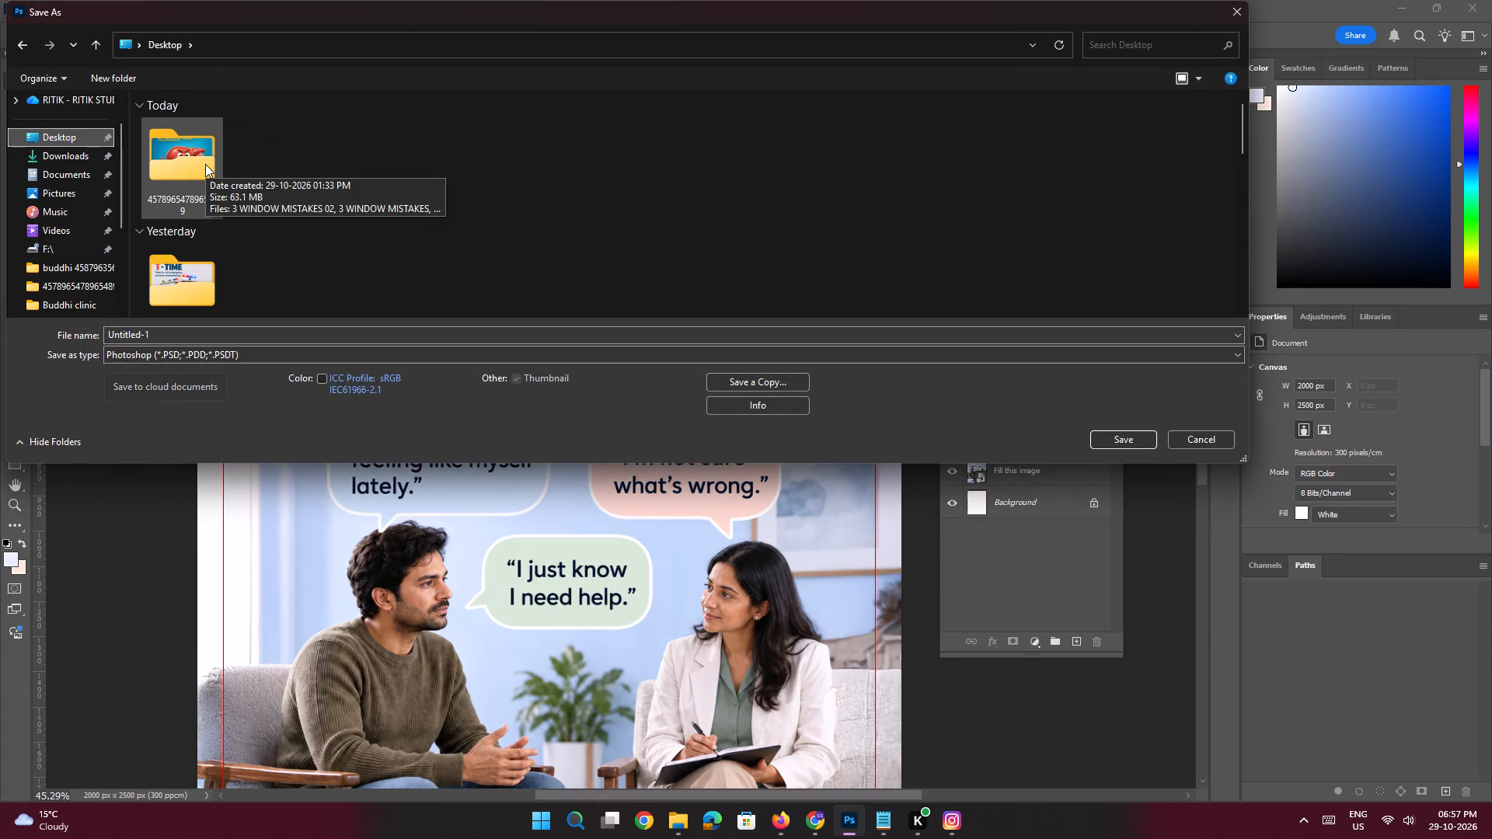
{"action": "left_click", "coordinate": [202, 186]}
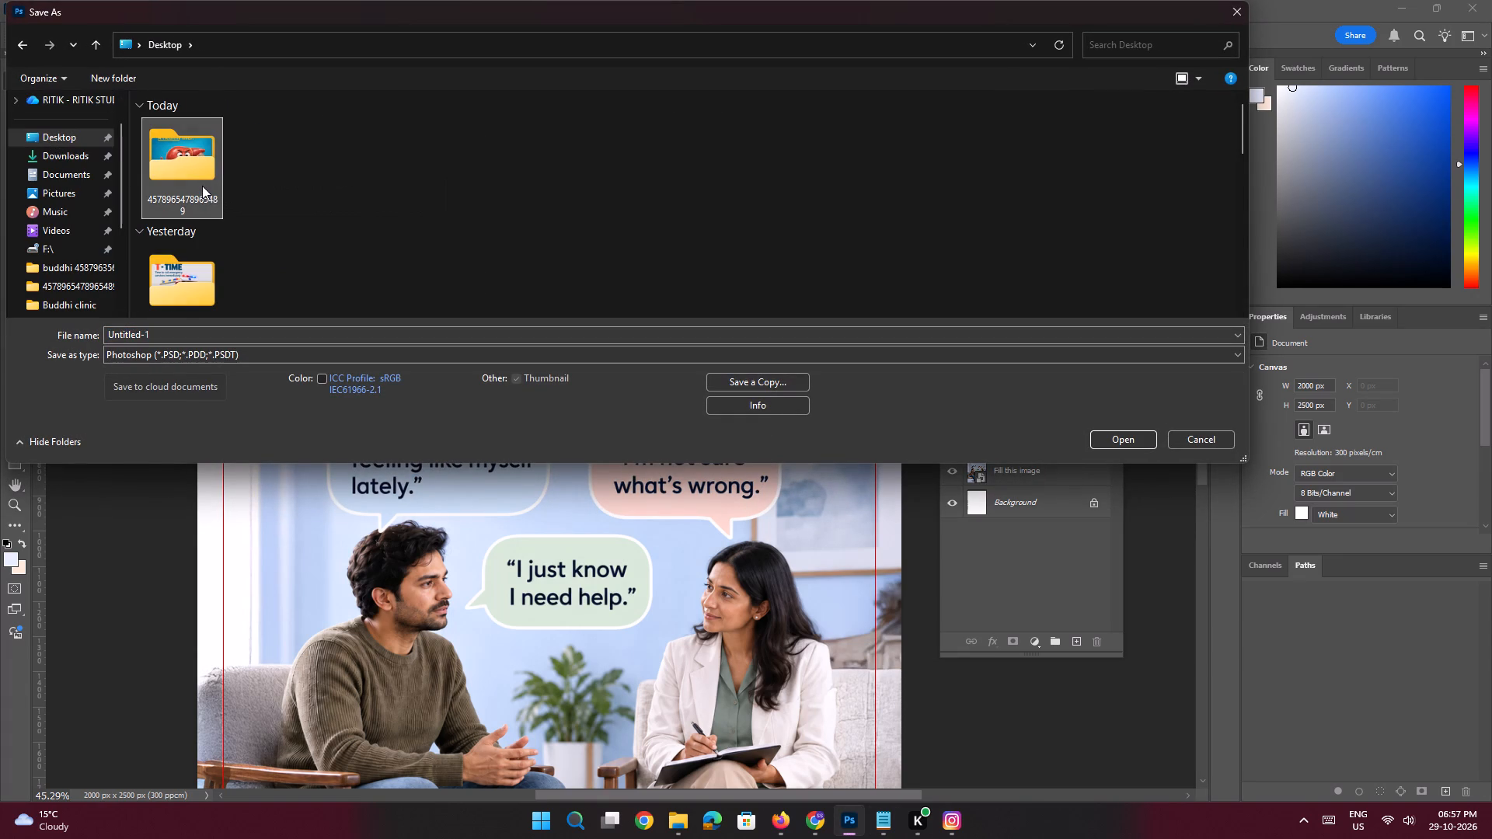
{"action": "key", "text": "b"}
{"action": "key", "text": "b"}
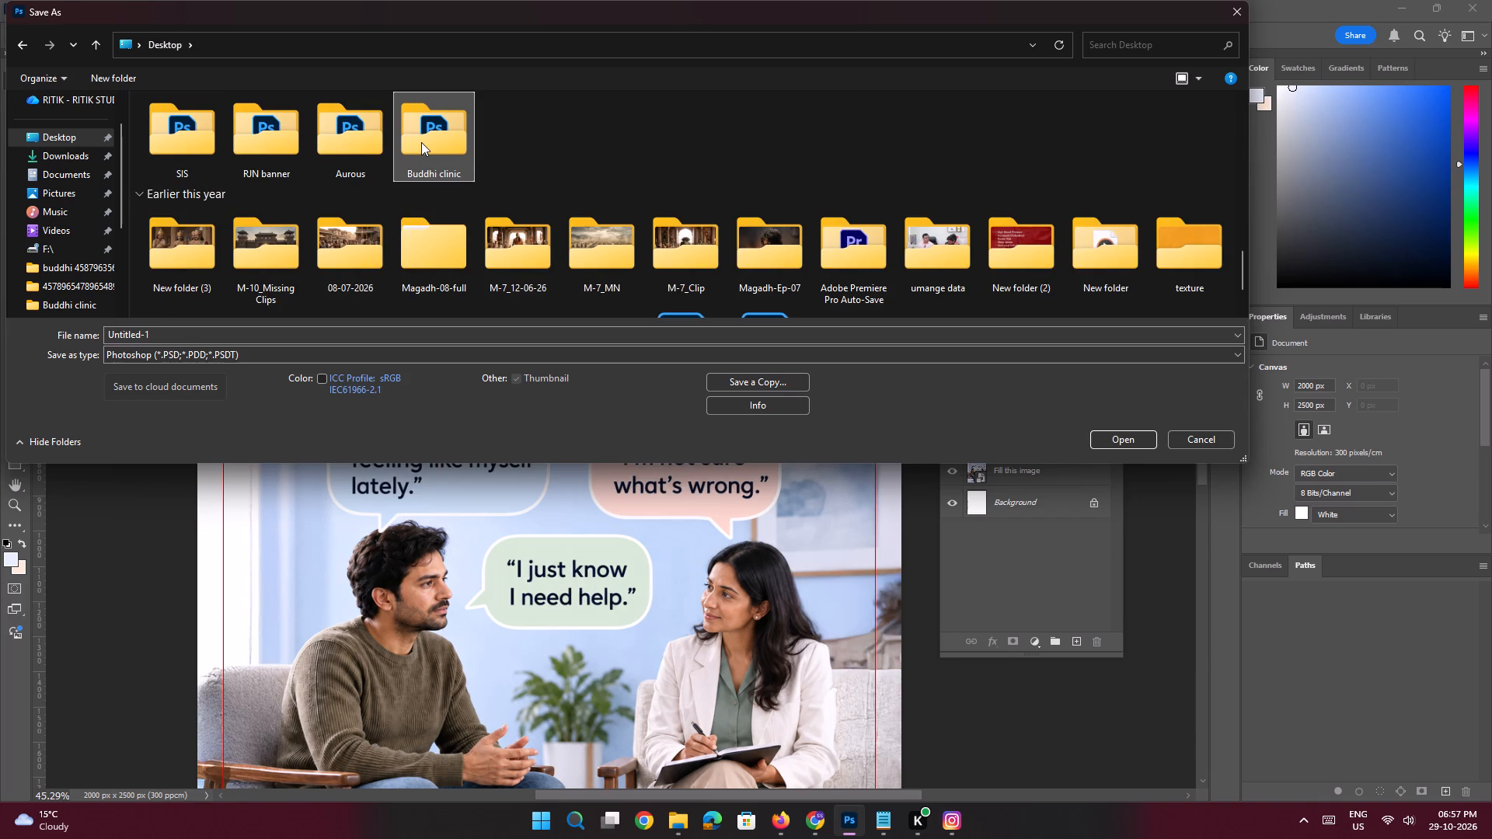
{"action": "double_click", "coordinate": [421, 142]}
{"action": "left_click", "coordinate": [191, 332]}
{"action": "key", "text": "ctrl+v"}
{"action": "key", "text": "Return"}
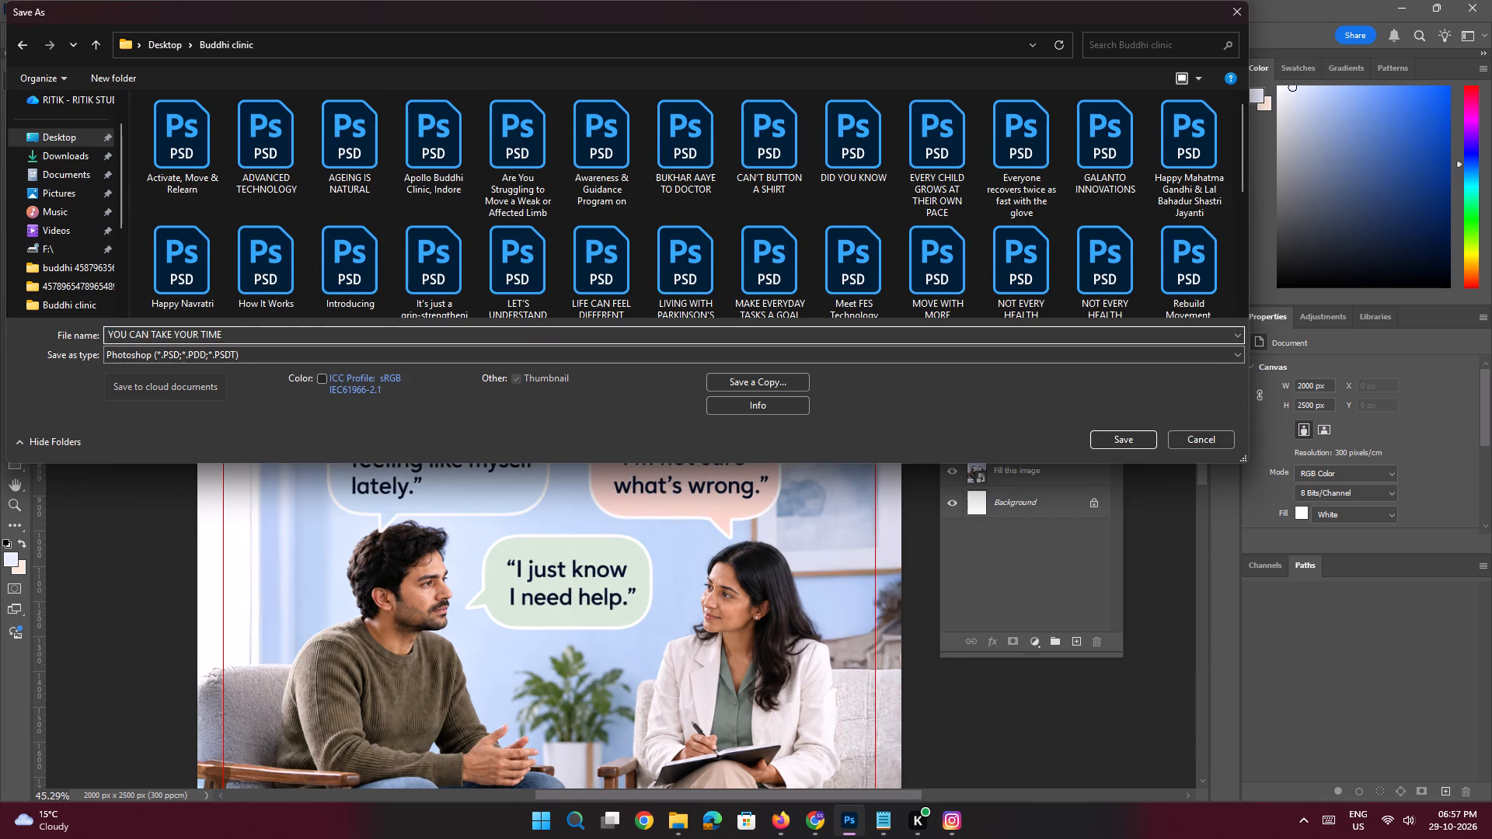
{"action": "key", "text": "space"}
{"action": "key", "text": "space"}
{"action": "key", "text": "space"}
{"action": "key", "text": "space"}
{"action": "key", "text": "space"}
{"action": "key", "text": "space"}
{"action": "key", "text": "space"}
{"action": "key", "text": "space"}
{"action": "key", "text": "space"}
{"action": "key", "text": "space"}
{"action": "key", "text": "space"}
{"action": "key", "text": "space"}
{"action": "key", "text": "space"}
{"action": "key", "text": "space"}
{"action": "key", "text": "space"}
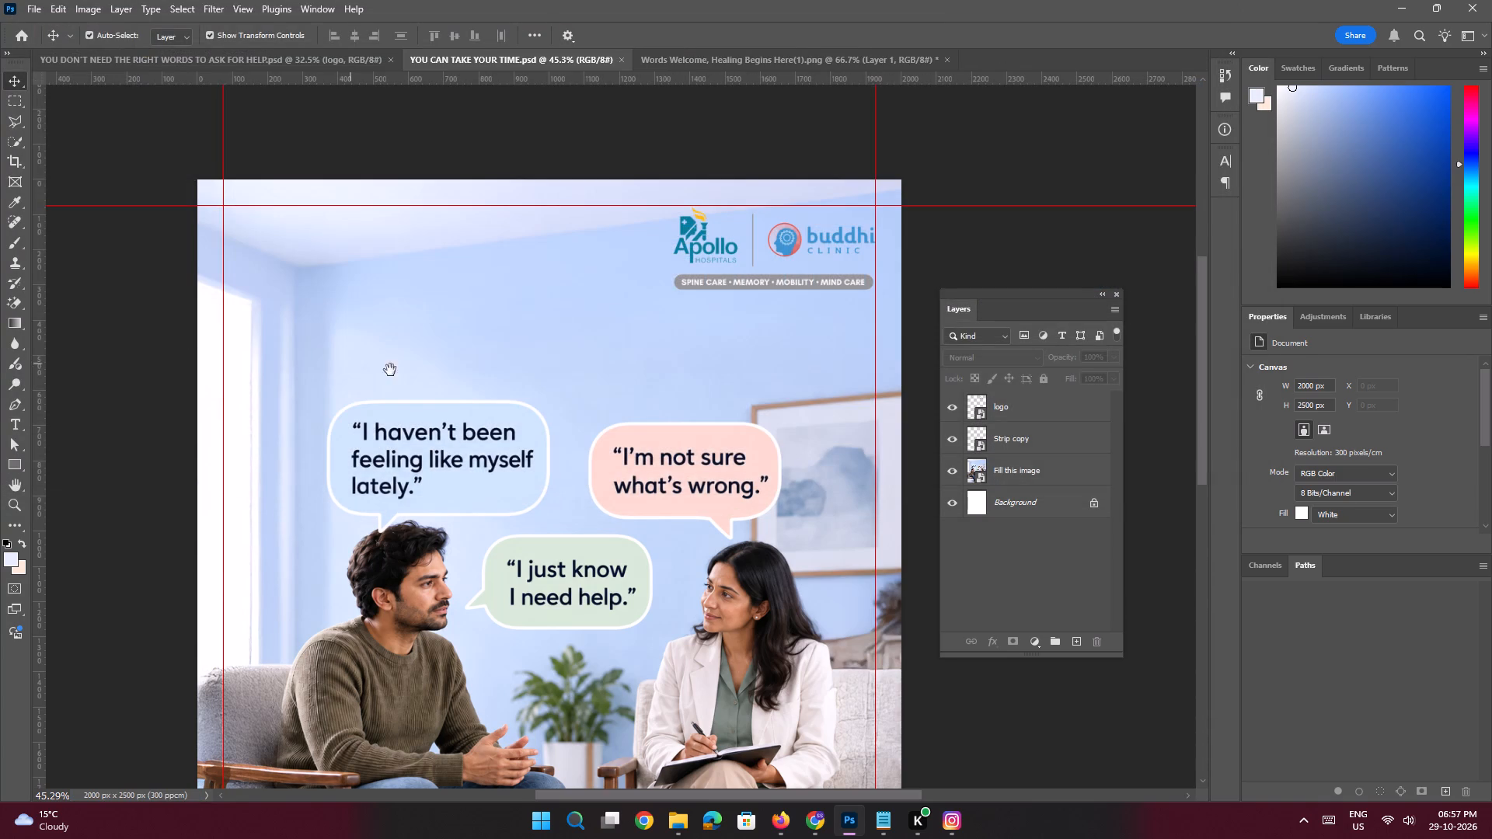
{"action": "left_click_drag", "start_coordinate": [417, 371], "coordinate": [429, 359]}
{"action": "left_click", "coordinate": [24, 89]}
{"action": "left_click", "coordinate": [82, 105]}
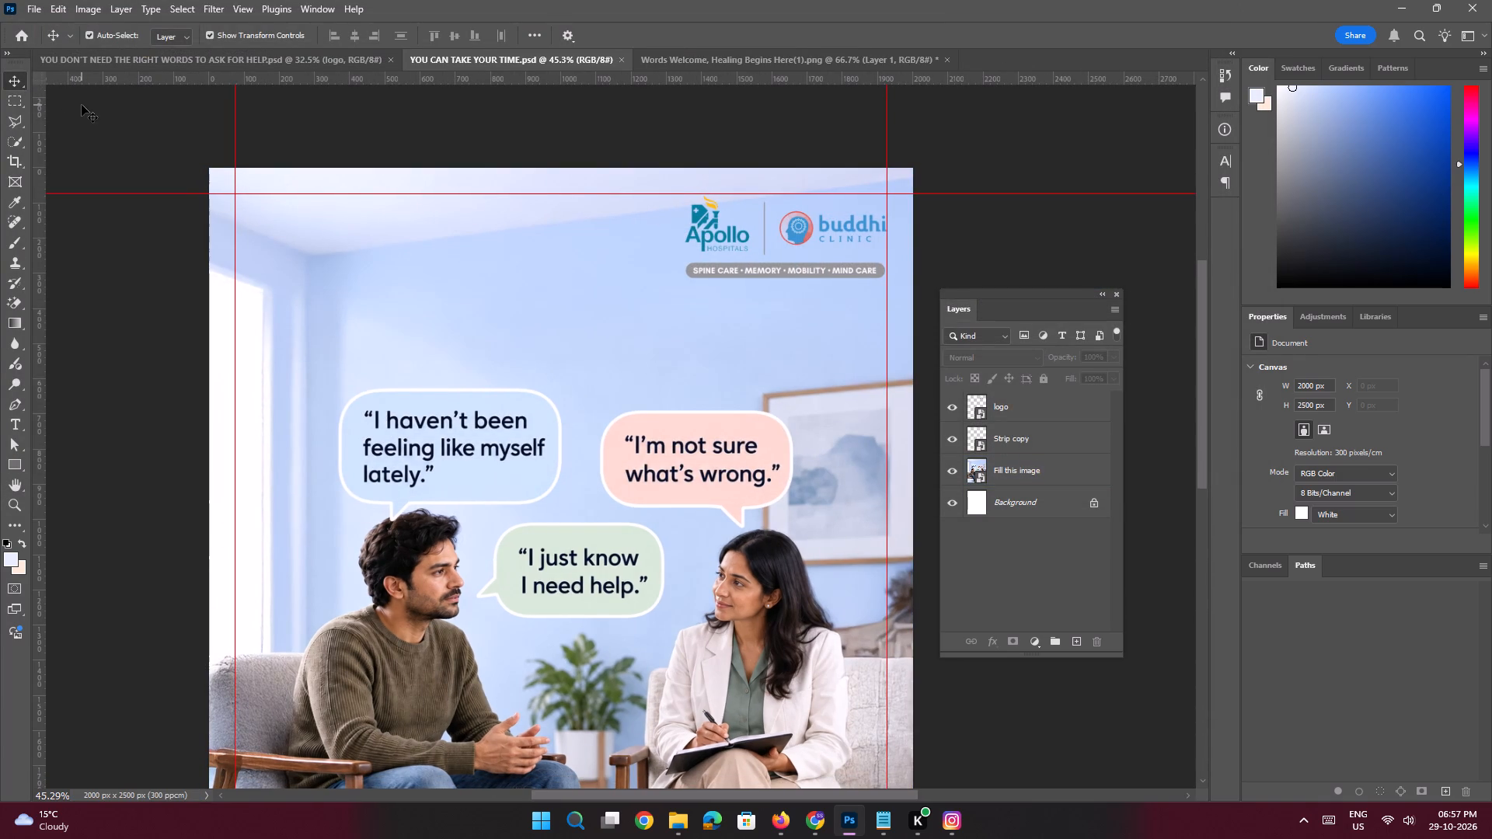
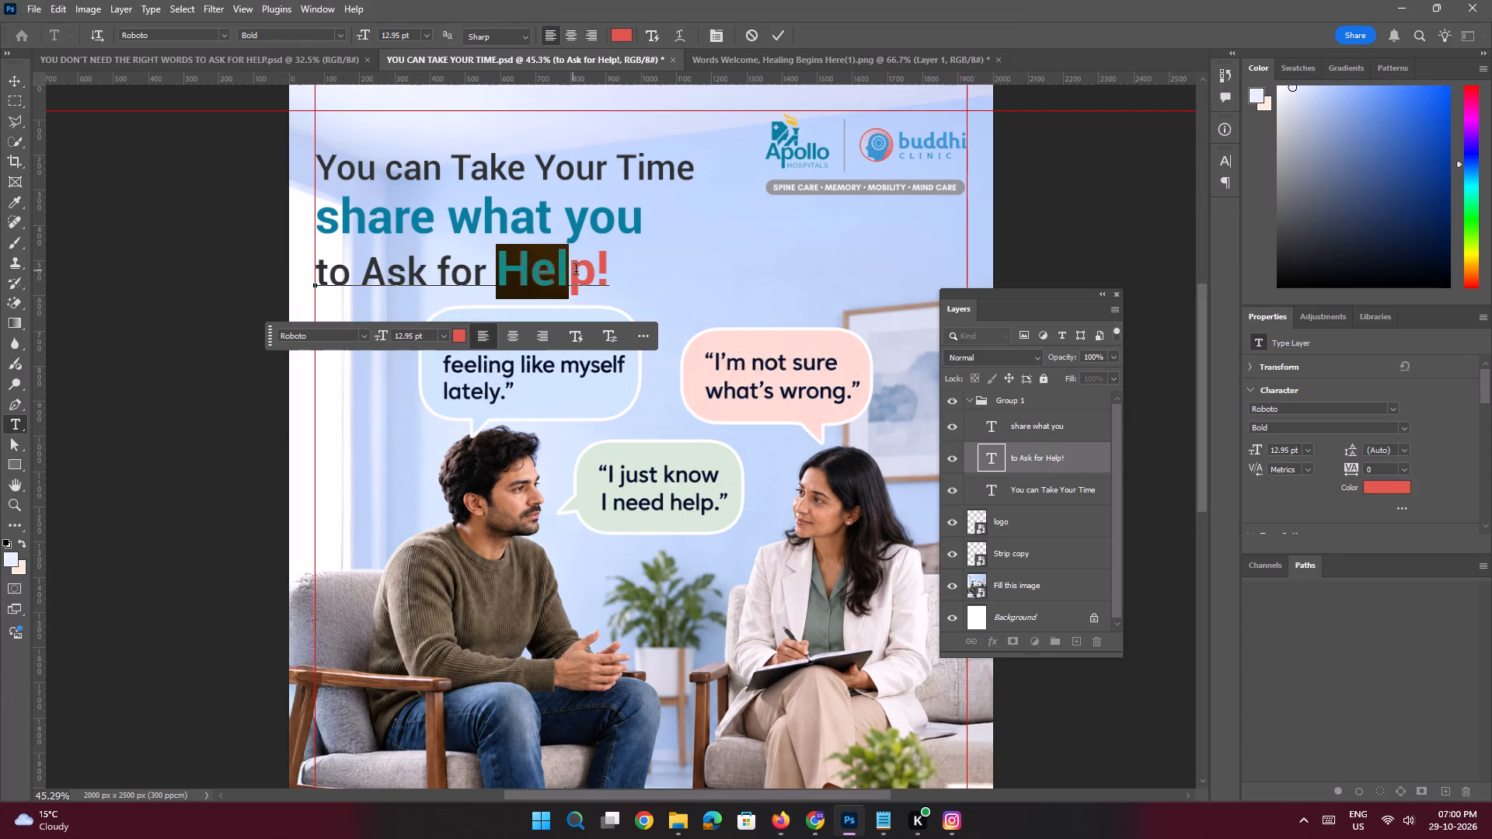
{"action": "left_click_drag", "start_coordinate": [576, 271], "coordinate": [614, 277]}
{"action": "key", "text": "ctrl+v"}
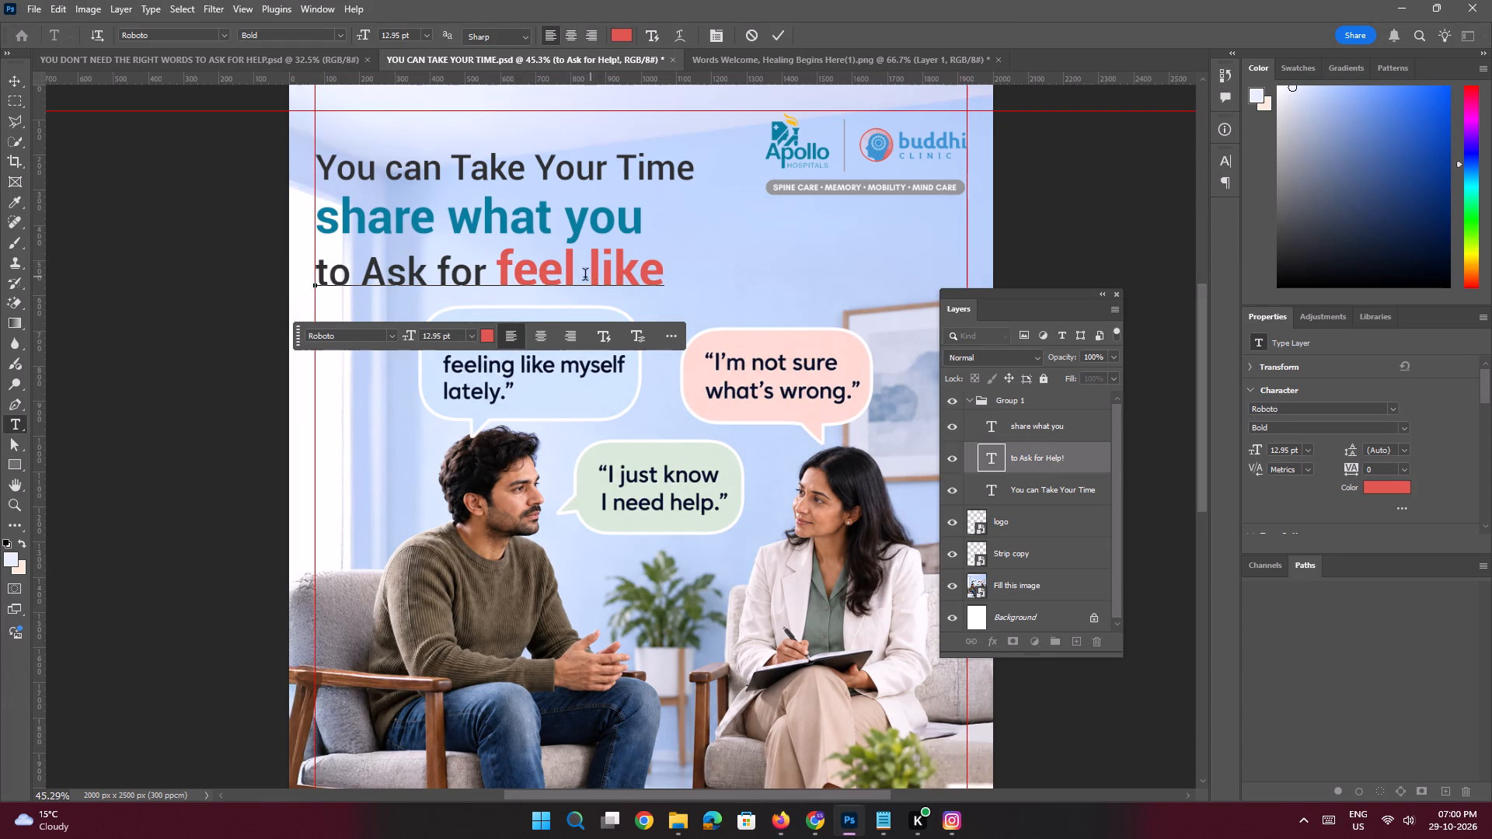
{"action": "left_click_drag", "start_coordinate": [490, 280], "coordinate": [233, 284]}
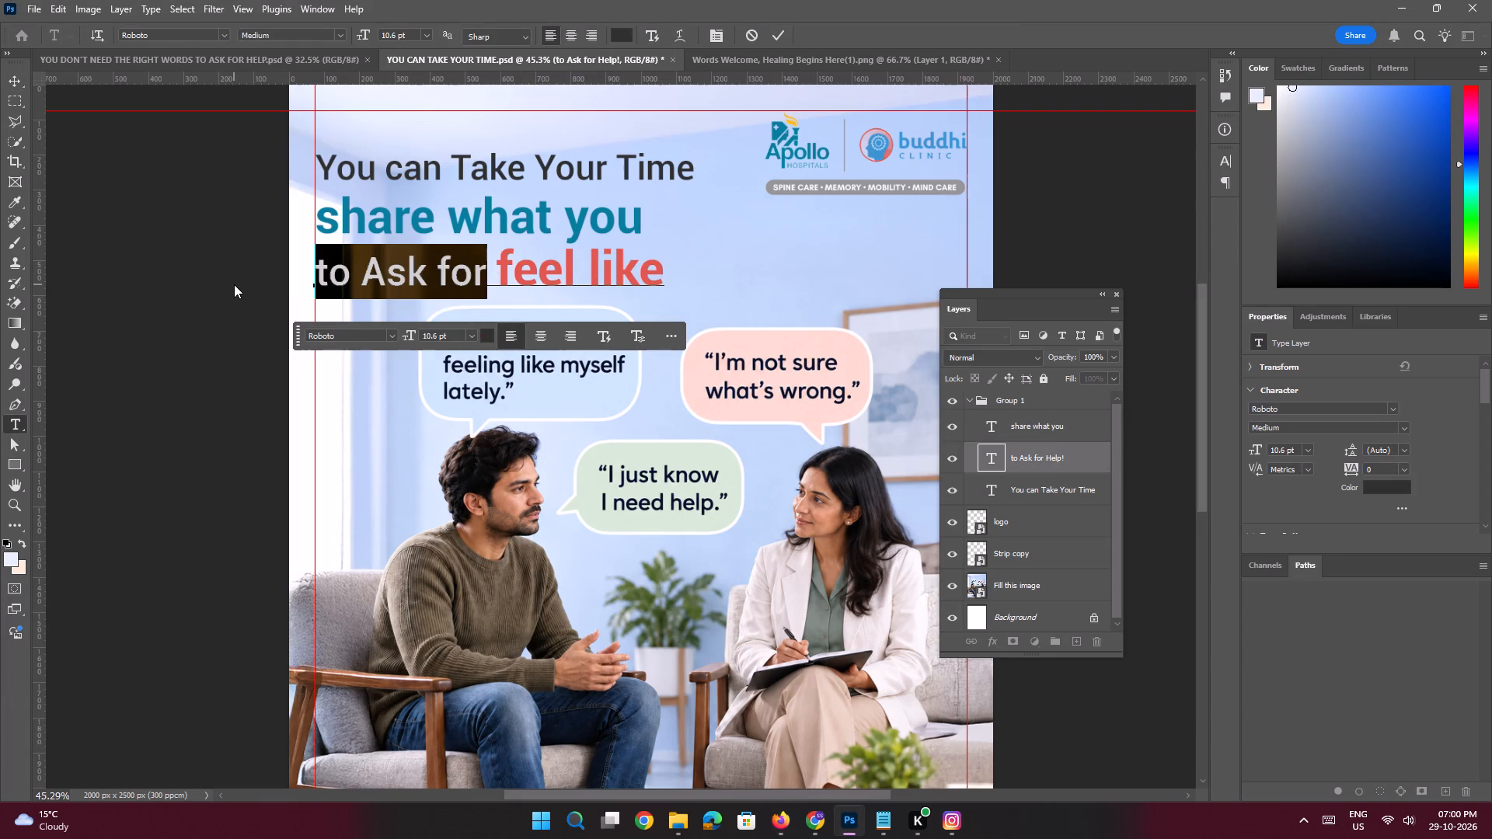
{"action": "key", "text": "BackSpace"}
{"action": "key", "text": "Return"}
Move the red "feel like" line onto the left margin guide, directly beneath "share what you".
{"action": "left_click_drag", "start_coordinate": [424, 267], "coordinate": [414, 267], "text": "shift"}
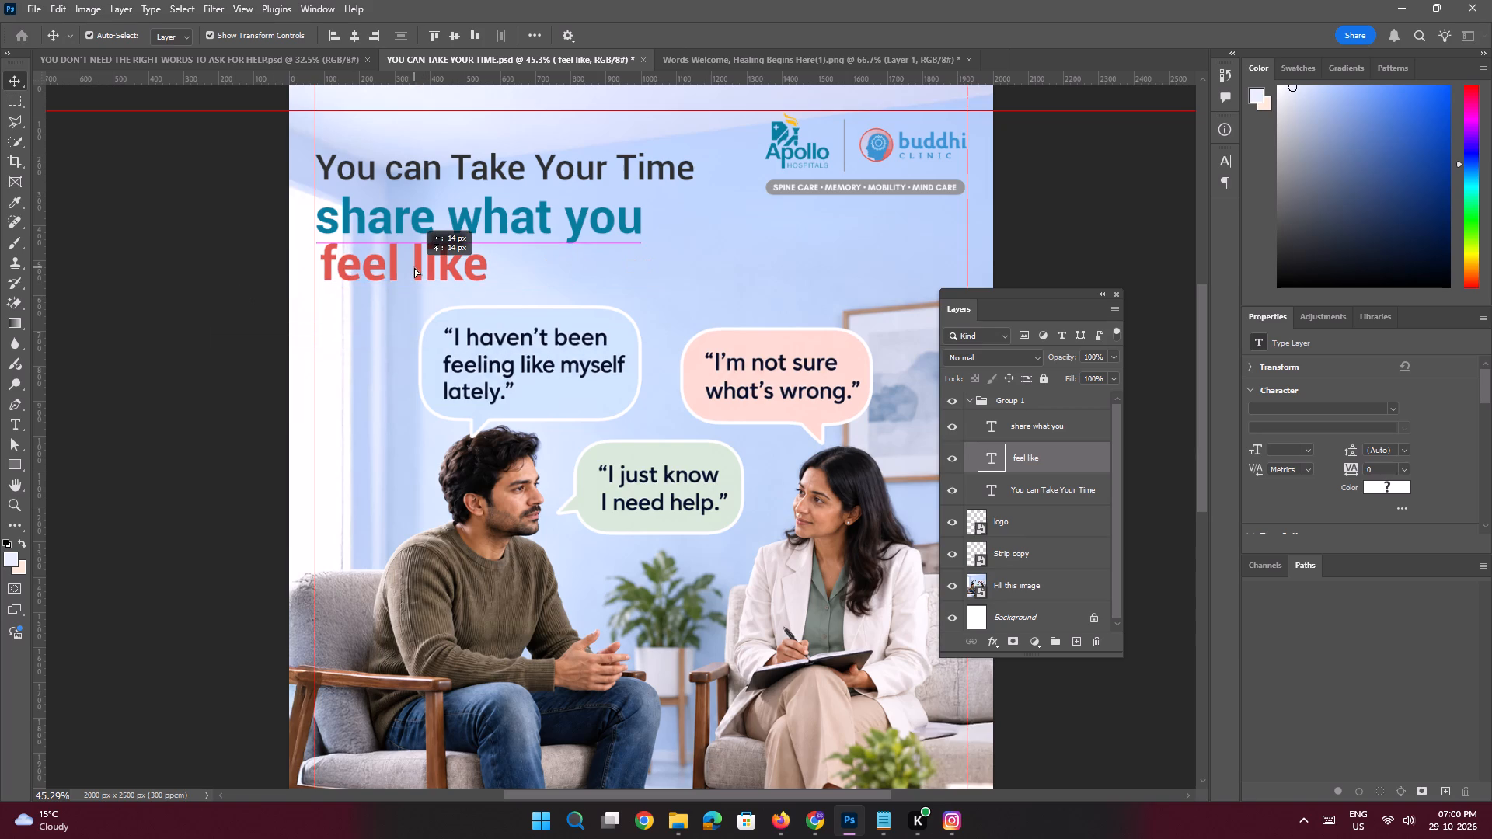
{"action": "left_click_drag", "start_coordinate": [414, 267], "coordinate": [413, 273], "text": "shift"}
Capitalise both words of the red headline line so it reads "Feel Like".
{"action": "double_click", "coordinate": [413, 273]}
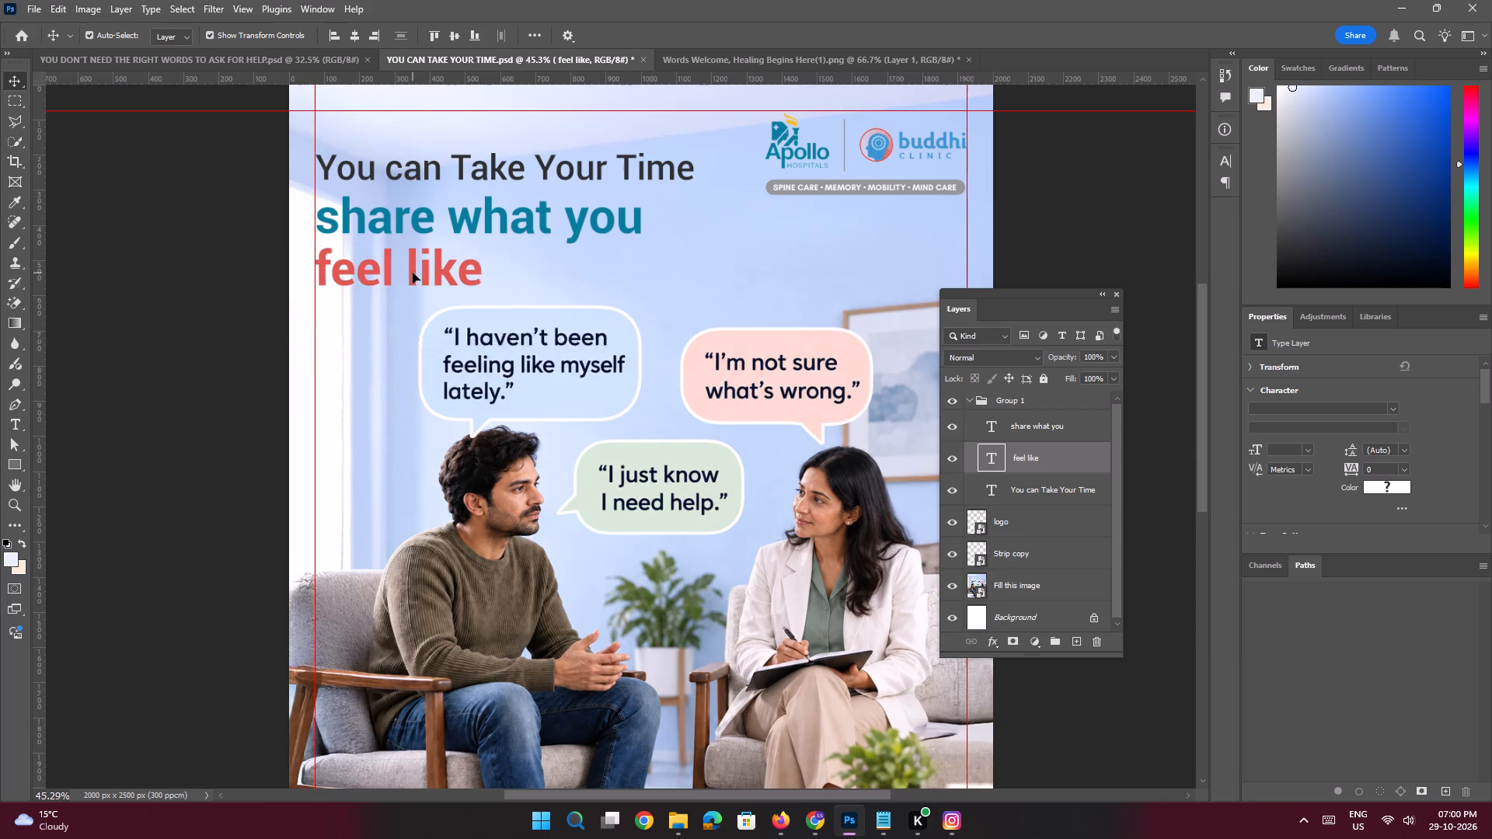
{"action": "left_click", "coordinate": [333, 264]}
{"action": "left_click_drag", "start_coordinate": [330, 263], "coordinate": [322, 261]}
{"action": "key", "text": "shift+f"}
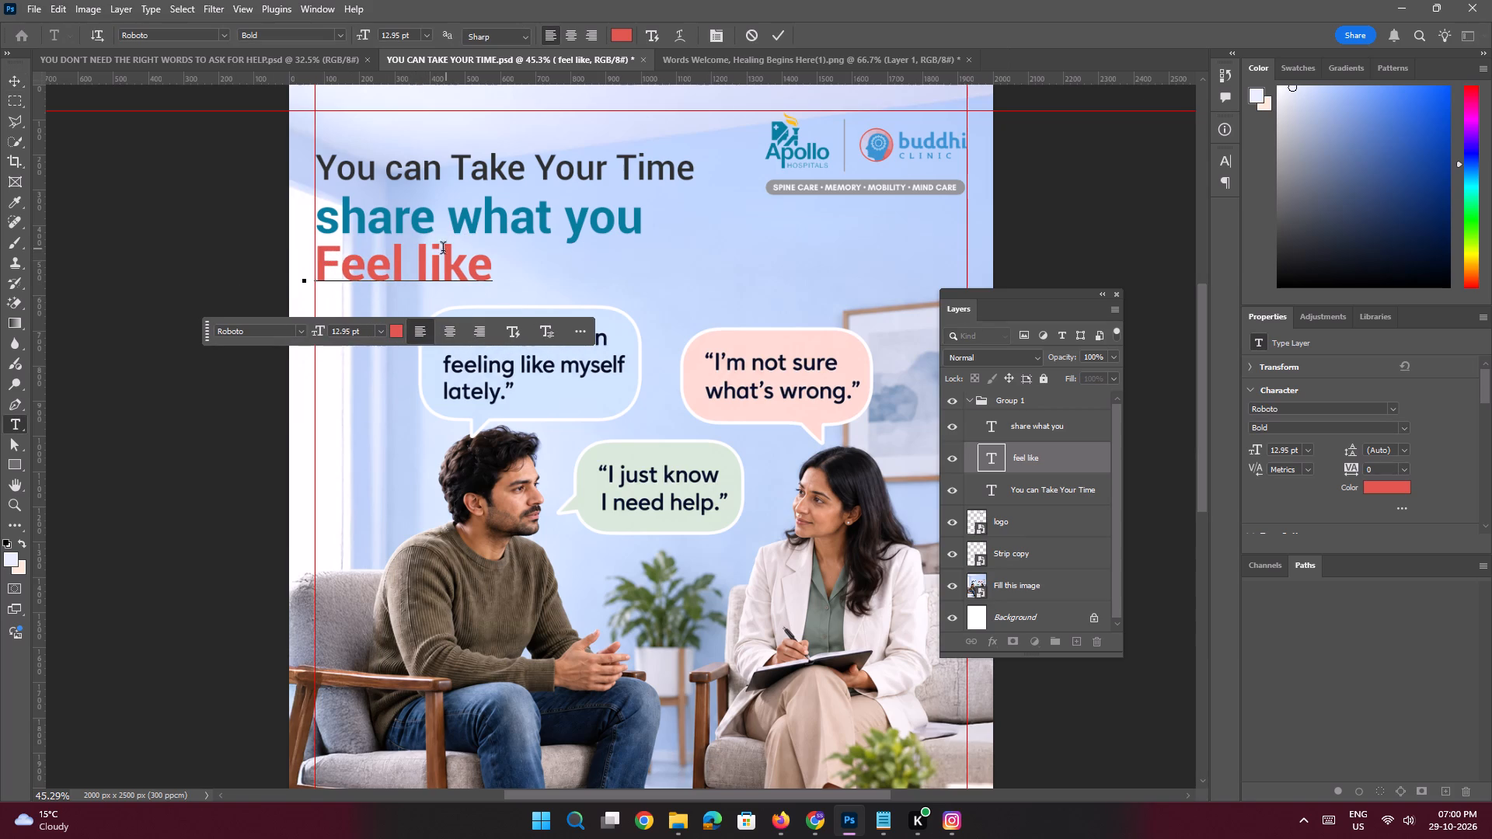
{"action": "left_click_drag", "start_coordinate": [429, 257], "coordinate": [413, 258]}
{"action": "key", "text": "shift+l"}
{"action": "key", "text": "Return"}
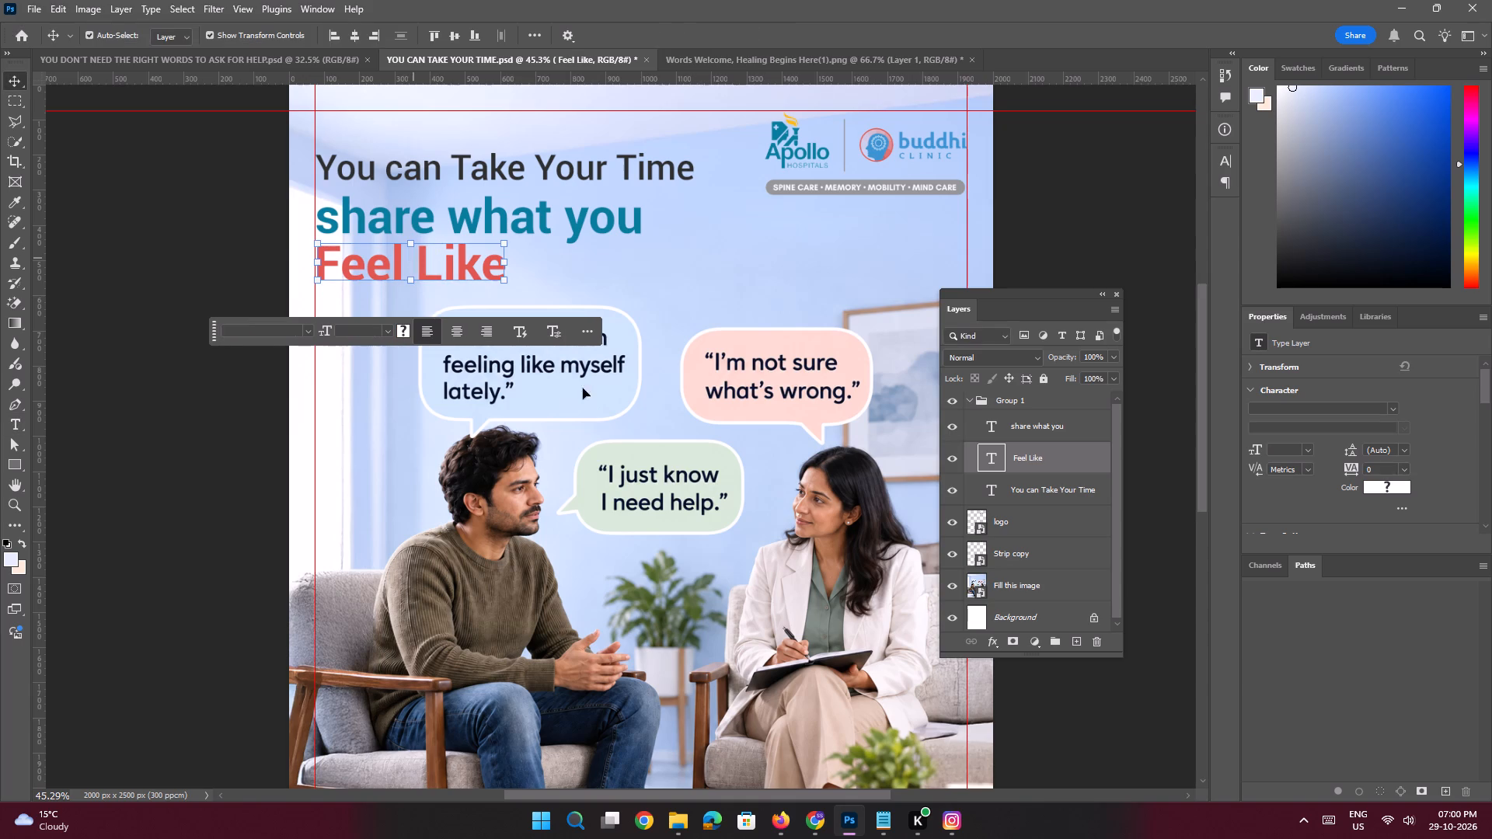
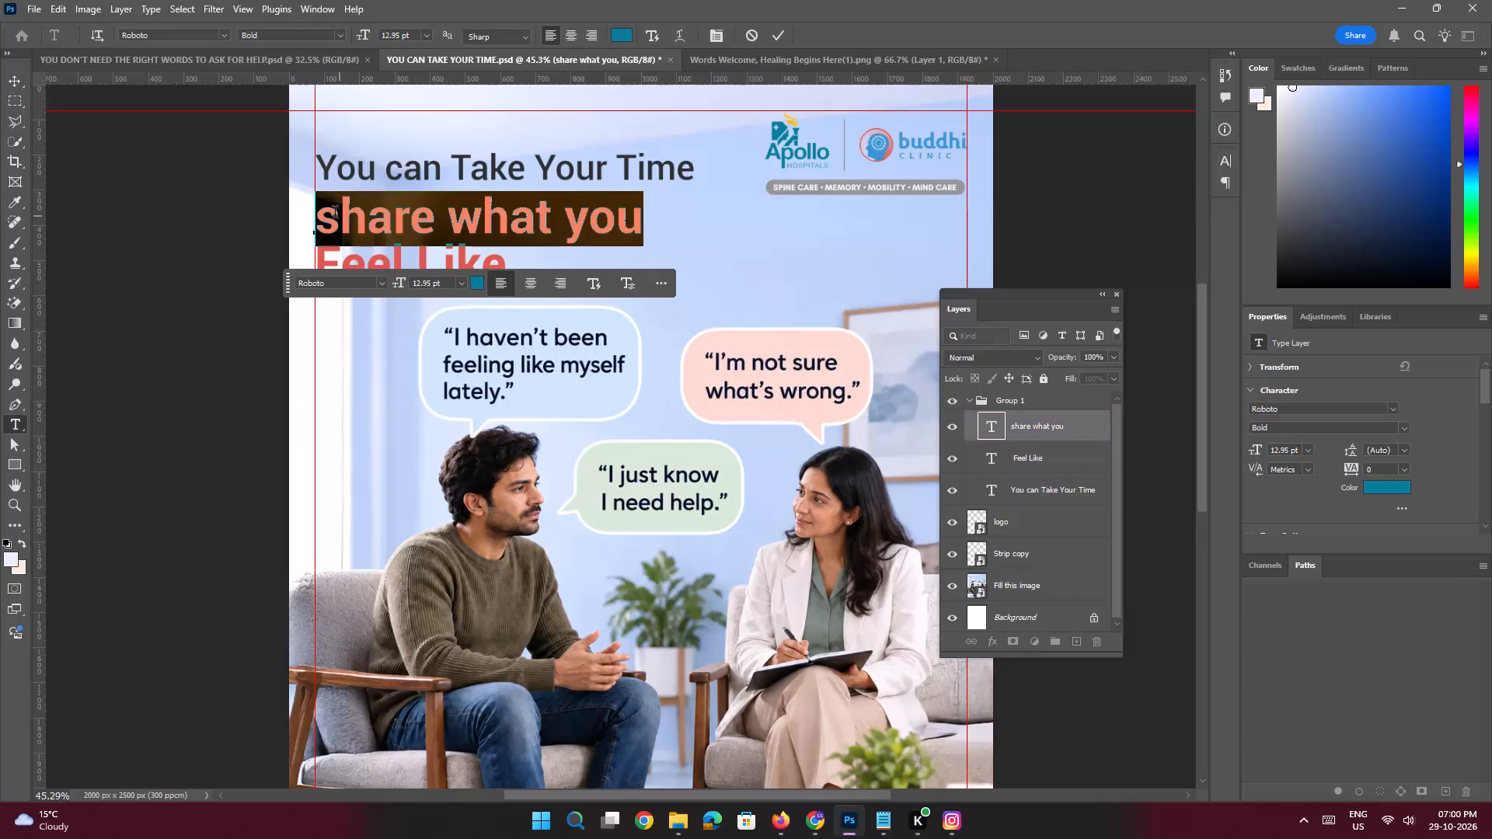
Capitalise each word of the teal headline line so it reads "Share What You".
{"action": "left_click", "coordinate": [335, 214]}
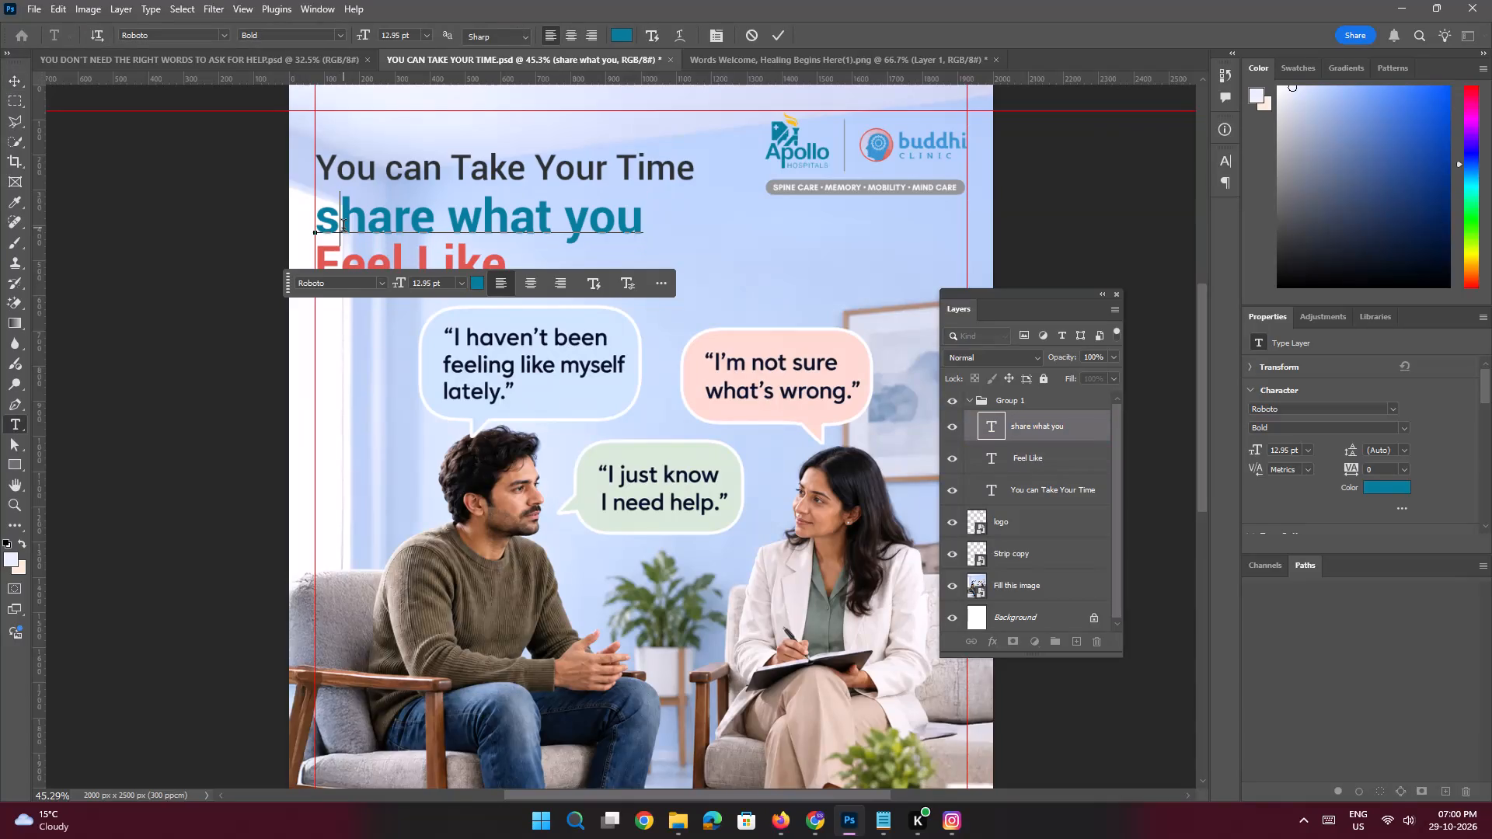
{"action": "key", "text": "BackSpace"}
{"action": "key", "text": "shift+s"}
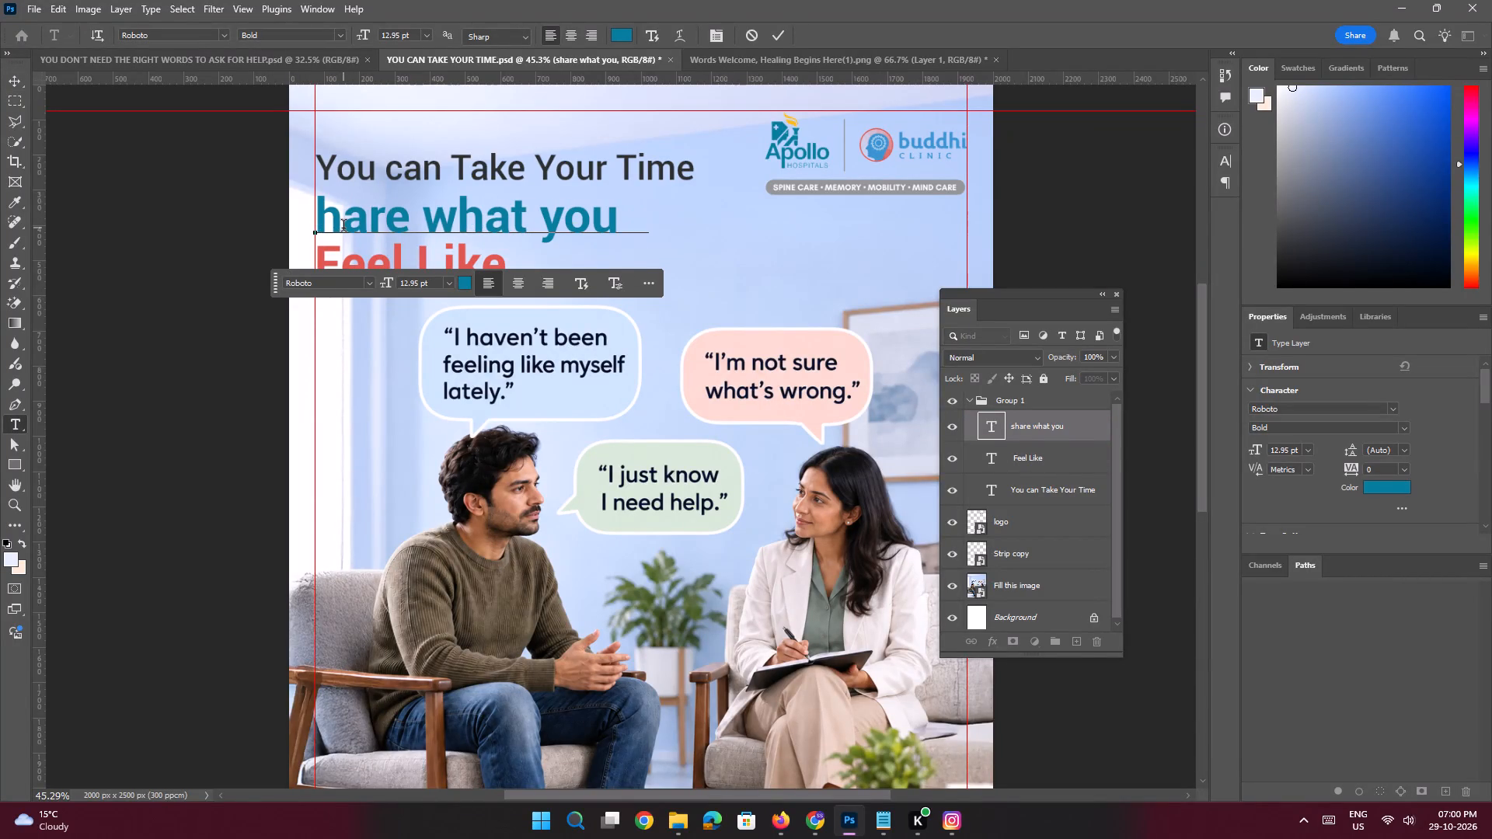
{"action": "left_click", "coordinate": [490, 221]}
{"action": "key", "text": "BackSpace"}
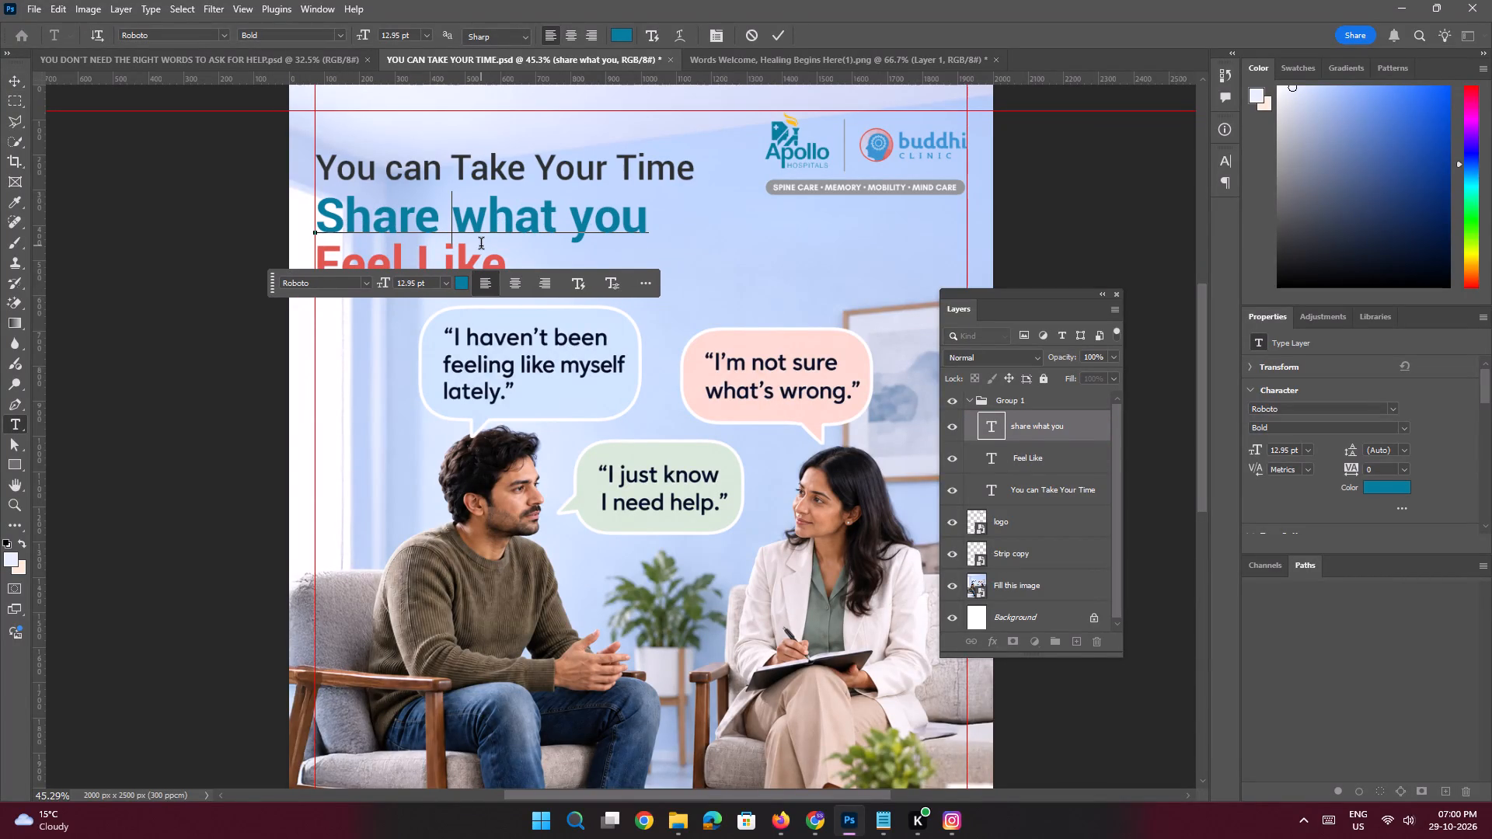
{"action": "key", "text": "shift+w"}
{"action": "left_click", "coordinate": [603, 222]}
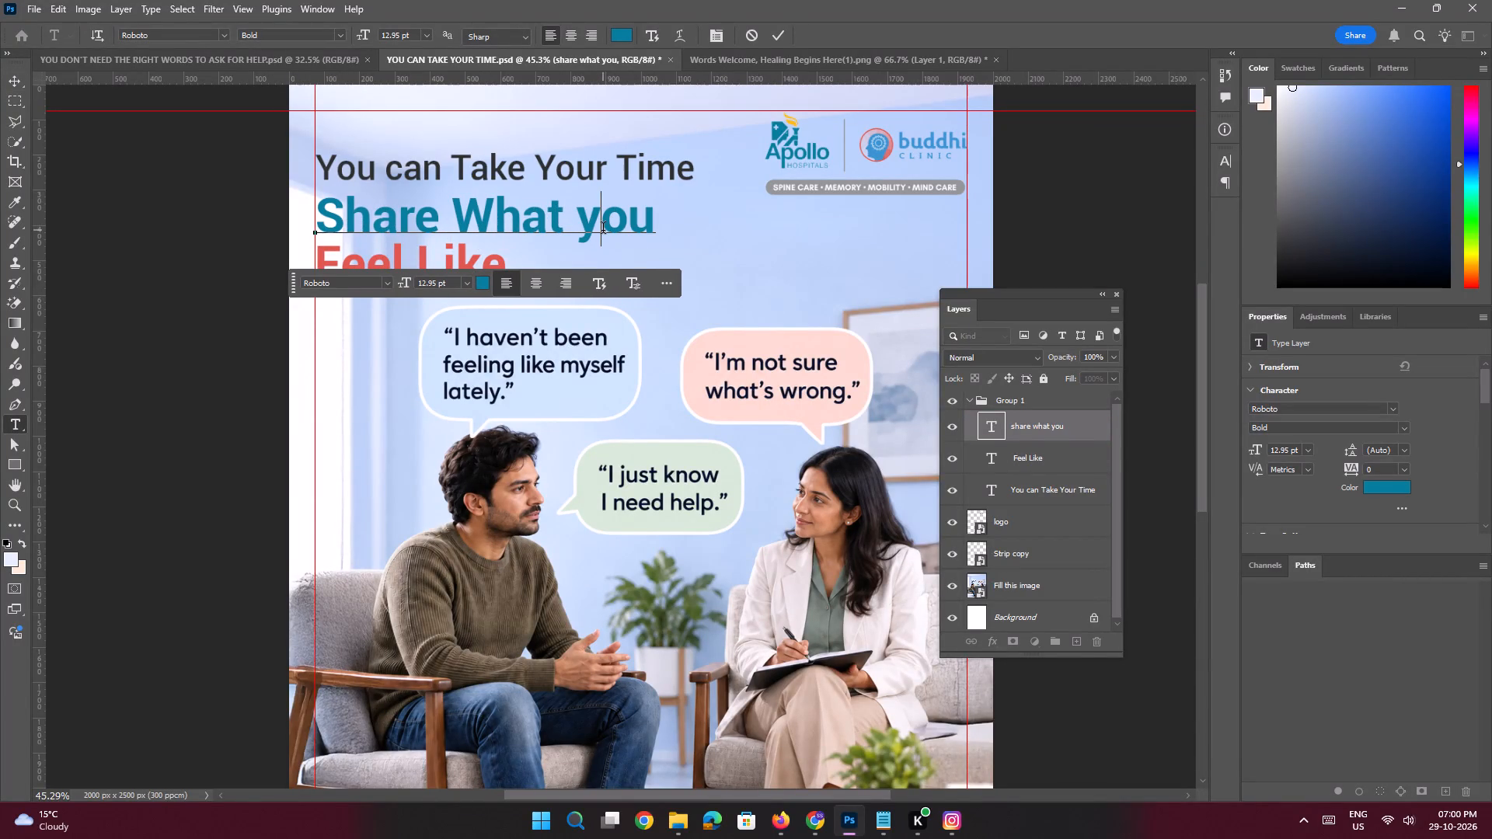
{"action": "key", "text": "BackSpace"}
{"action": "key", "text": "shift+y"}
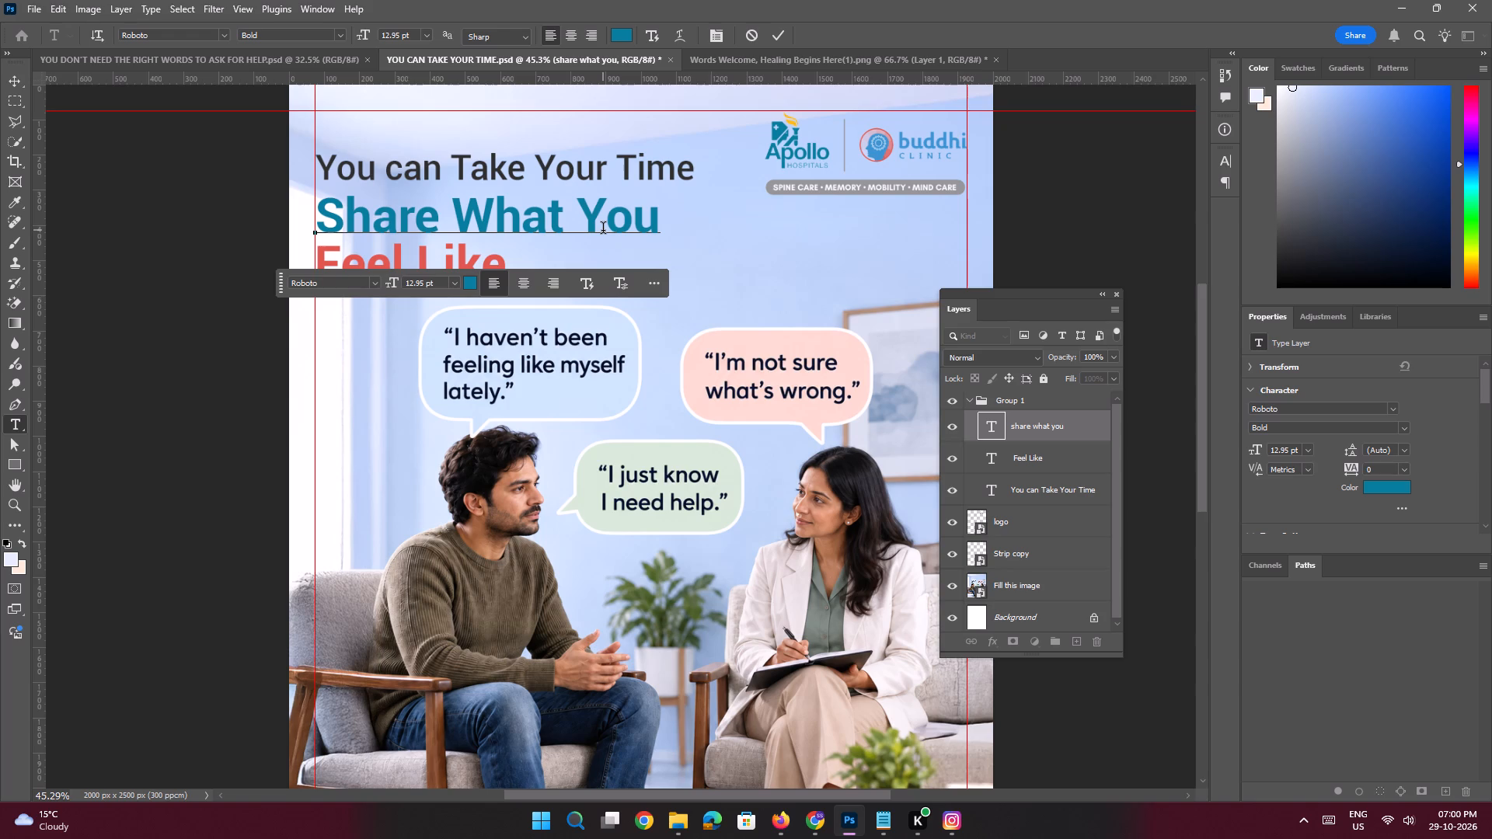
{"action": "key", "text": "Return"}
{"action": "left_click", "coordinate": [227, 265]}
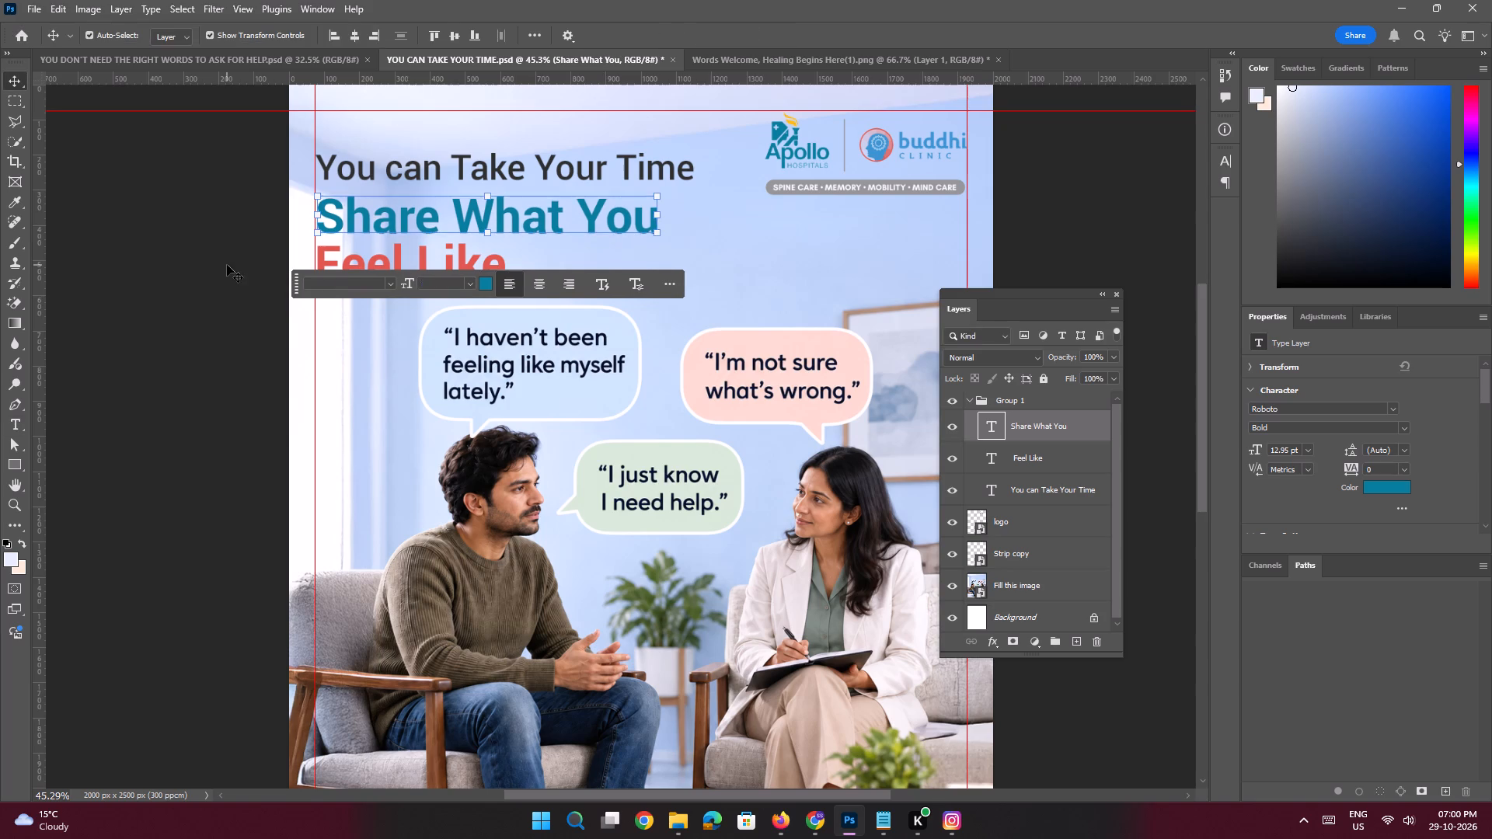
Nudge the red "Feel Like" line down from the teal line and left onto the margin guide.
{"action": "key", "text": "space"}
{"action": "left_click_drag", "start_coordinate": [451, 254], "coordinate": [505, 322], "text": "ctrl"}
{"action": "left_click", "coordinate": [479, 283]}
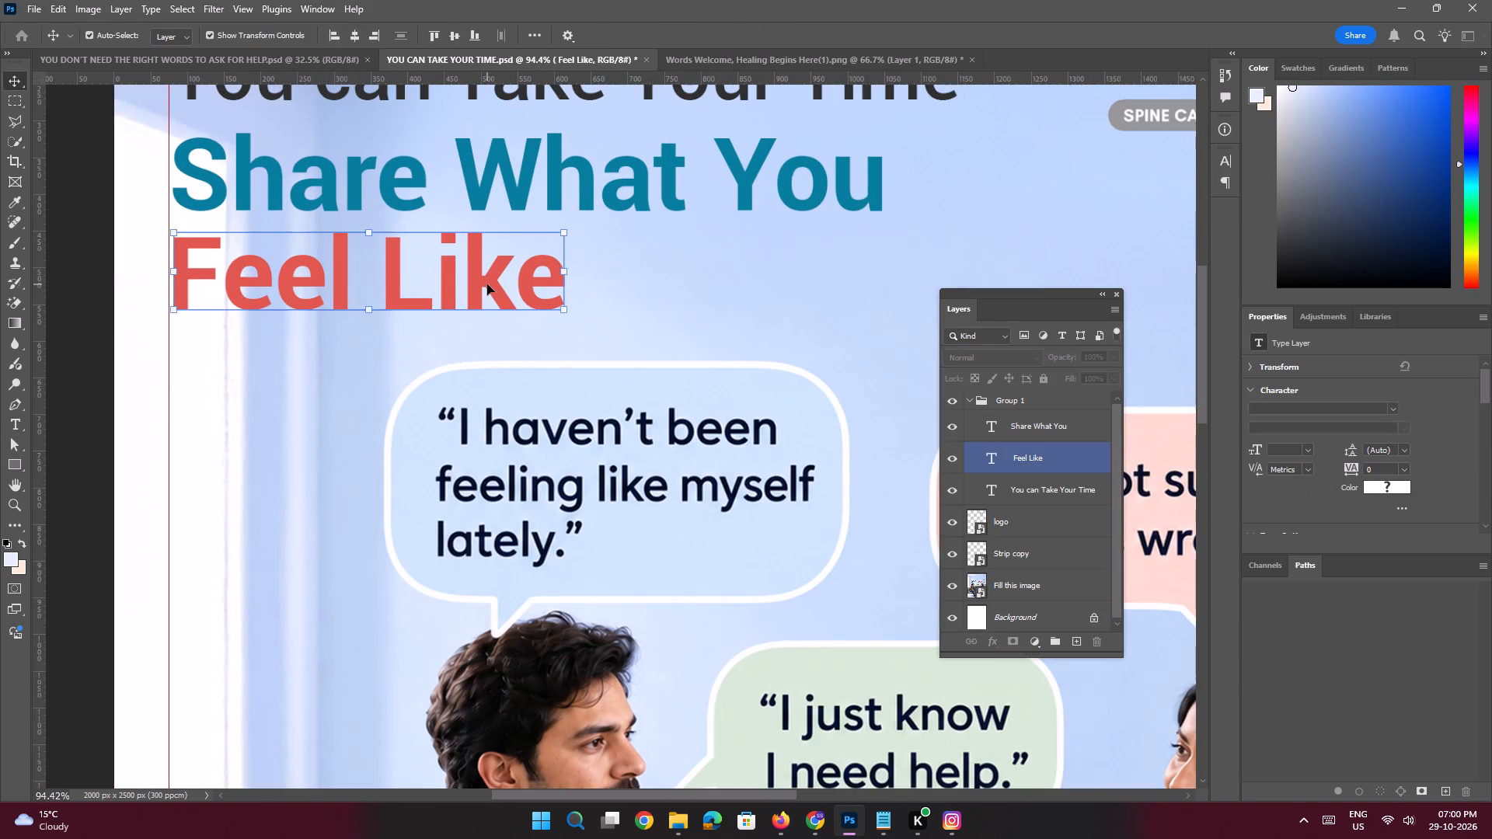
{"action": "key", "text": "shift+Down"}
{"action": "key", "text": "shift+Down"}
{"action": "key", "text": "Left"}
{"action": "key", "text": "Left"}
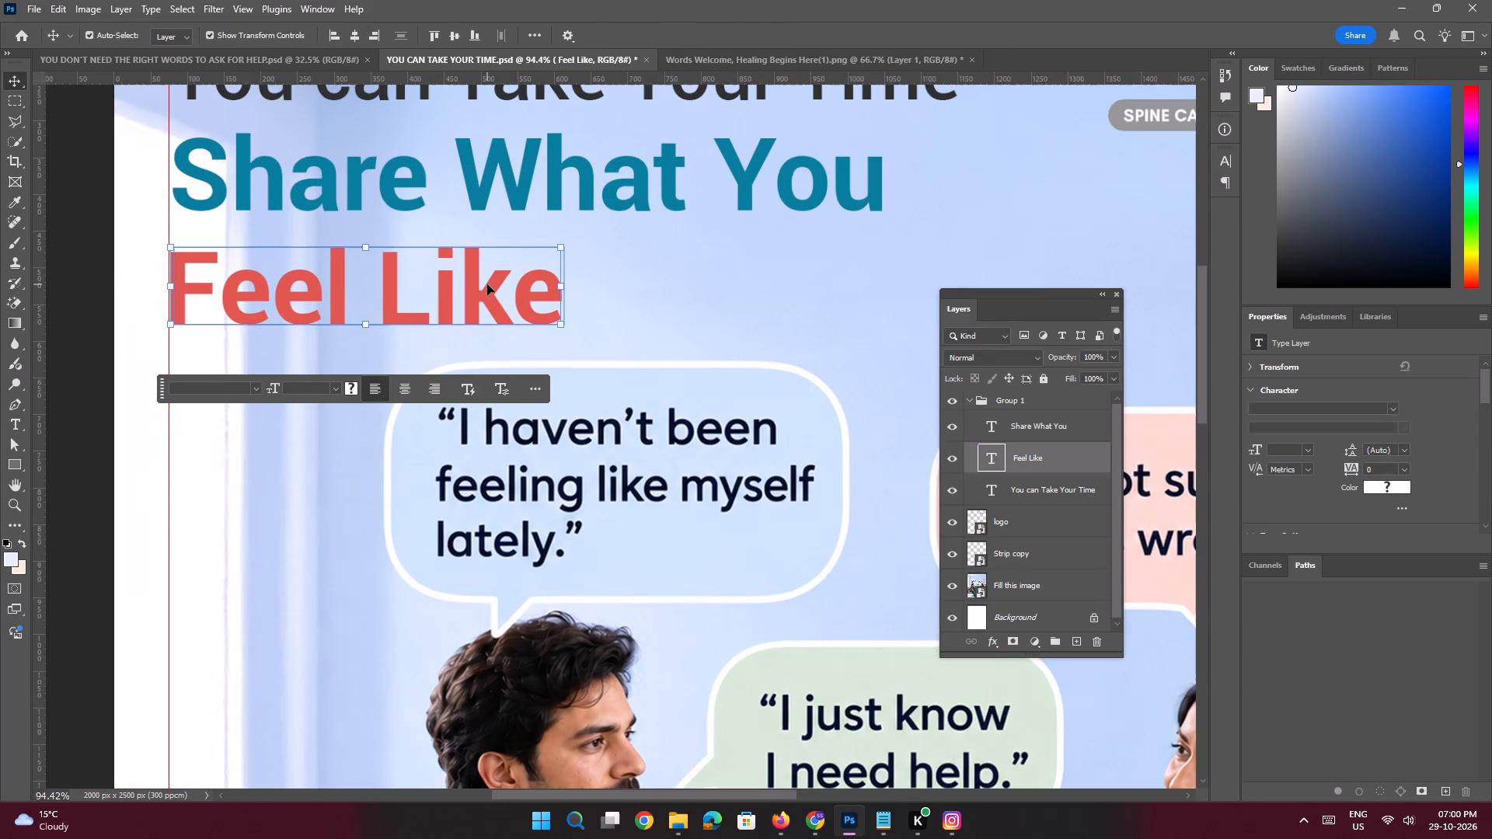
Nudge "Share What You" left onto the margin guide and slightly down, lowering "You can Take Your Time" to even out the line spacing.
{"action": "key", "text": "space"}
{"action": "key", "text": "space"}
{"action": "key", "text": "space"}
{"action": "key", "text": "space"}
{"action": "key", "text": "space"}
{"action": "key", "text": "space"}
{"action": "key", "text": "space"}
{"action": "key", "text": "space"}
{"action": "key", "text": "space"}
{"action": "key", "text": "space"}
{"action": "key", "text": "space"}
{"action": "key", "text": "space"}
{"action": "key", "text": "space"}
{"action": "key", "text": "space"}
{"action": "key", "text": "space"}
{"action": "left_click_drag", "start_coordinate": [483, 220], "coordinate": [577, 348]}
{"action": "left_click", "coordinate": [511, 312]}
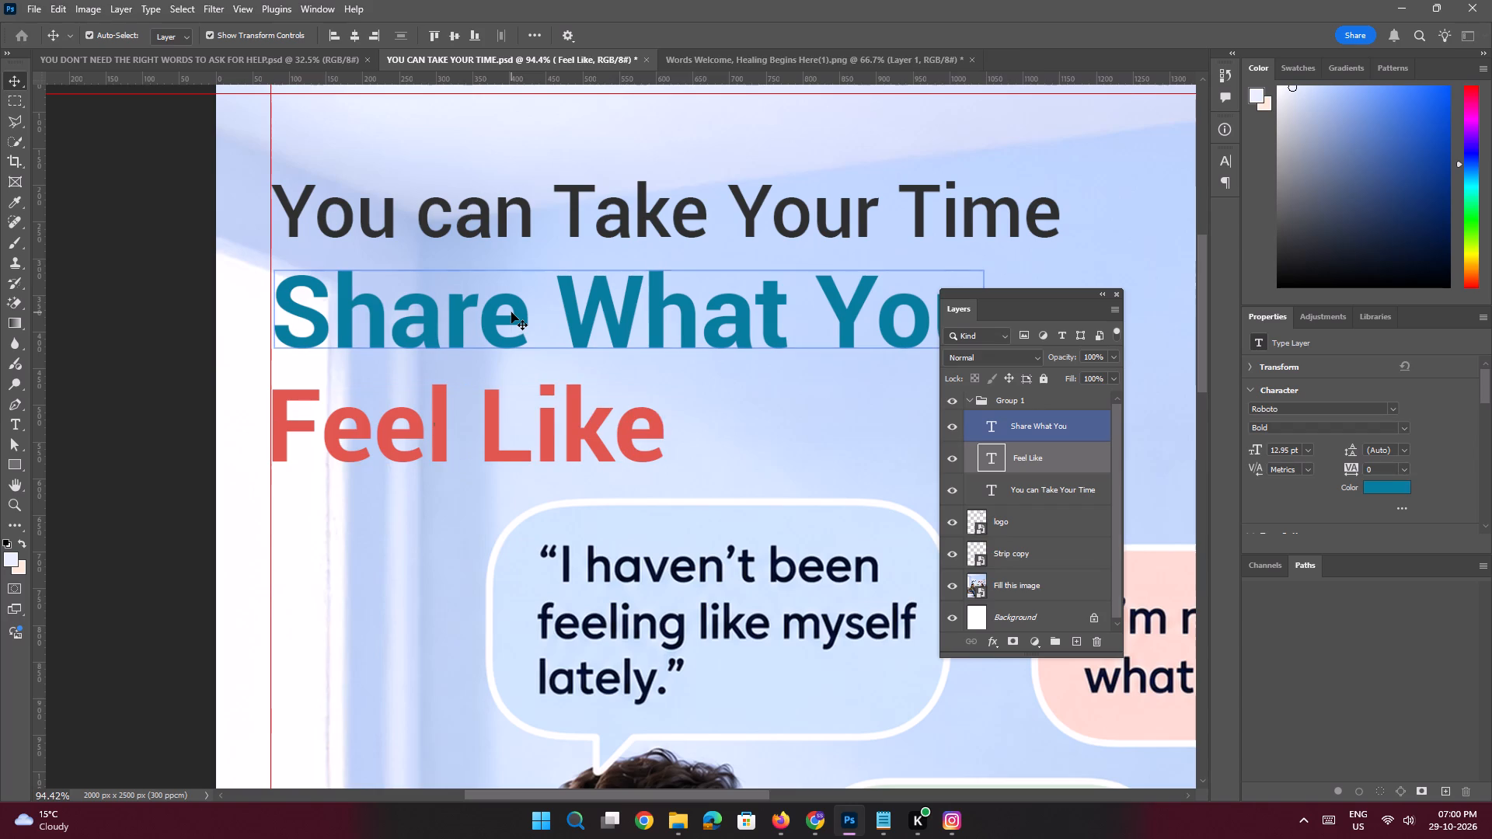
{"action": "key", "text": "Left"}
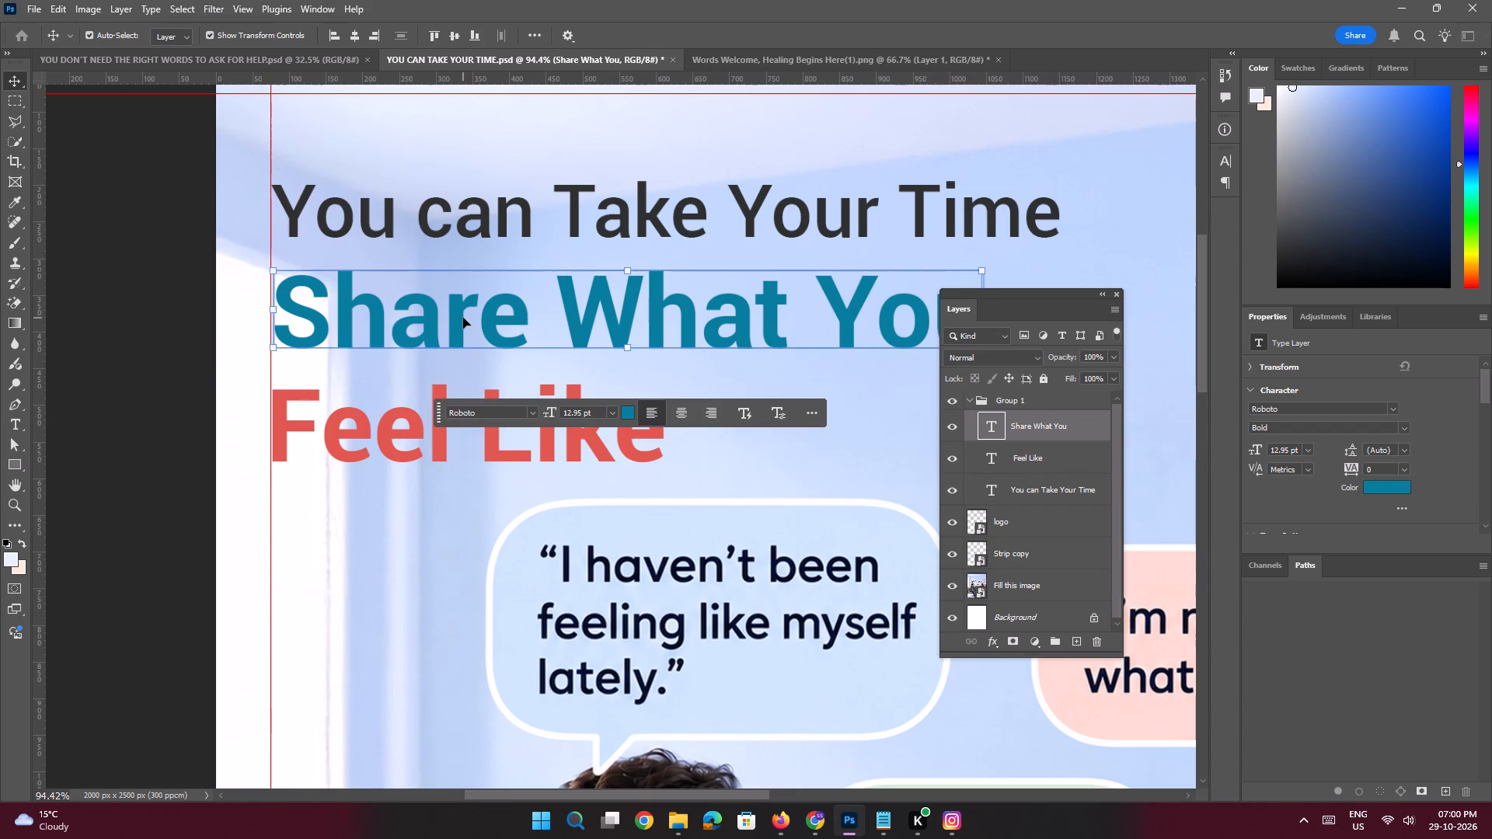
{"action": "key", "text": "Left"}
{"action": "key", "text": "Left"}
{"action": "key", "text": "shift+Down"}
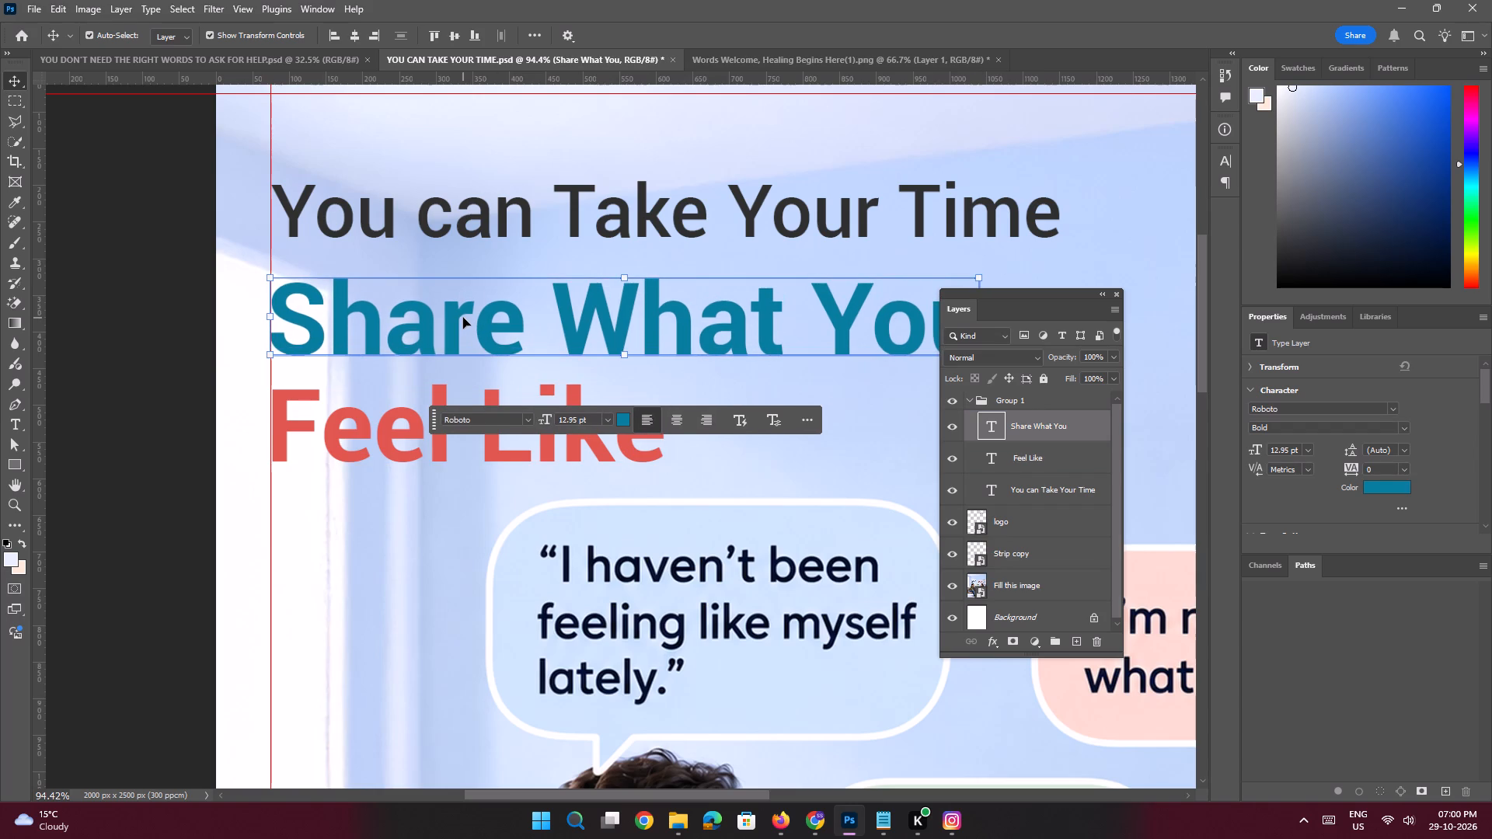
{"action": "left_click", "coordinate": [498, 218]}
{"action": "left_click_drag", "start_coordinate": [498, 218], "coordinate": [500, 228], "text": "shift"}
Group the three headline text lines together.
{"action": "left_click", "coordinate": [518, 339], "text": "shift"}
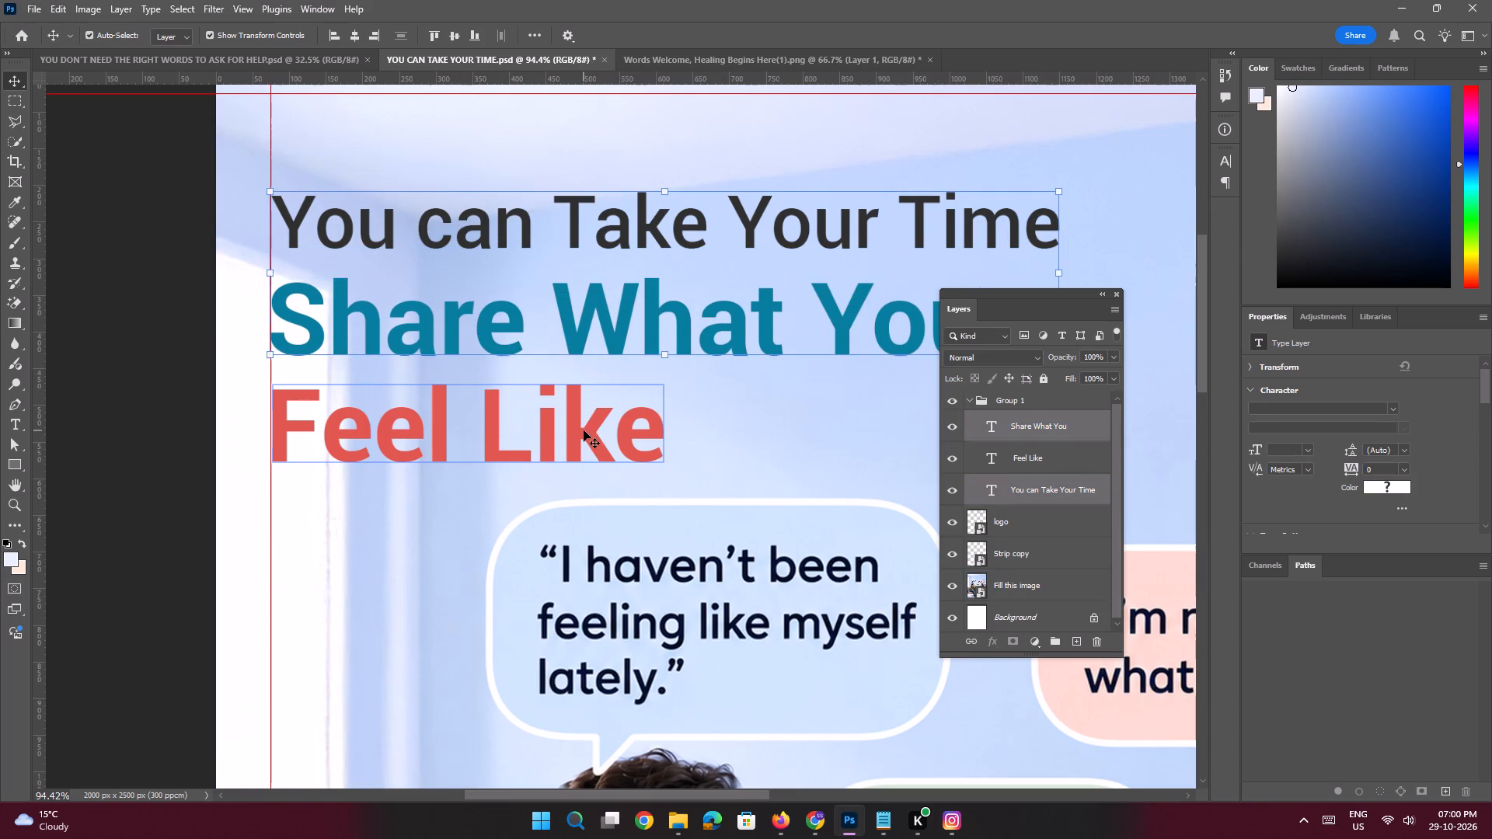
{"action": "left_click", "coordinate": [584, 430], "text": "shift"}
{"action": "key", "text": "space"}
{"action": "key", "text": "space"}
{"action": "key", "text": "space"}
{"action": "key", "text": "space"}
{"action": "key", "text": "space"}
{"action": "key", "text": "space"}
{"action": "key", "text": "space"}
{"action": "key", "text": "space"}
{"action": "key", "text": "space"}
{"action": "key", "text": "space"}
{"action": "left_click_drag", "start_coordinate": [659, 364], "coordinate": [499, 382]}
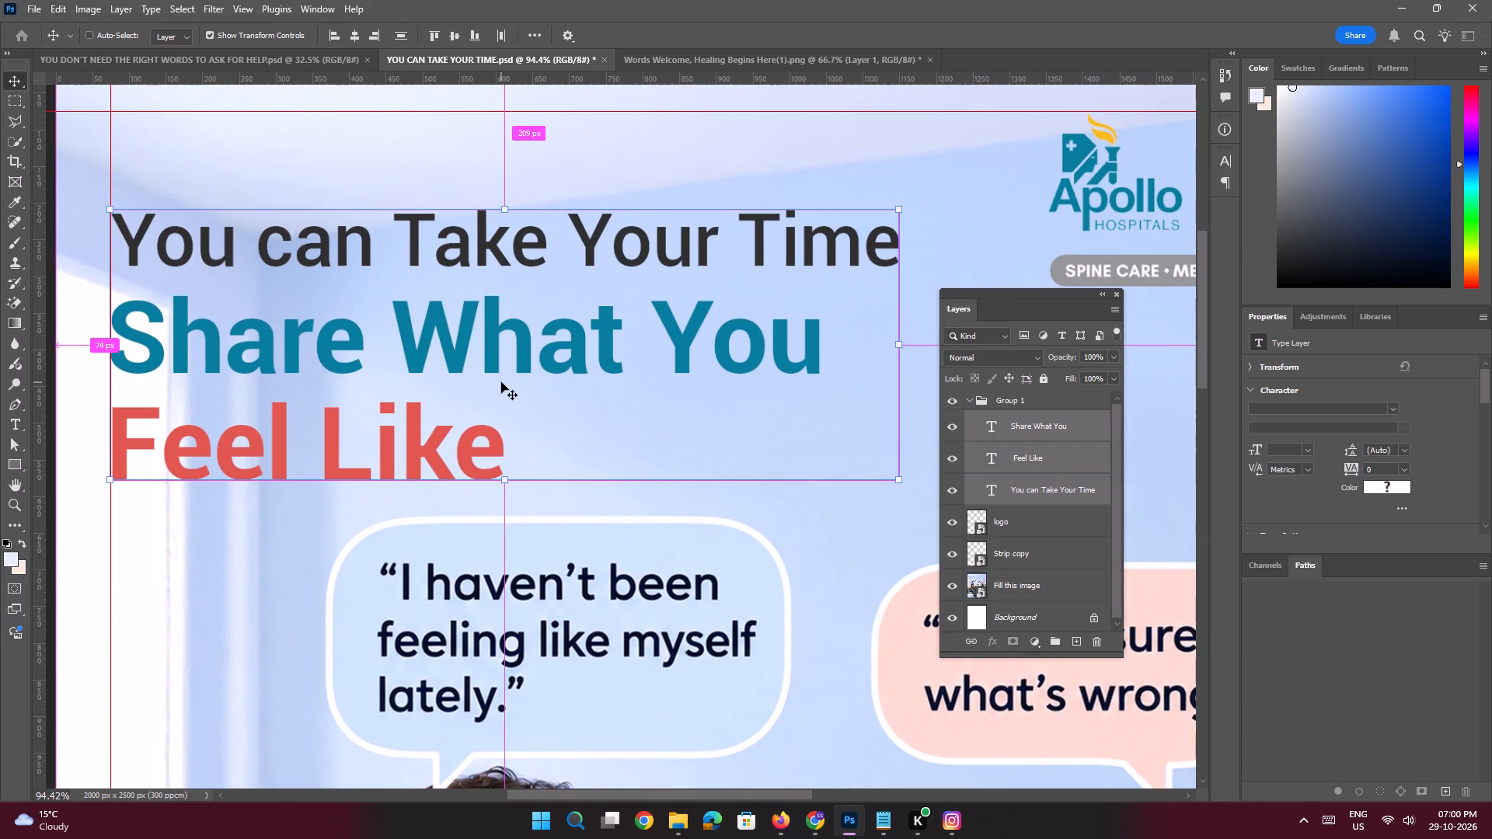
{"action": "key", "text": "ctrl+g"}
Scale the headline group proportionally to about 83% and move it slightly down along the left margin guide.
{"action": "key", "text": "ctrl+space"}
{"action": "key", "text": "ctrl+space"}
{"action": "key", "text": "ctrl+space"}
{"action": "key", "text": "ctrl+space"}
{"action": "key", "text": "ctrl+space"}
{"action": "key", "text": "ctrl+space"}
{"action": "key", "text": "ctrl+space"}
{"action": "key", "text": "ctrl+space"}
{"action": "key", "text": "ctrl+space"}
{"action": "key", "text": "ctrl+space"}
{"action": "key", "text": "ctrl+space"}
{"action": "key", "text": "ctrl+space"}
{"action": "key", "text": "ctrl+space"}
{"action": "left_click_drag", "start_coordinate": [593, 409], "coordinate": [537, 402], "text": "ctrl"}
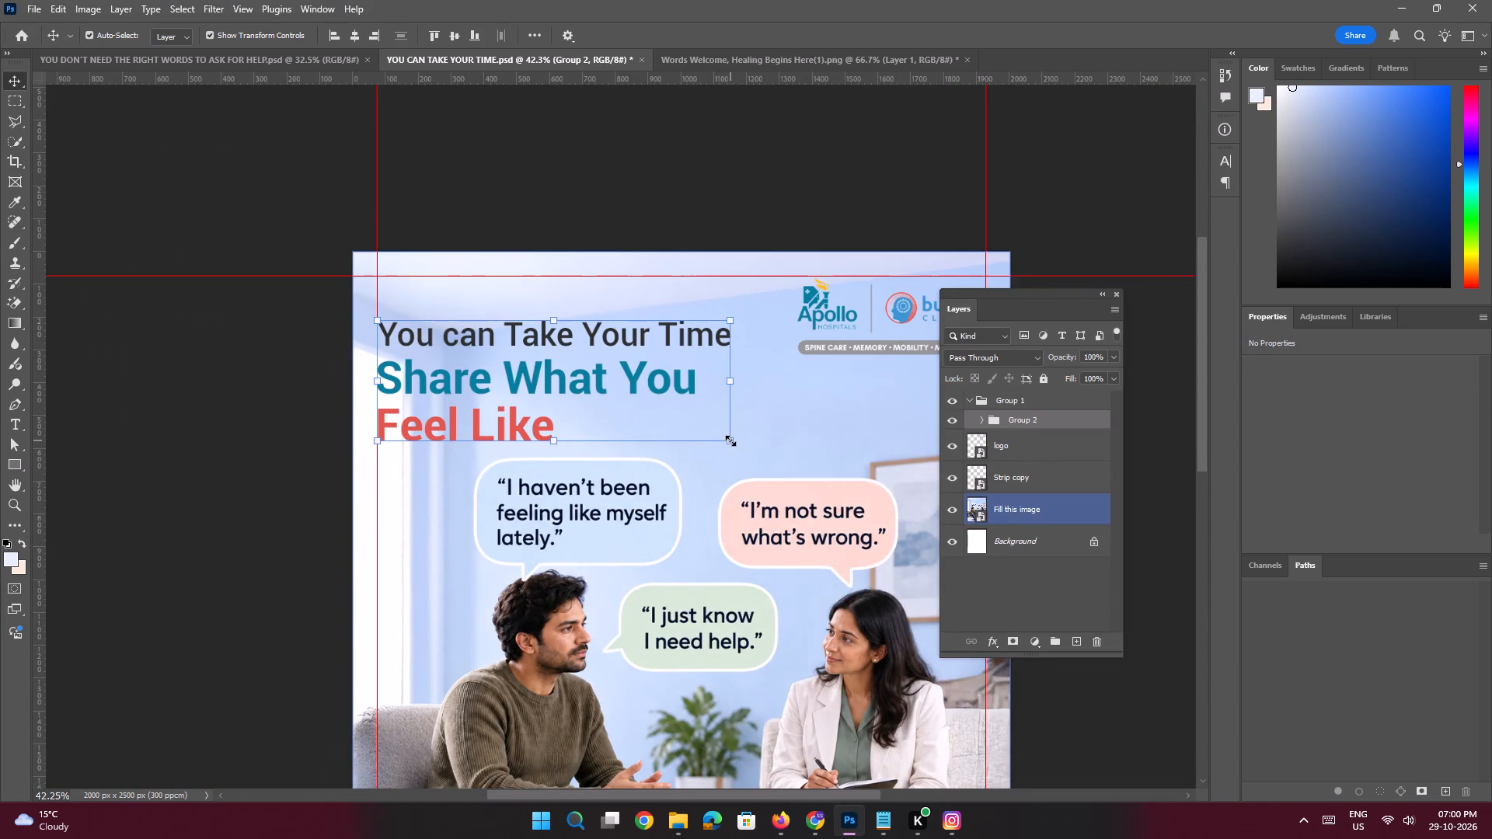
{"action": "left_click_drag", "start_coordinate": [730, 440], "coordinate": [670, 421]}
{"action": "left_click_drag", "start_coordinate": [539, 364], "coordinate": [539, 374]}
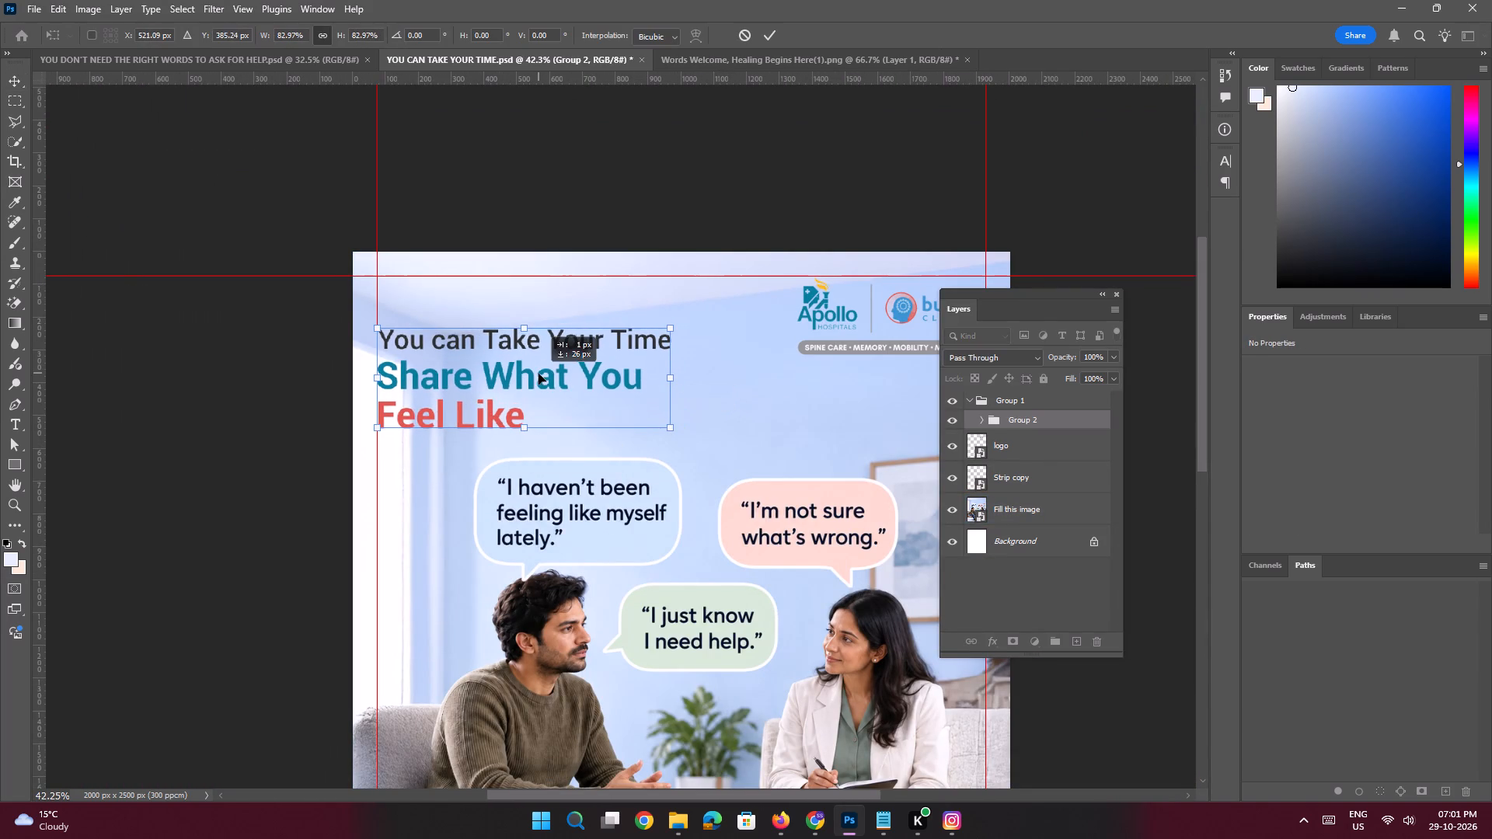
{"action": "left_click_drag", "start_coordinate": [539, 374], "coordinate": [539, 381]}
{"action": "key", "text": "Return"}
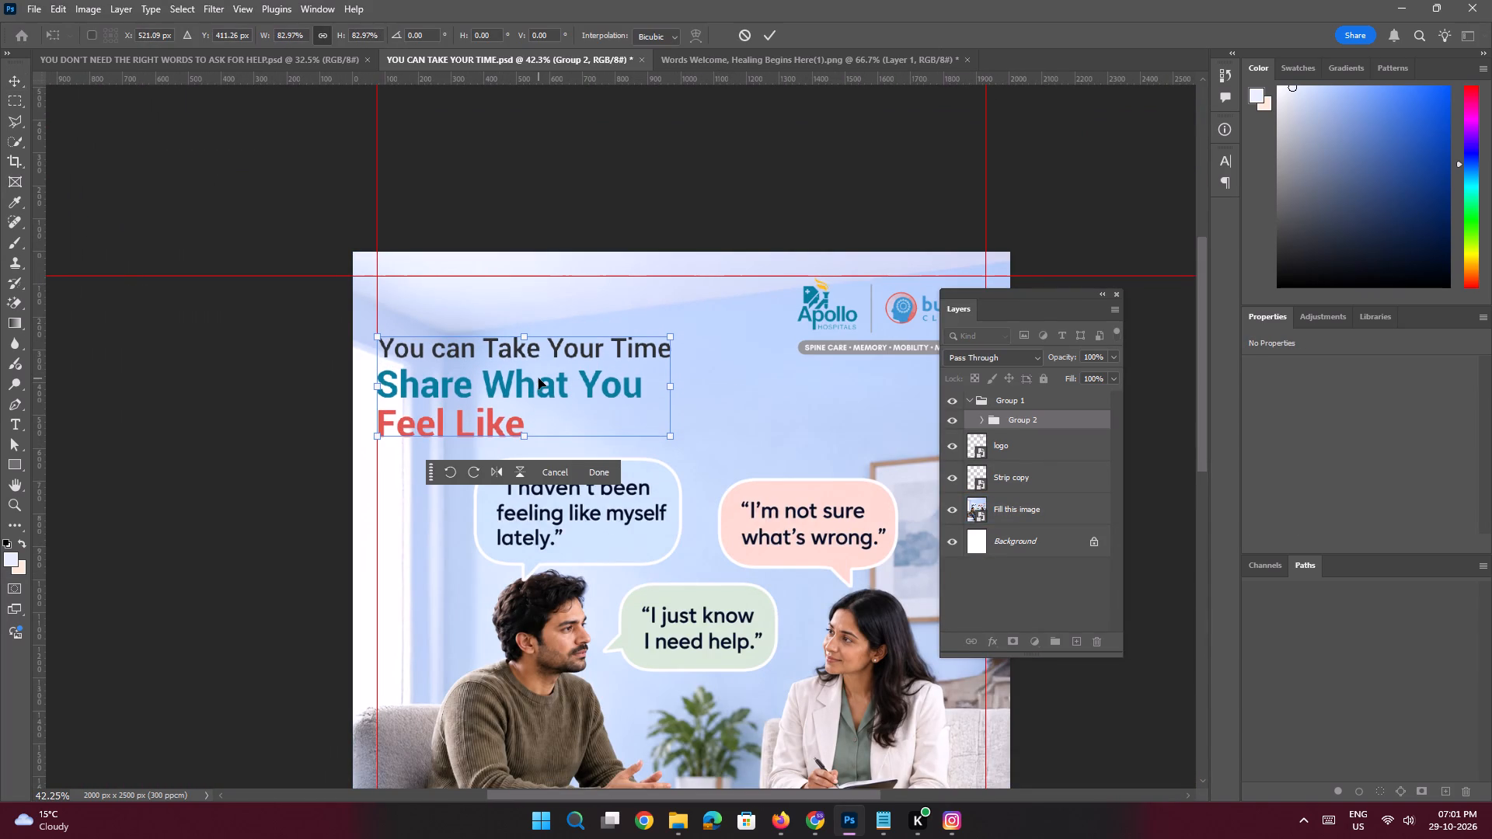
Sample the pale background above the Slide 1 headline as foreground colour and copy its hex code, e6edfe.
{"action": "key", "text": "space"}
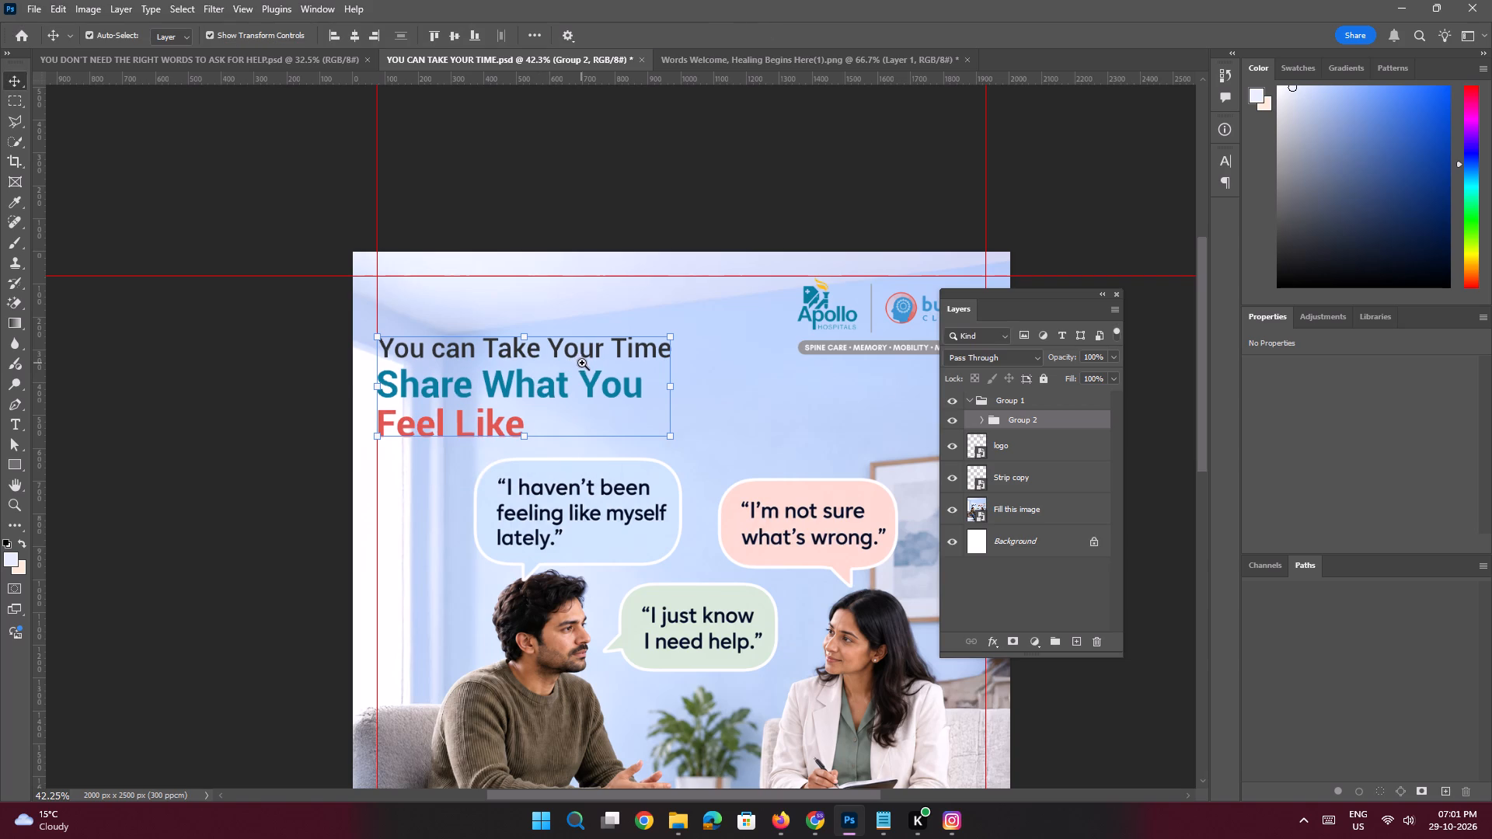
{"action": "left_click_drag", "start_coordinate": [583, 364], "coordinate": [536, 357], "text": "ctrl"}
{"action": "left_click_drag", "start_coordinate": [646, 374], "coordinate": [632, 370]}
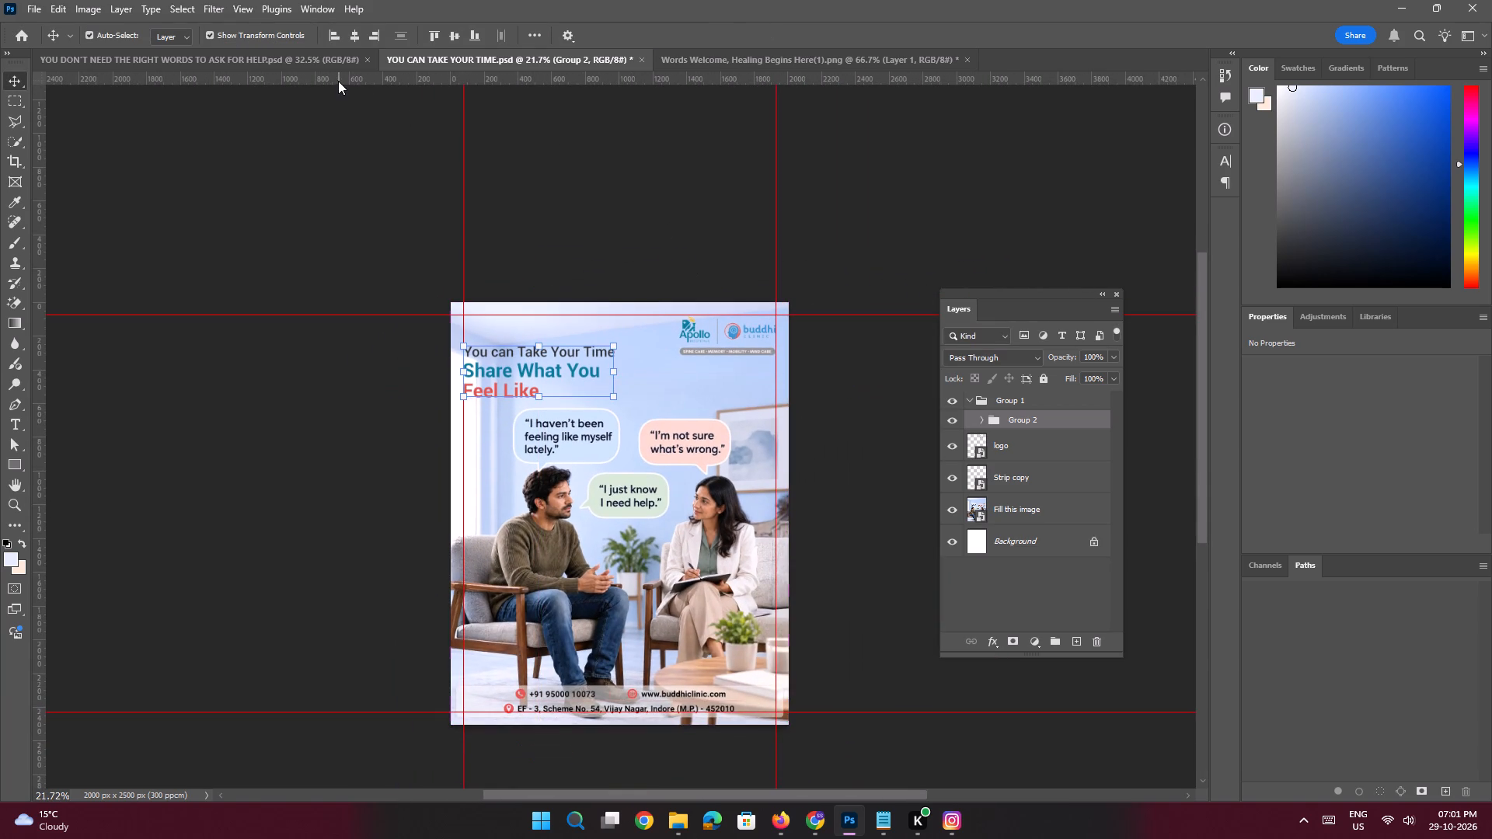
{"action": "left_click", "coordinate": [336, 58]}
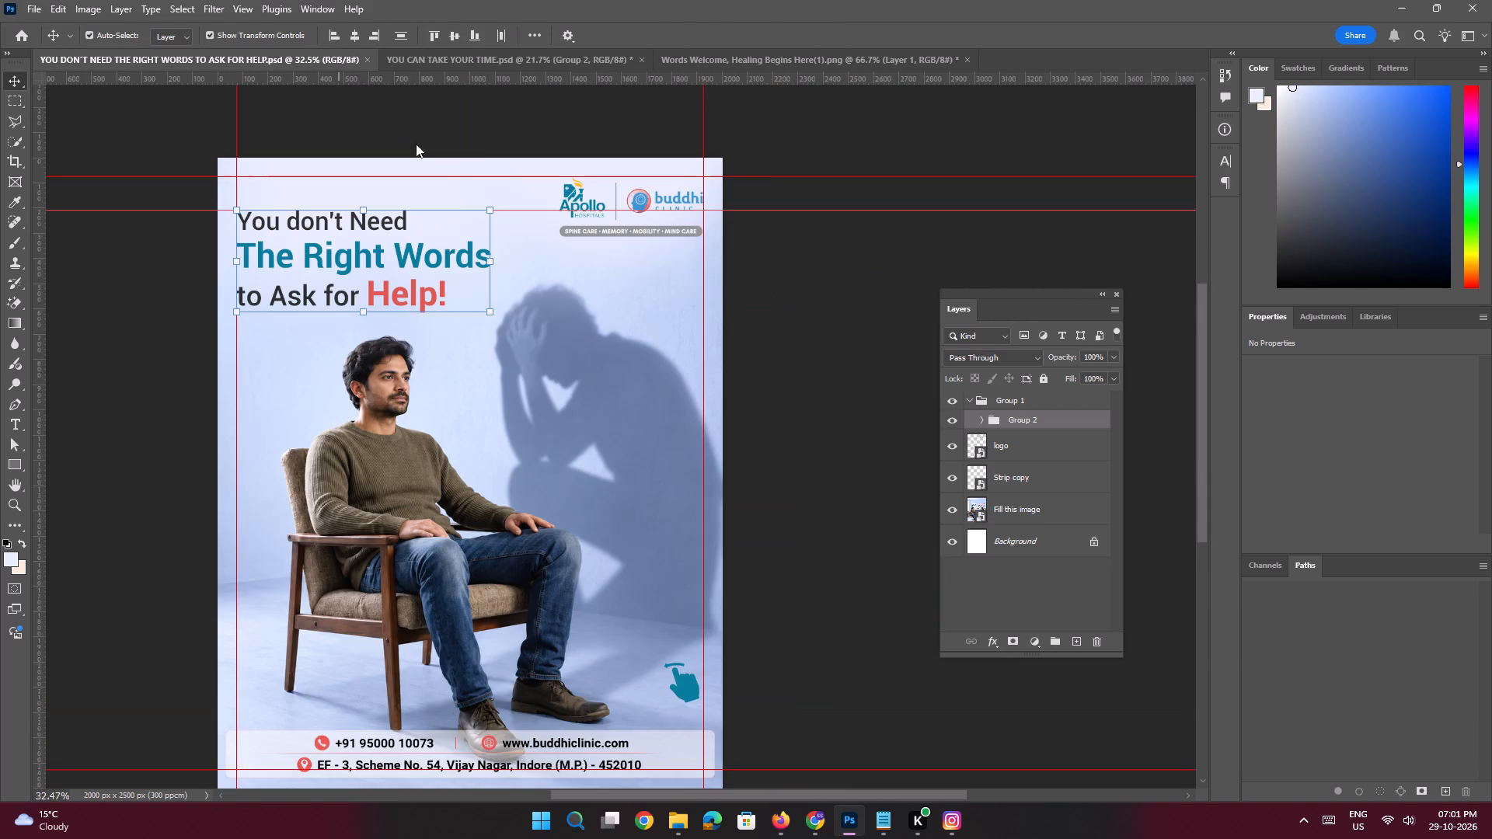
{"action": "key", "text": "i"}
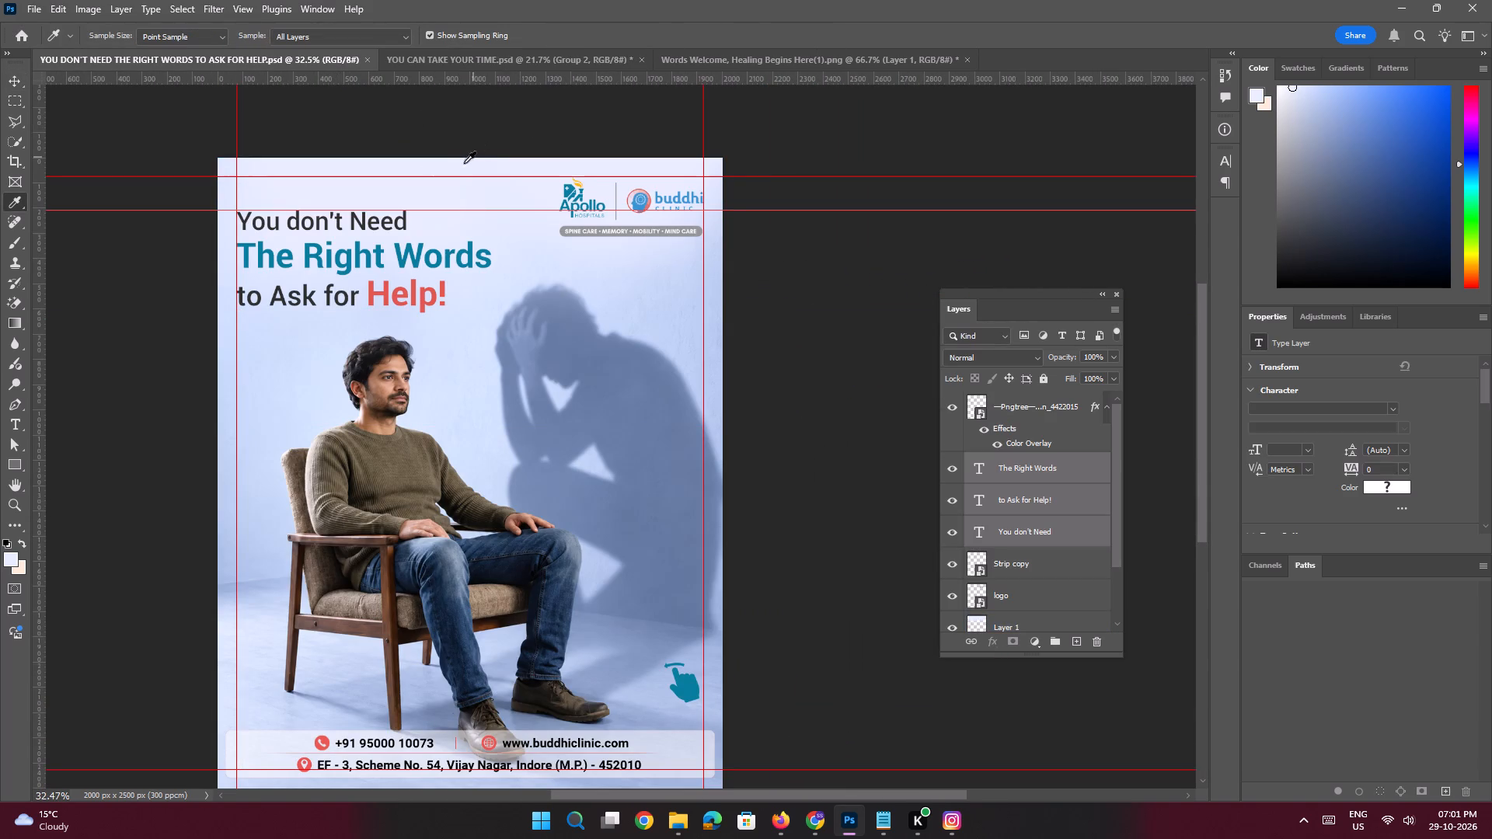
{"action": "left_click", "coordinate": [459, 166]}
{"action": "left_click", "coordinate": [12, 553]}
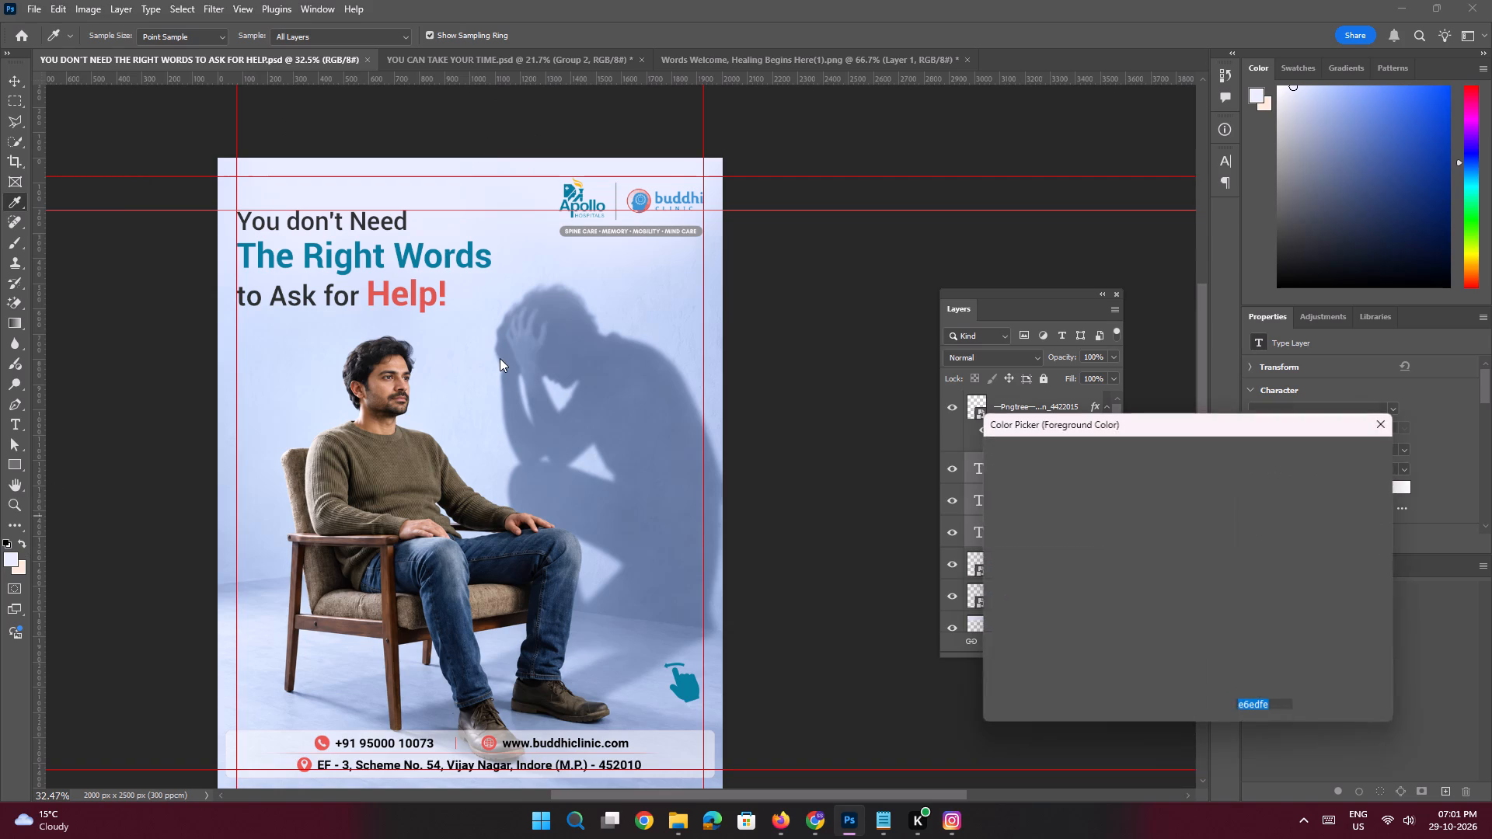
{"action": "key", "text": "ctrl+c"}
{"action": "left_click", "coordinate": [1348, 454]}
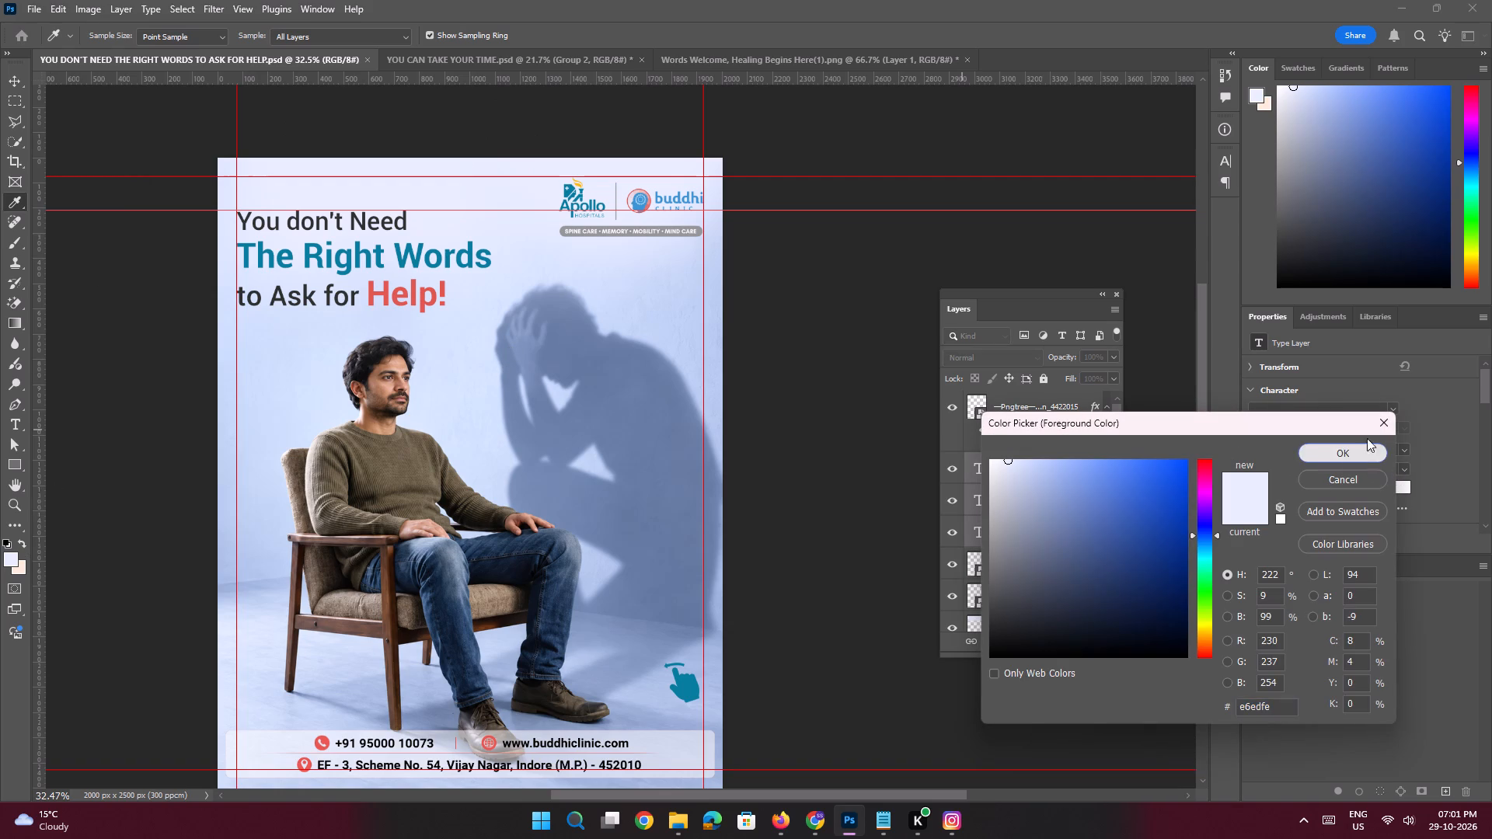
Back in the Slide 2 document, group the three headline lines again and nudge that group slightly up.
{"action": "left_click", "coordinate": [482, 64]}
{"action": "key", "text": "space"}
{"action": "key", "text": "space"}
{"action": "key", "text": "space"}
{"action": "key", "text": "space"}
{"action": "key", "text": "space"}
{"action": "key", "text": "space"}
{"action": "key", "text": "space"}
{"action": "key", "text": "space"}
{"action": "key", "text": "space"}
{"action": "key", "text": "space"}
{"action": "key", "text": "space"}
{"action": "key", "text": "space"}
{"action": "left_click_drag", "start_coordinate": [562, 306], "coordinate": [537, 297]}
{"action": "left_click", "coordinate": [12, 77]}
{"action": "left_click", "coordinate": [158, 367]}
{"action": "key", "text": "ctrl+space"}
{"action": "key", "text": "ctrl+space"}
{"action": "key", "text": "ctrl+space"}
{"action": "key", "text": "ctrl+space"}
{"action": "key", "text": "ctrl+space"}
{"action": "key", "text": "ctrl+space"}
{"action": "key", "text": "ctrl+space"}
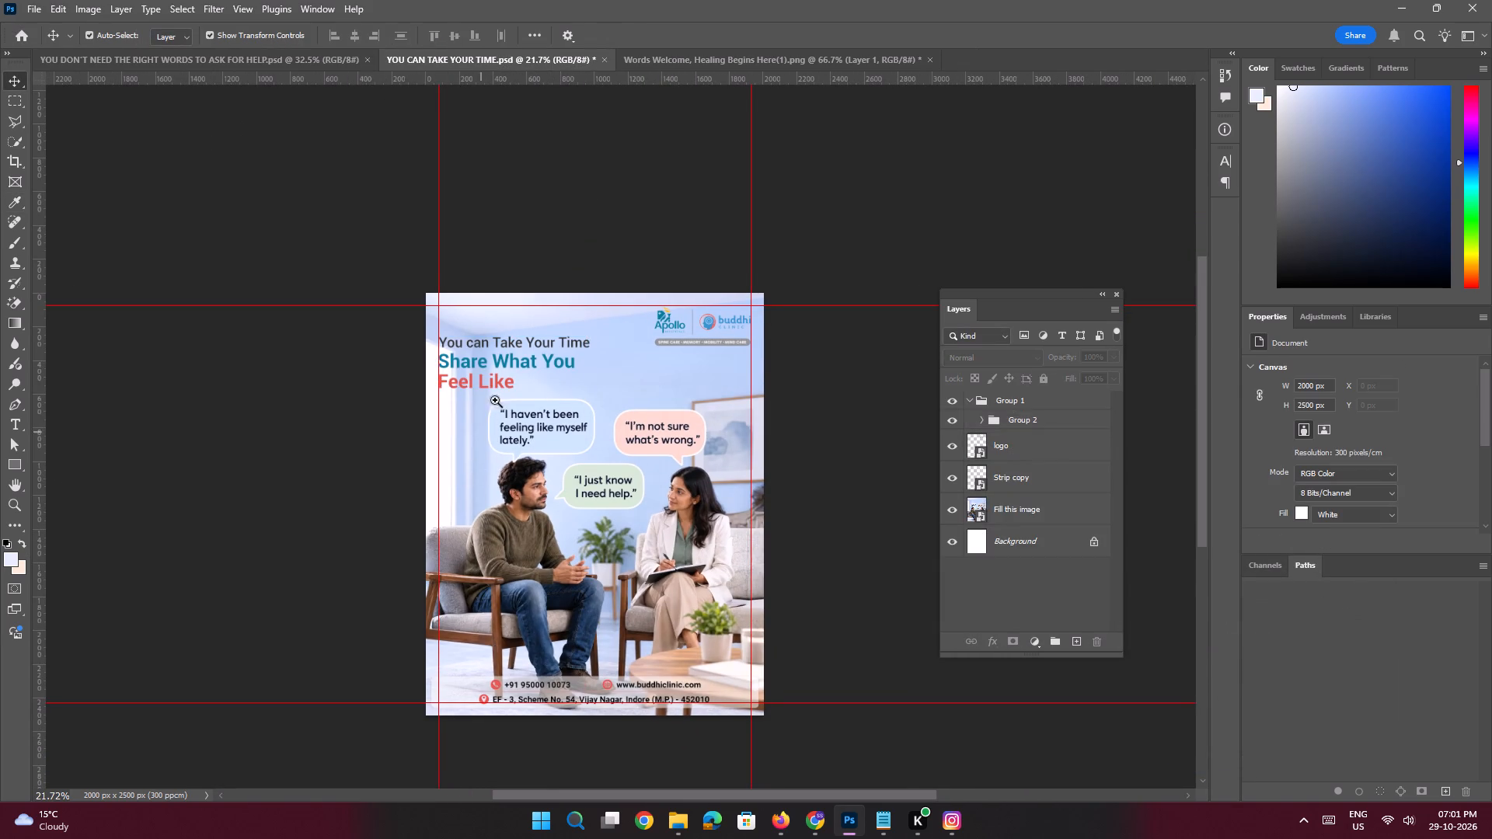
{"action": "left_click_drag", "start_coordinate": [495, 380], "coordinate": [554, 447], "text": "ctrl"}
{"action": "left_click", "coordinate": [507, 389]}
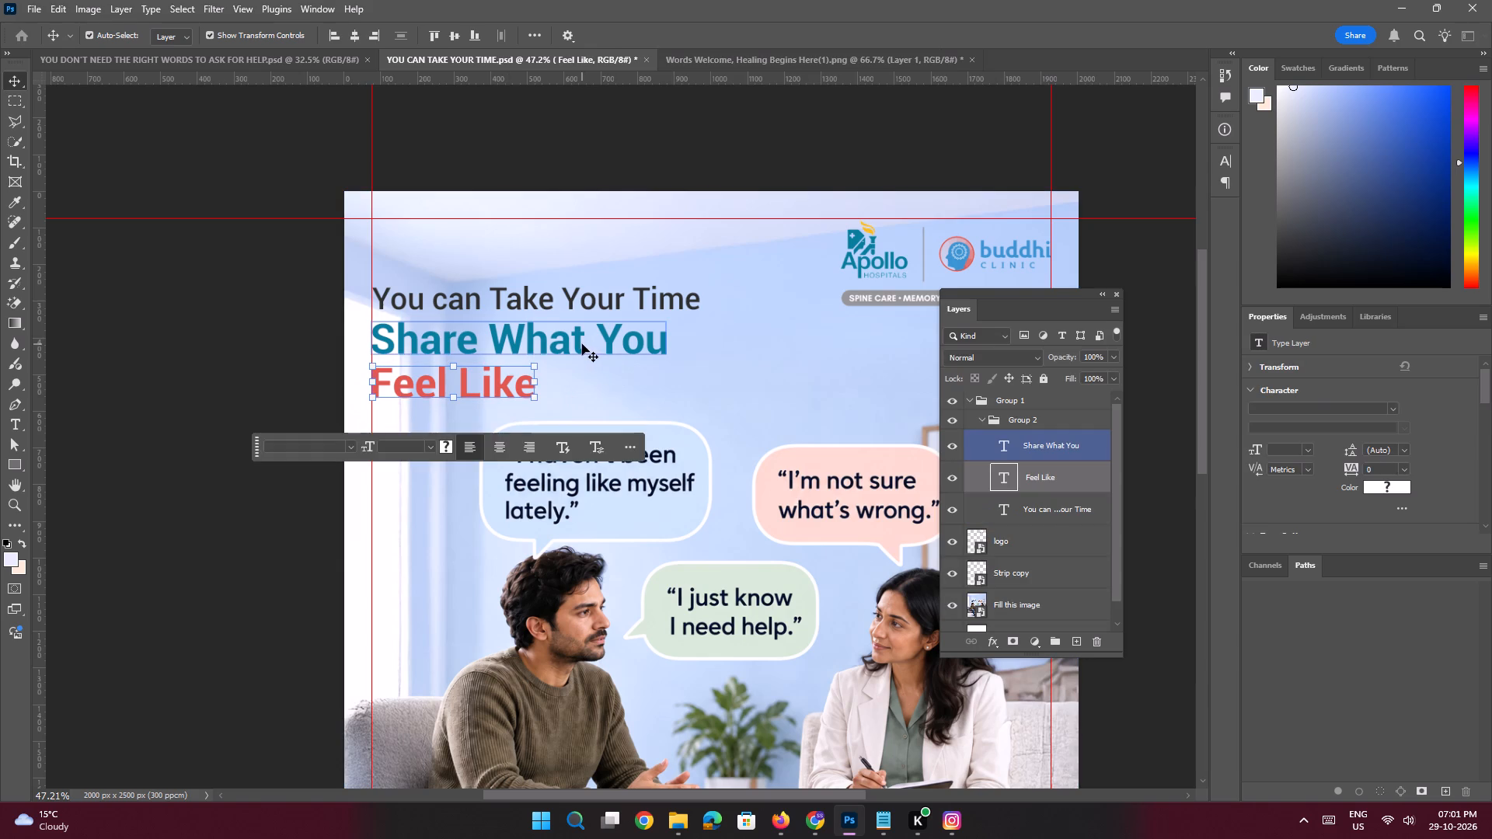
{"action": "left_click", "coordinate": [582, 344], "text": "shift"}
{"action": "left_click", "coordinate": [618, 294], "text": "shift"}
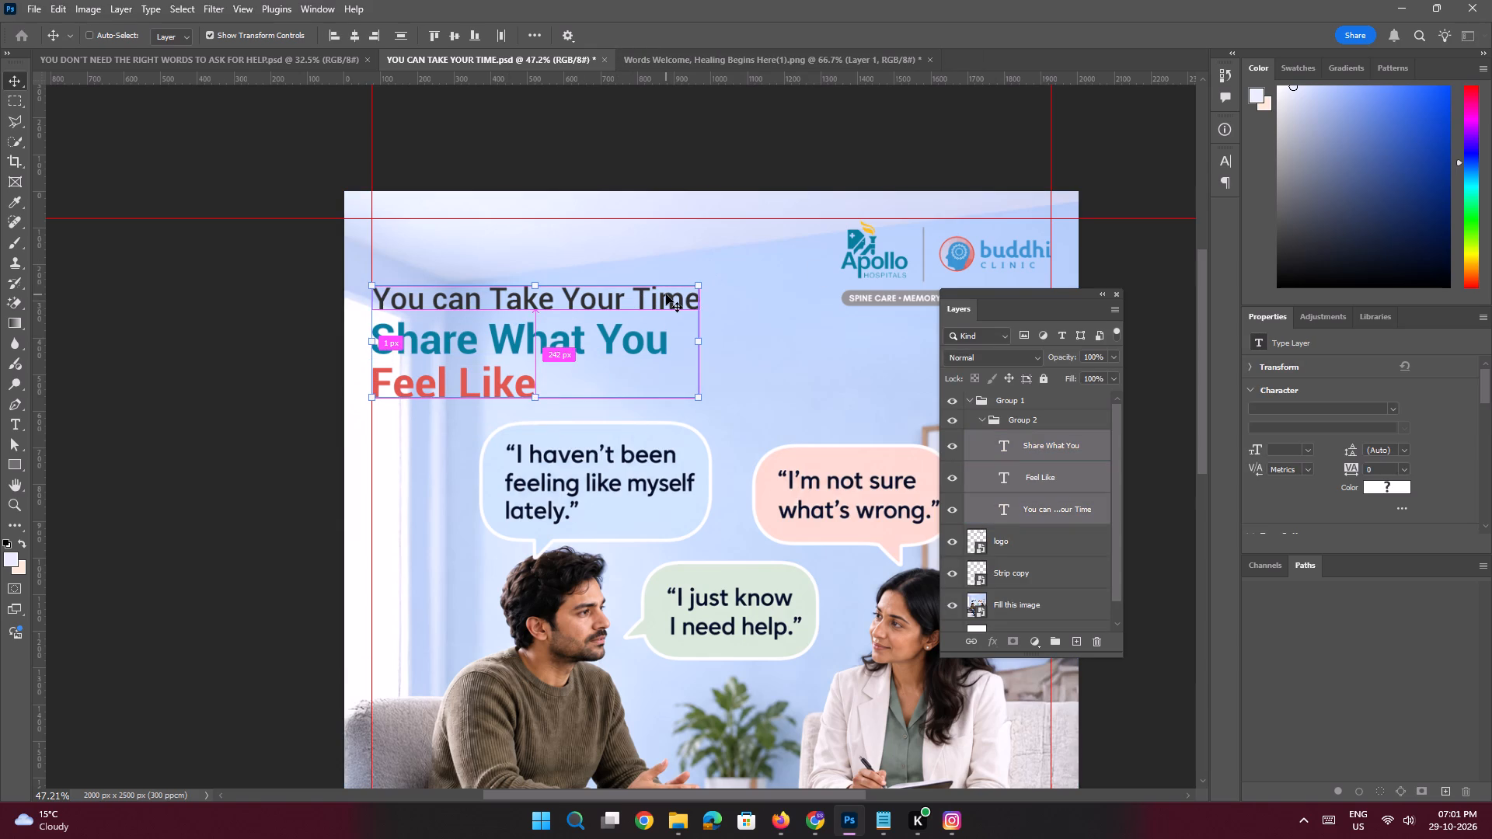
{"action": "key", "text": "ctrl+g"}
{"action": "key", "text": "shift+Up"}
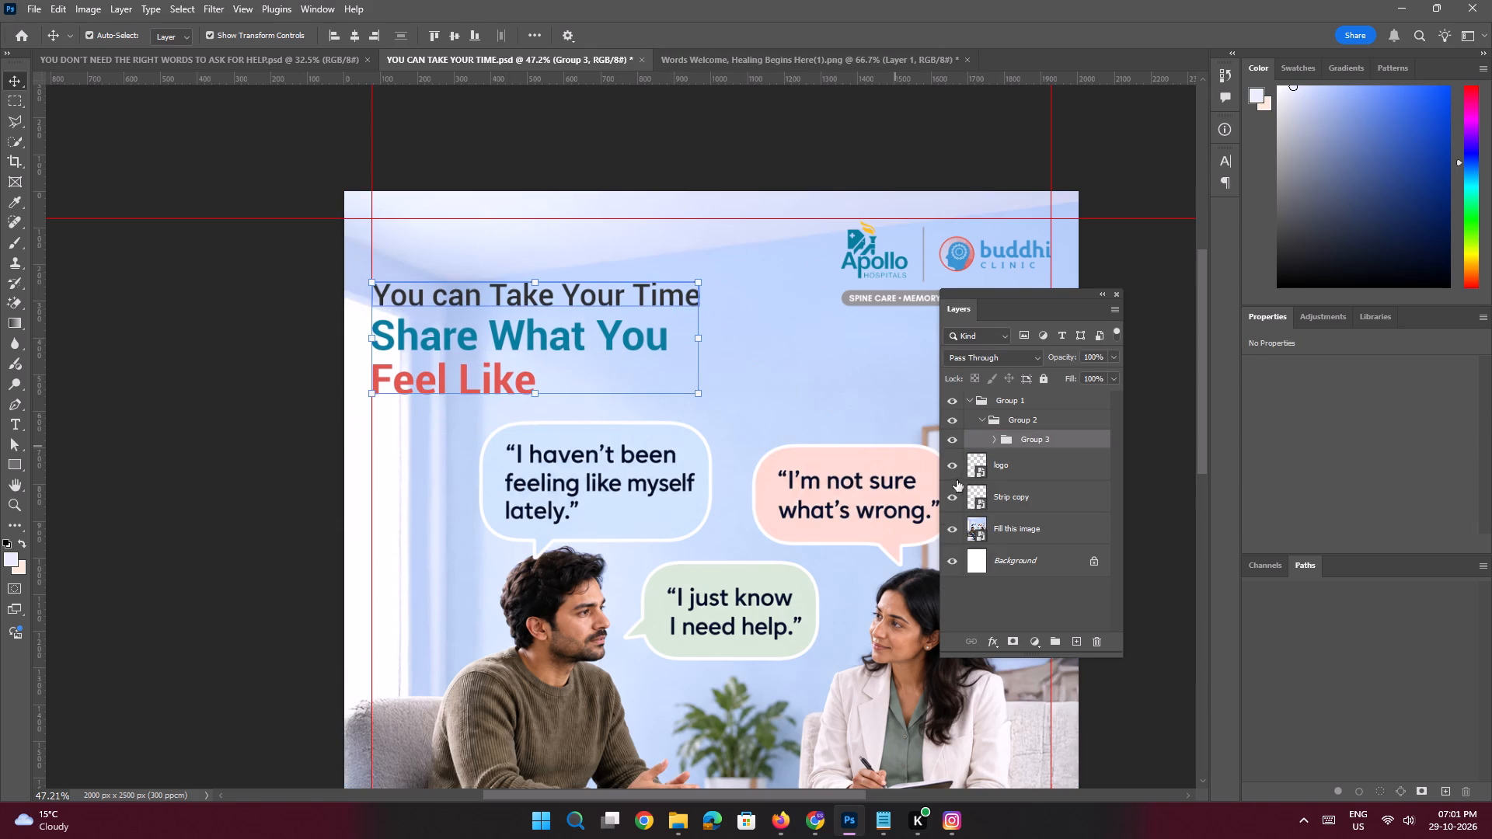
On a new layer directly above "Fill this image", paint the sampled pale blue across the top background with a soft 1400 px brush.
{"action": "left_click", "coordinate": [1039, 534]}
{"action": "left_click", "coordinate": [1075, 642]}
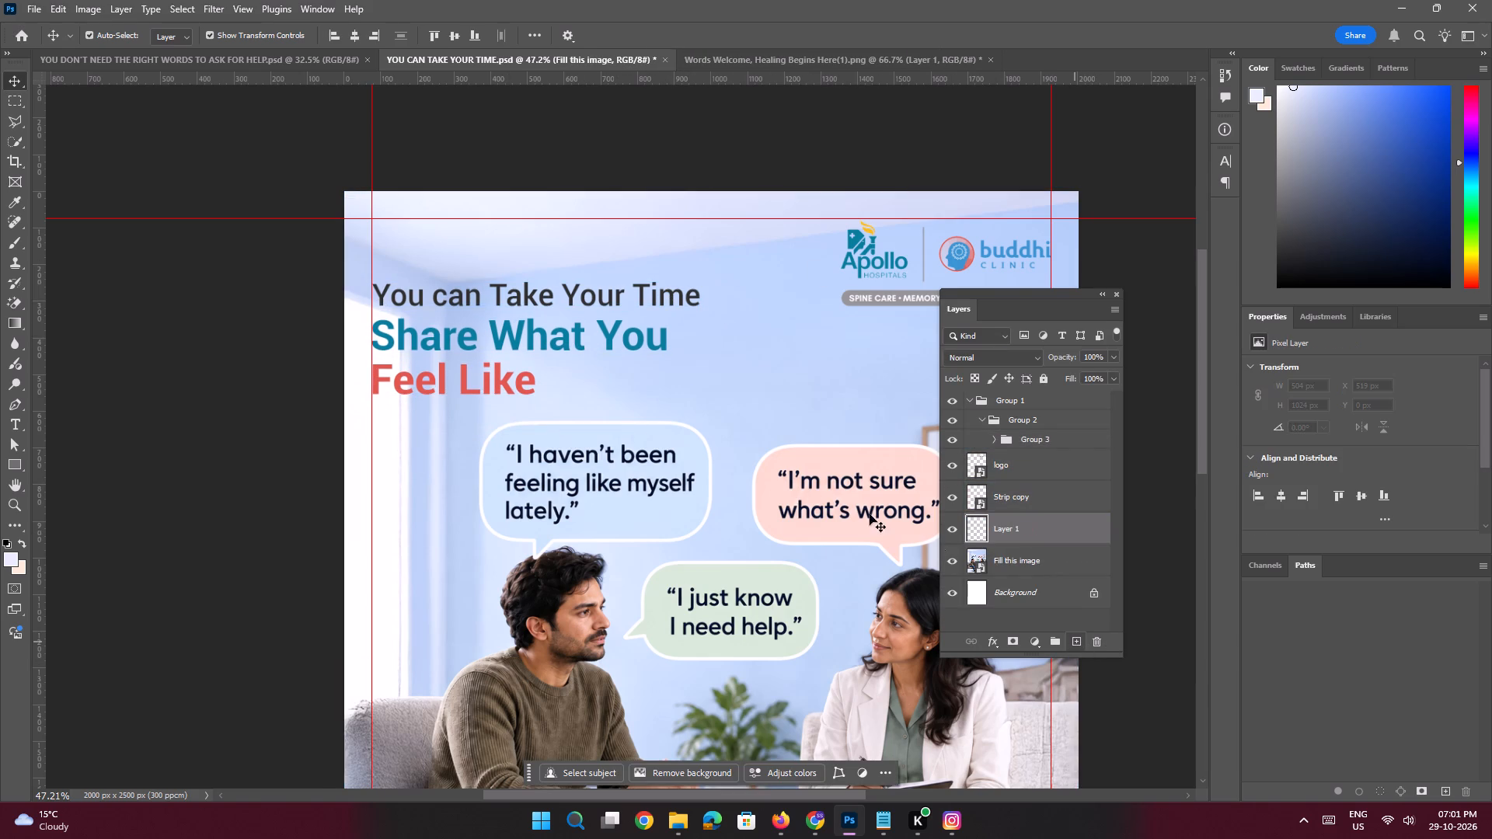
{"action": "key", "text": "b"}
{"action": "right_click_drag", "start_coordinate": [455, 241], "coordinate": [451, 67], "text": "alt"}
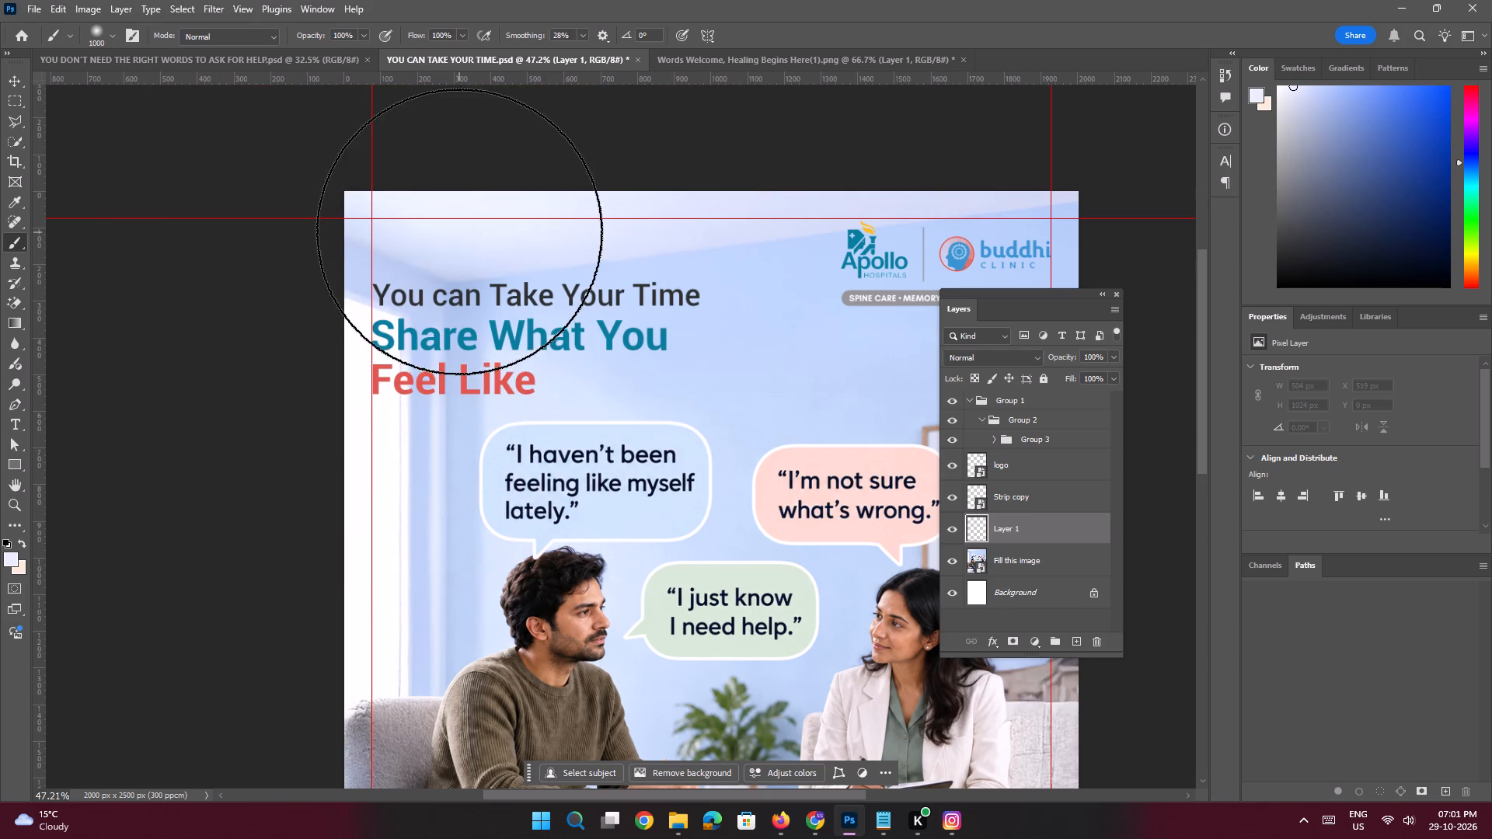
{"action": "key", "text": "bracketright"}
{"action": "key", "text": "bracketright"}
{"action": "key", "text": "bracketright"}
{"action": "key", "text": "bracketright"}
{"action": "key", "text": "space"}
{"action": "left_click_drag", "start_coordinate": [512, 294], "coordinate": [441, 273], "text": "ctrl"}
{"action": "left_click_drag", "start_coordinate": [462, 243], "coordinate": [723, 221]}
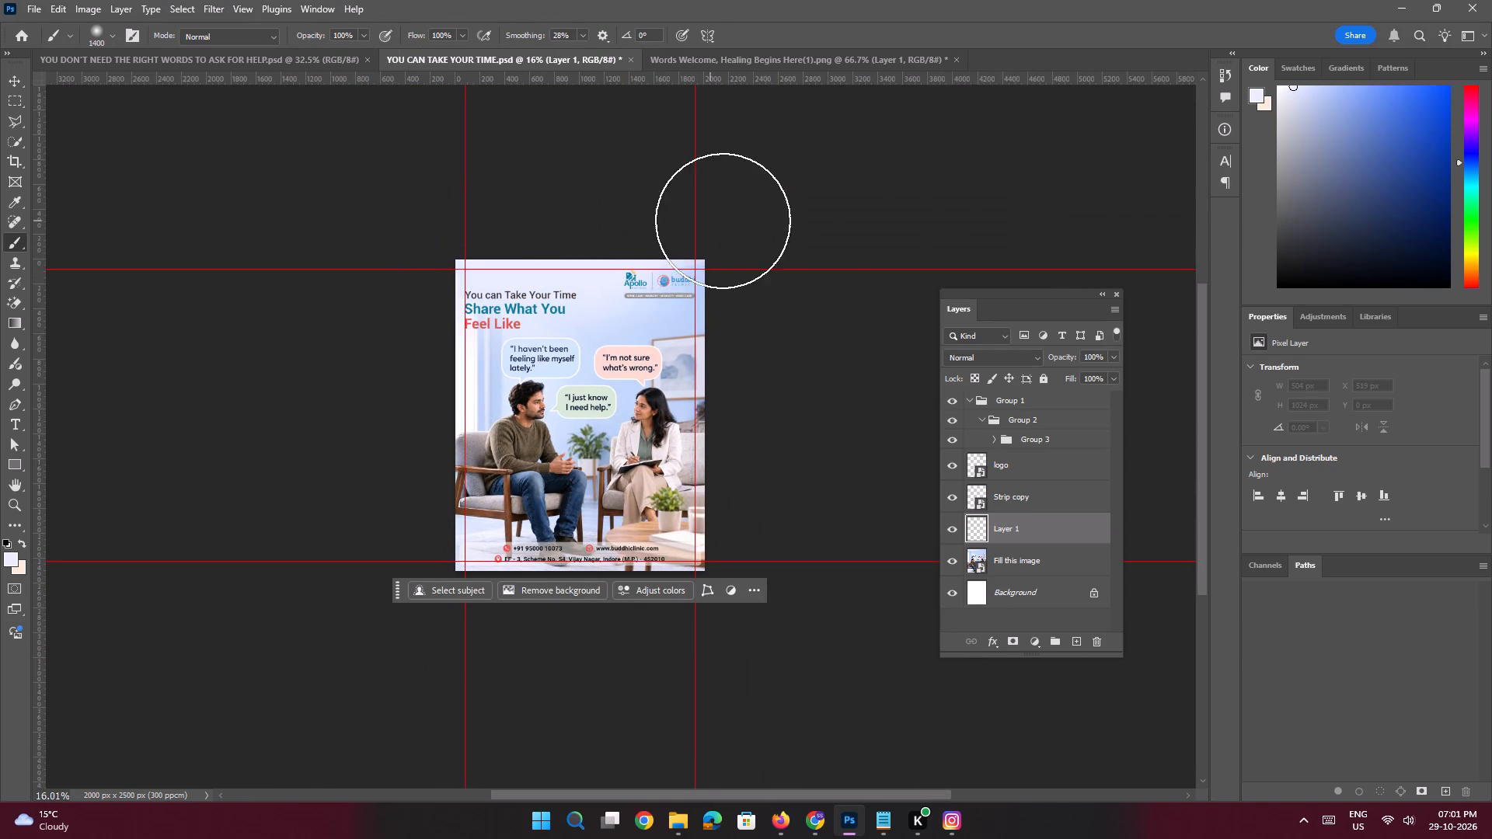
{"action": "left_click_drag", "start_coordinate": [723, 221], "coordinate": [878, 181]}
Save the Slide 2 document.
{"action": "key", "text": "space"}
{"action": "left_click_drag", "start_coordinate": [630, 278], "coordinate": [655, 313], "text": "ctrl"}
{"action": "key", "text": "ctrl+s"}
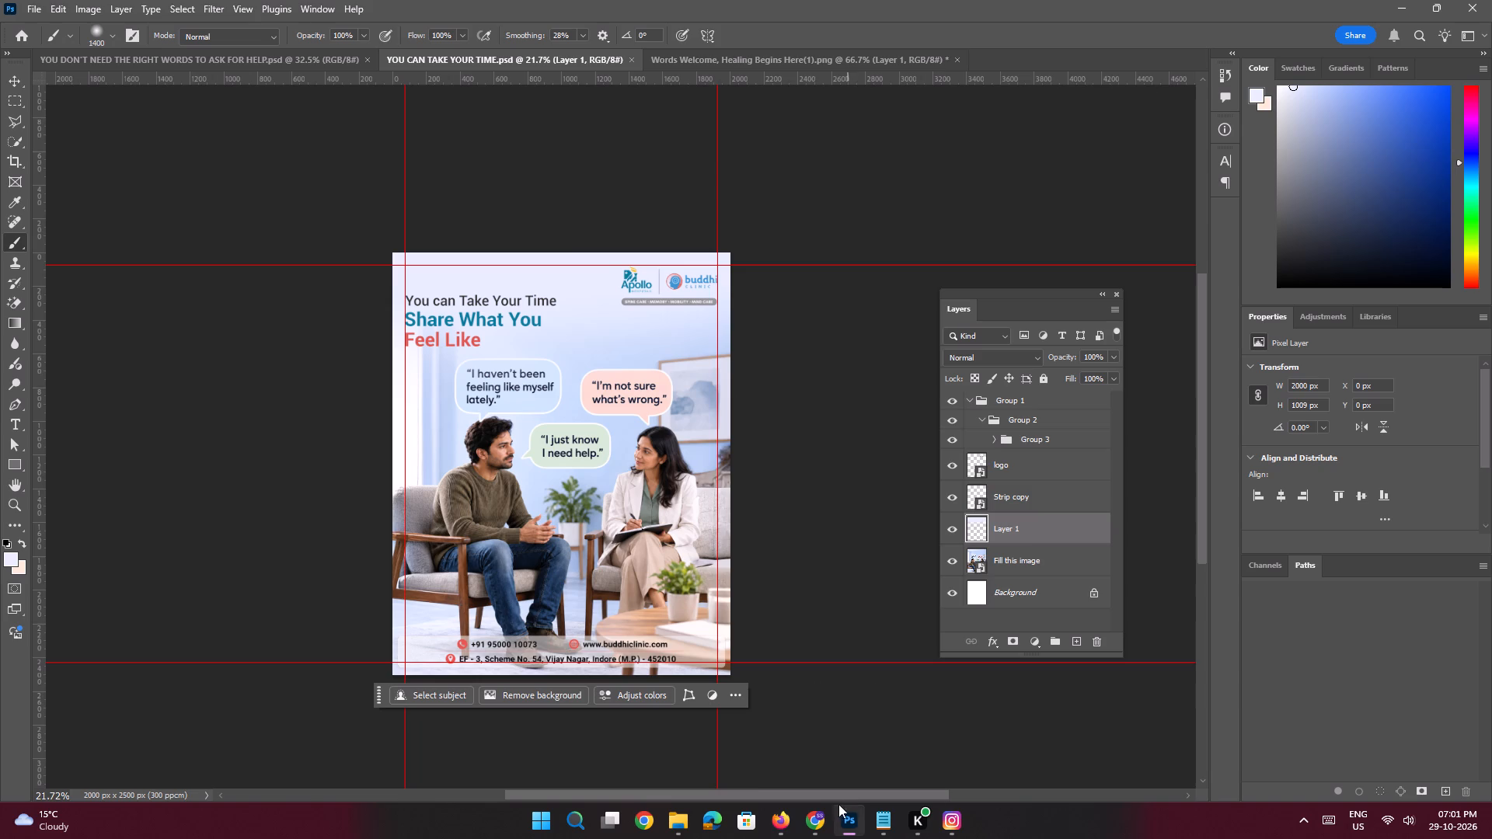
Review the three-panel reference image, the ChatGPT reply in Firefox and the Slide 1 design for comparison.
{"action": "left_click", "coordinate": [695, 53]}
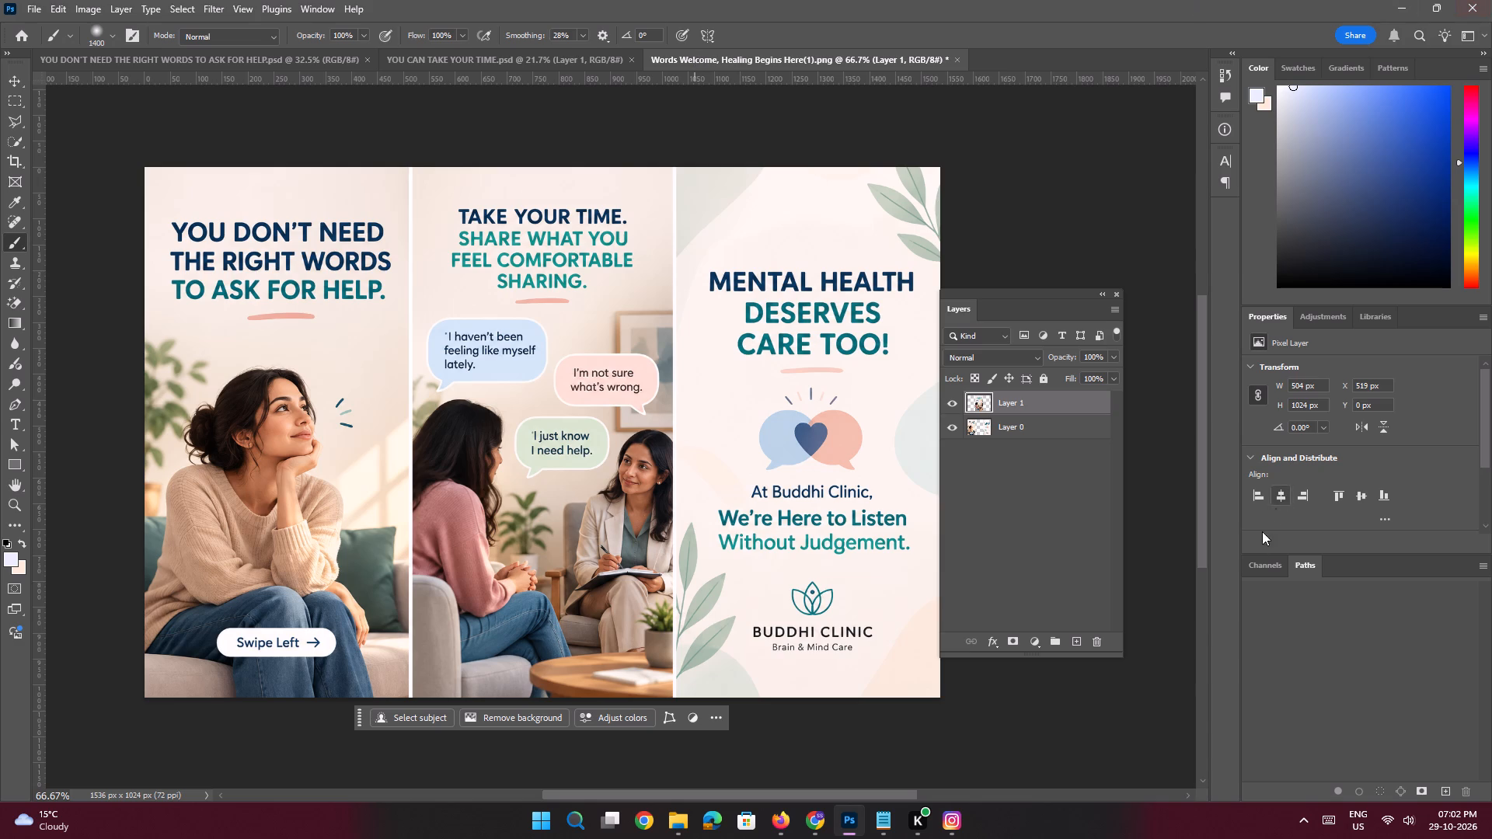
{"action": "left_click", "coordinate": [19, 79]}
{"action": "left_click", "coordinate": [243, 129]}
{"action": "left_click", "coordinate": [790, 812]}
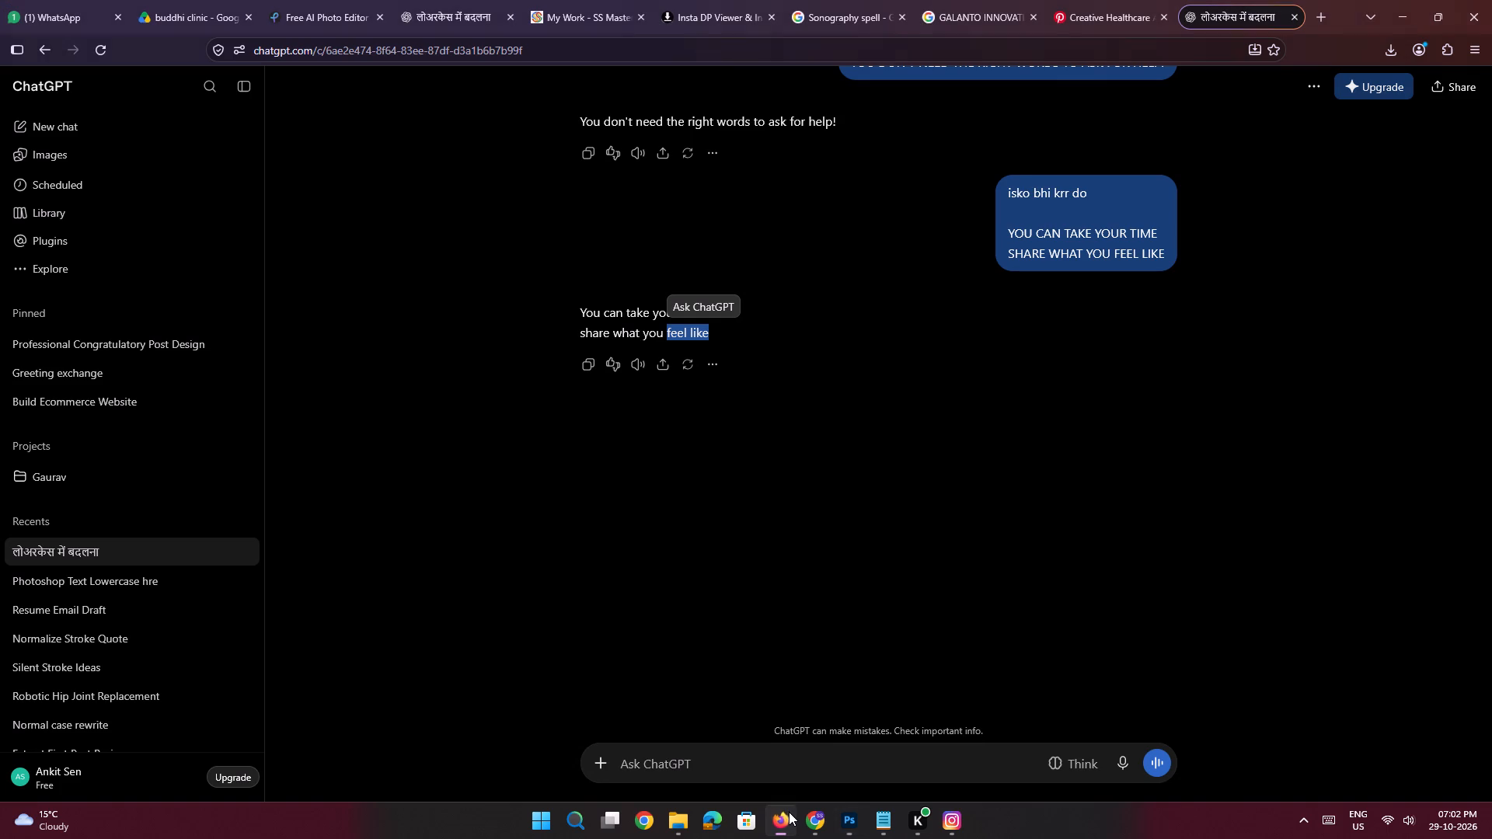
{"action": "left_click", "coordinate": [851, 819]}
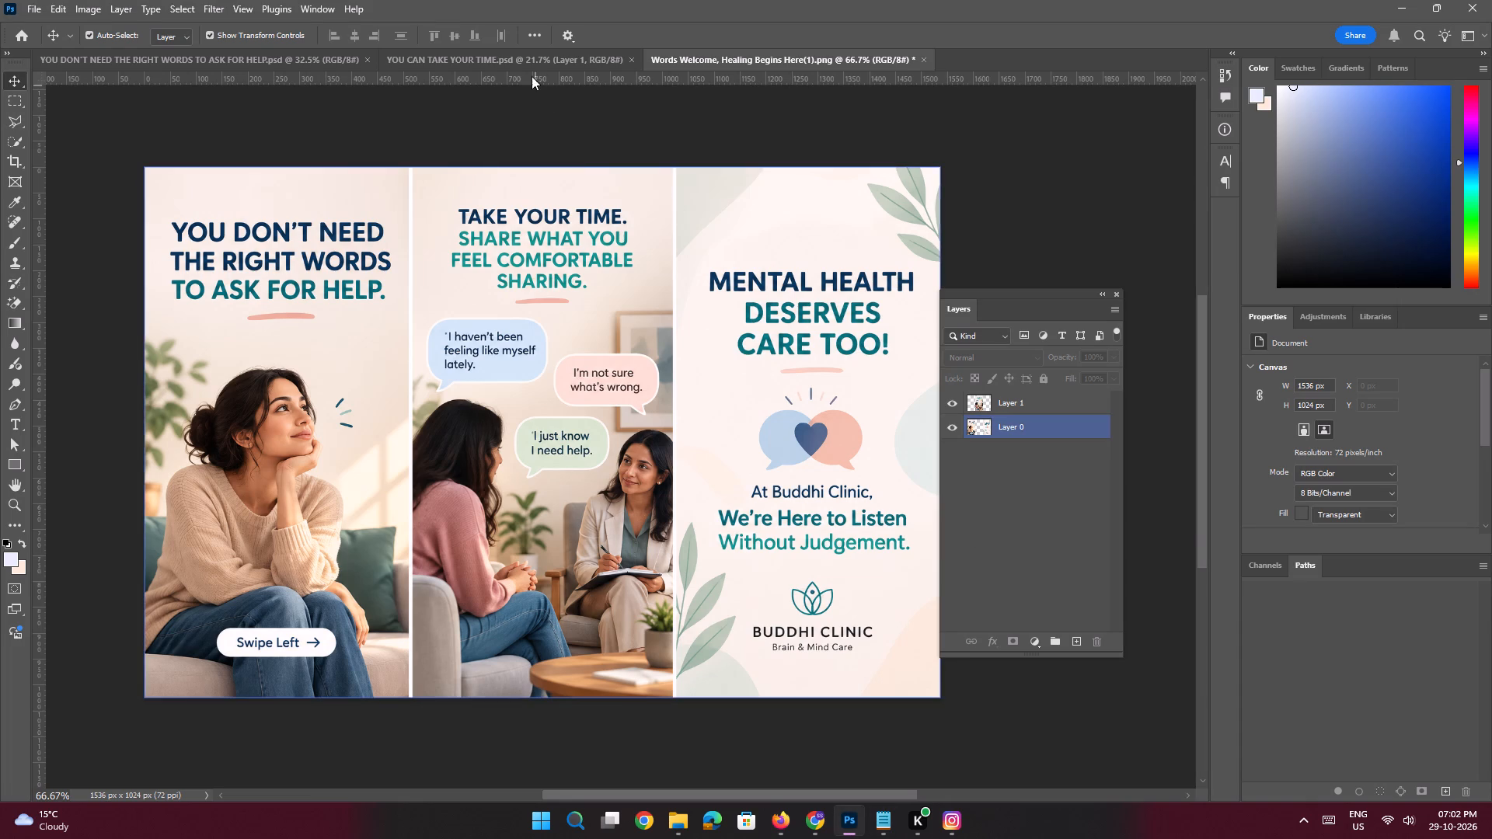
{"action": "left_click", "coordinate": [525, 63]}
{"action": "left_click", "coordinate": [288, 60]}
{"action": "key", "text": "space"}
{"action": "key", "text": "space"}
{"action": "key", "text": "space"}
{"action": "key", "text": "space"}
{"action": "key", "text": "space"}
{"action": "key", "text": "space"}
{"action": "key", "text": "space"}
{"action": "left_click_drag", "start_coordinate": [636, 368], "coordinate": [687, 356]}
{"action": "left_click", "coordinate": [206, 324]}
{"action": "key", "text": "space"}
{"action": "left_click_drag", "start_coordinate": [469, 343], "coordinate": [443, 342], "text": "ctrl"}
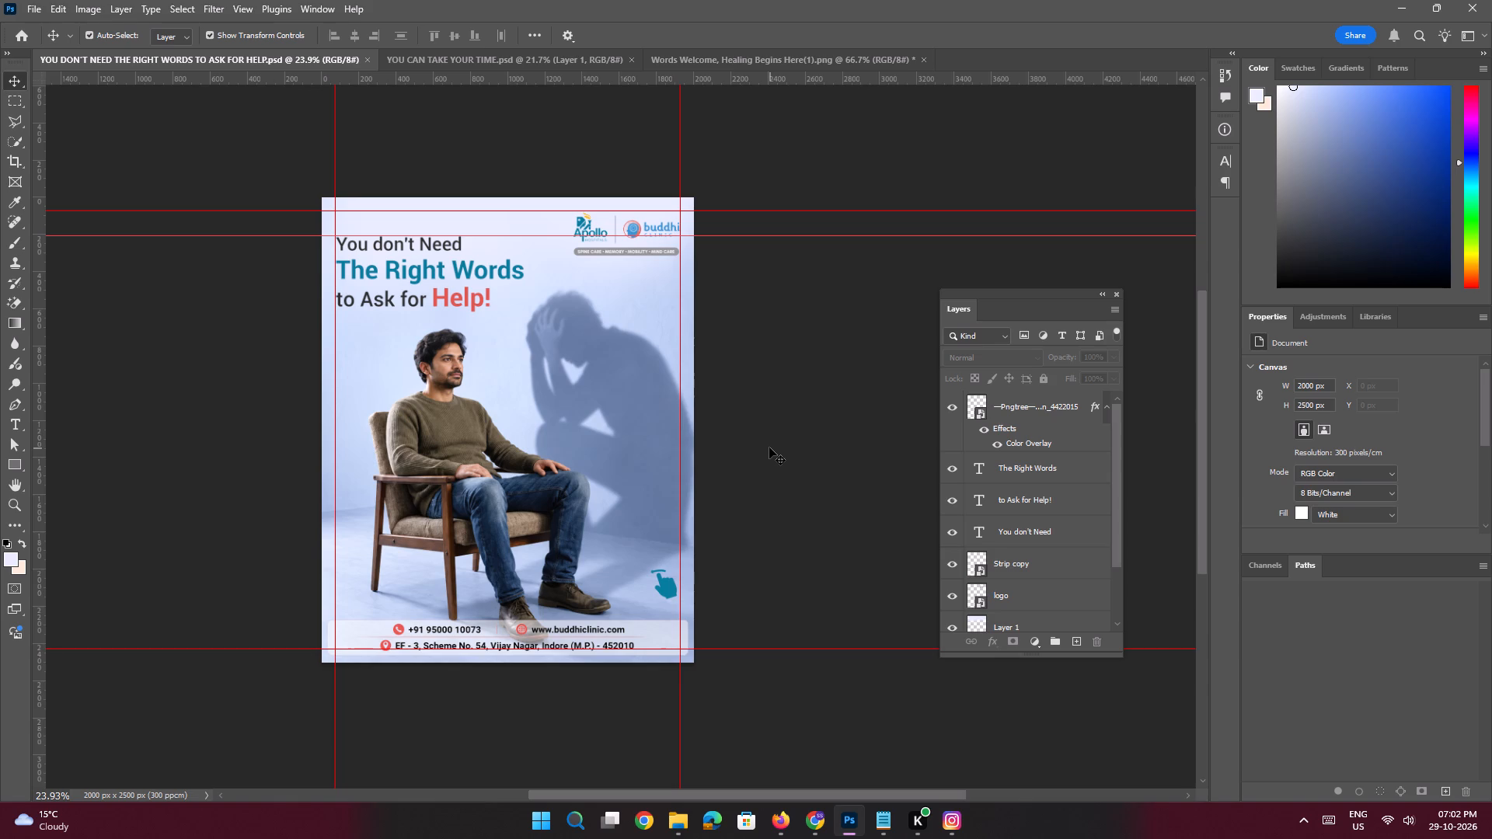
{"action": "left_click", "coordinate": [779, 825]}
{"action": "left_click", "coordinate": [778, 825]}
In ChatGPT in Chrome, open the generated image of the seated man with the worried shadow and begin its edit prompt with "ab same iss Creative me".
{"action": "left_click", "coordinate": [817, 824]}
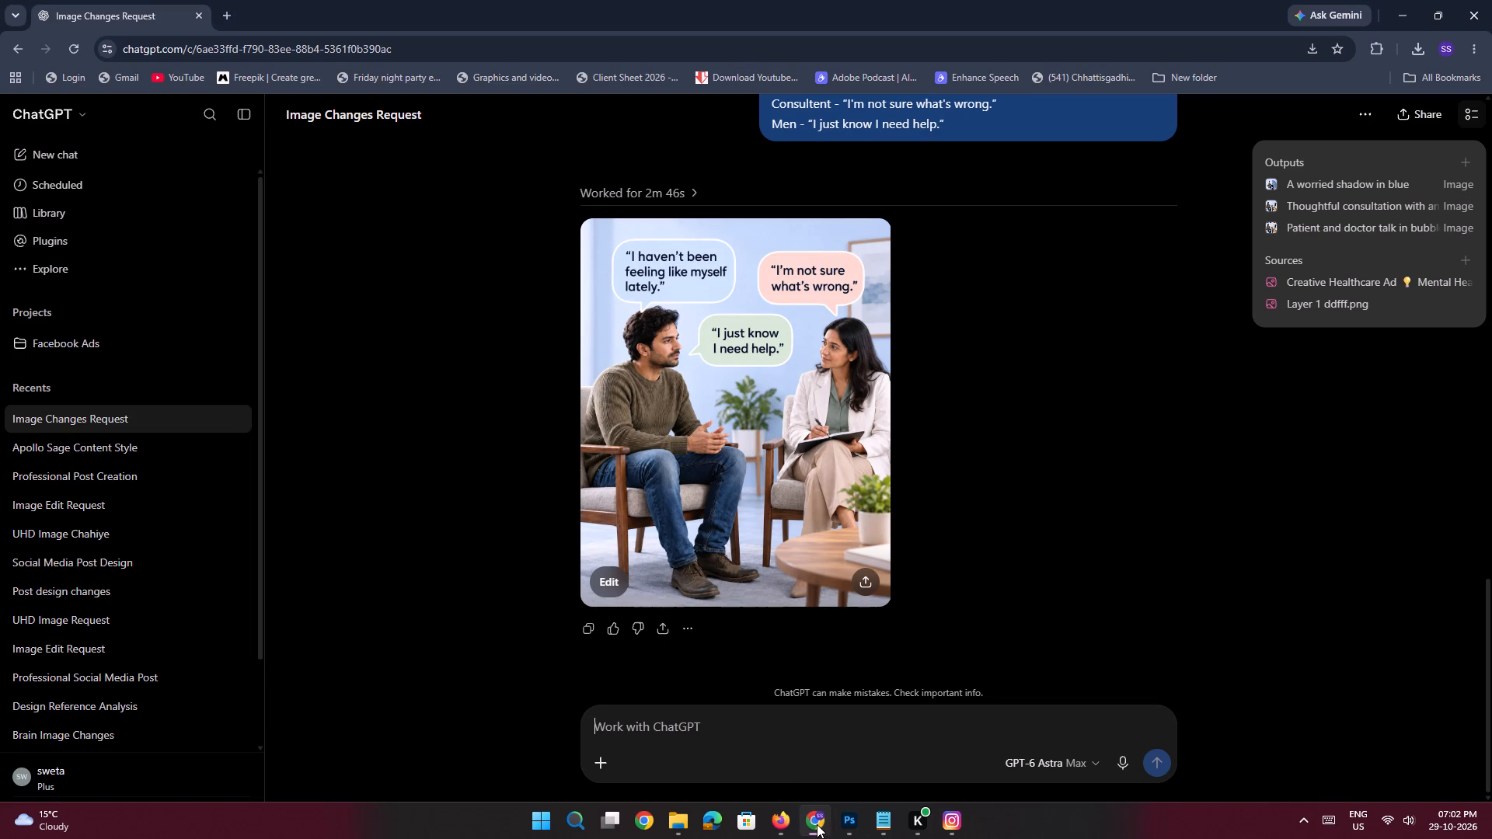
{"action": "scroll", "coordinate": [925, 434], "scroll_direction": "up", "scroll_amount": 15}
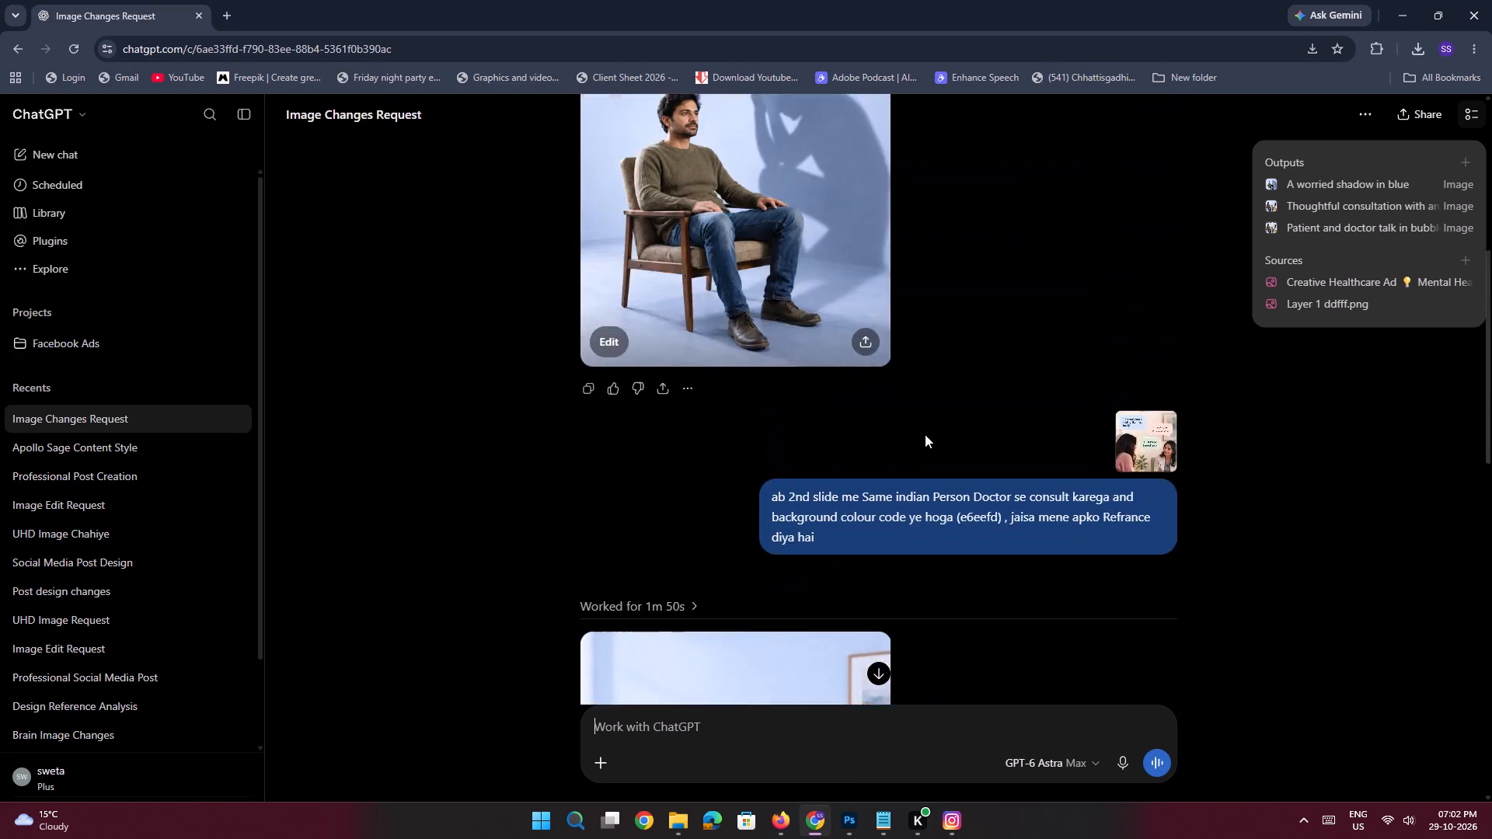
{"action": "scroll", "coordinate": [925, 434], "scroll_direction": "up", "scroll_amount": 2}
{"action": "left_click", "coordinate": [809, 425]}
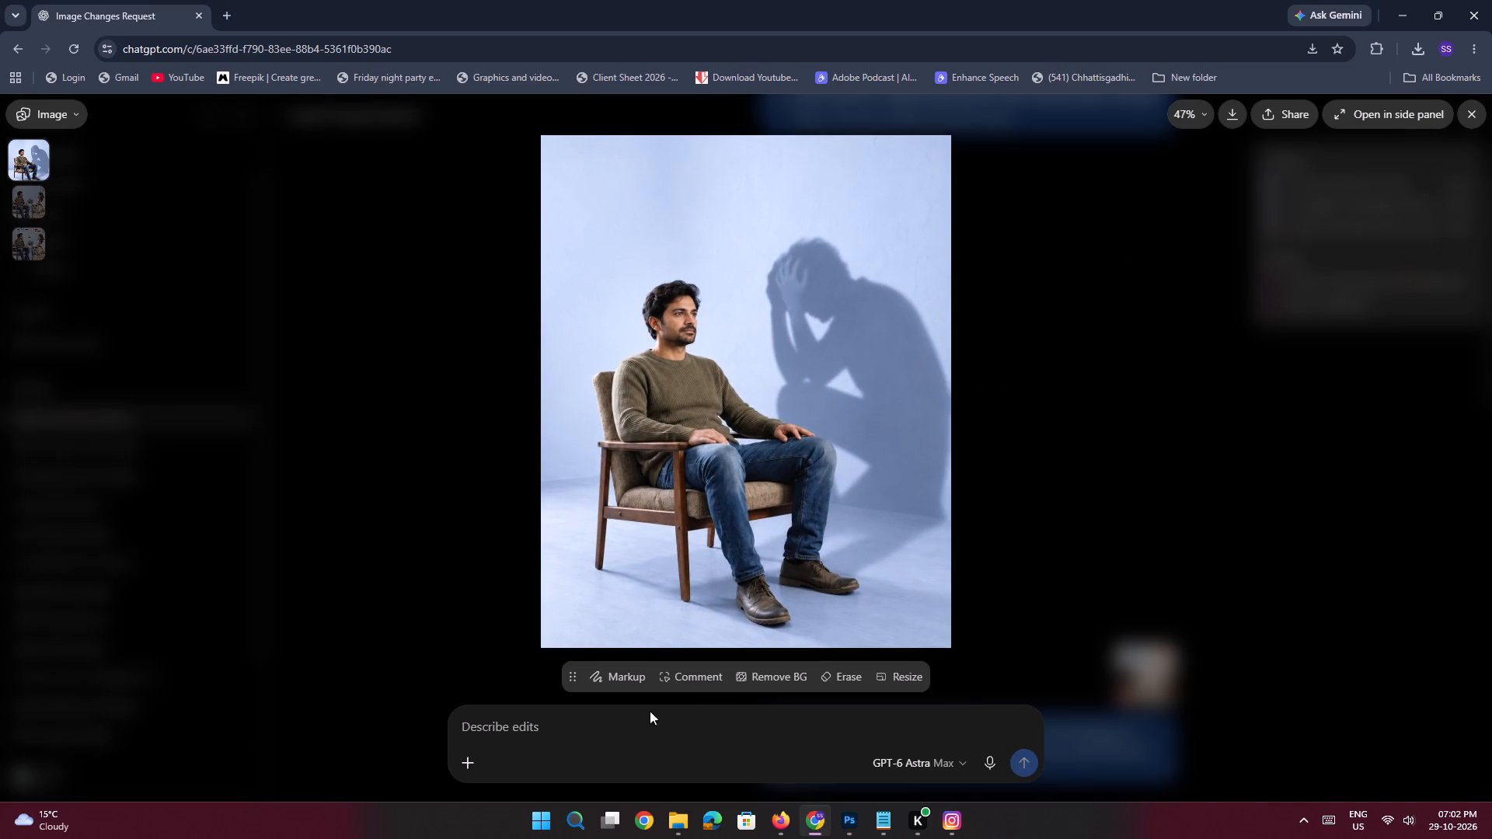
{"action": "left_click", "coordinate": [585, 730]}
{"action": "type", "text": "ab same iss Creative me"}
{"action": "key", "text": "space"}
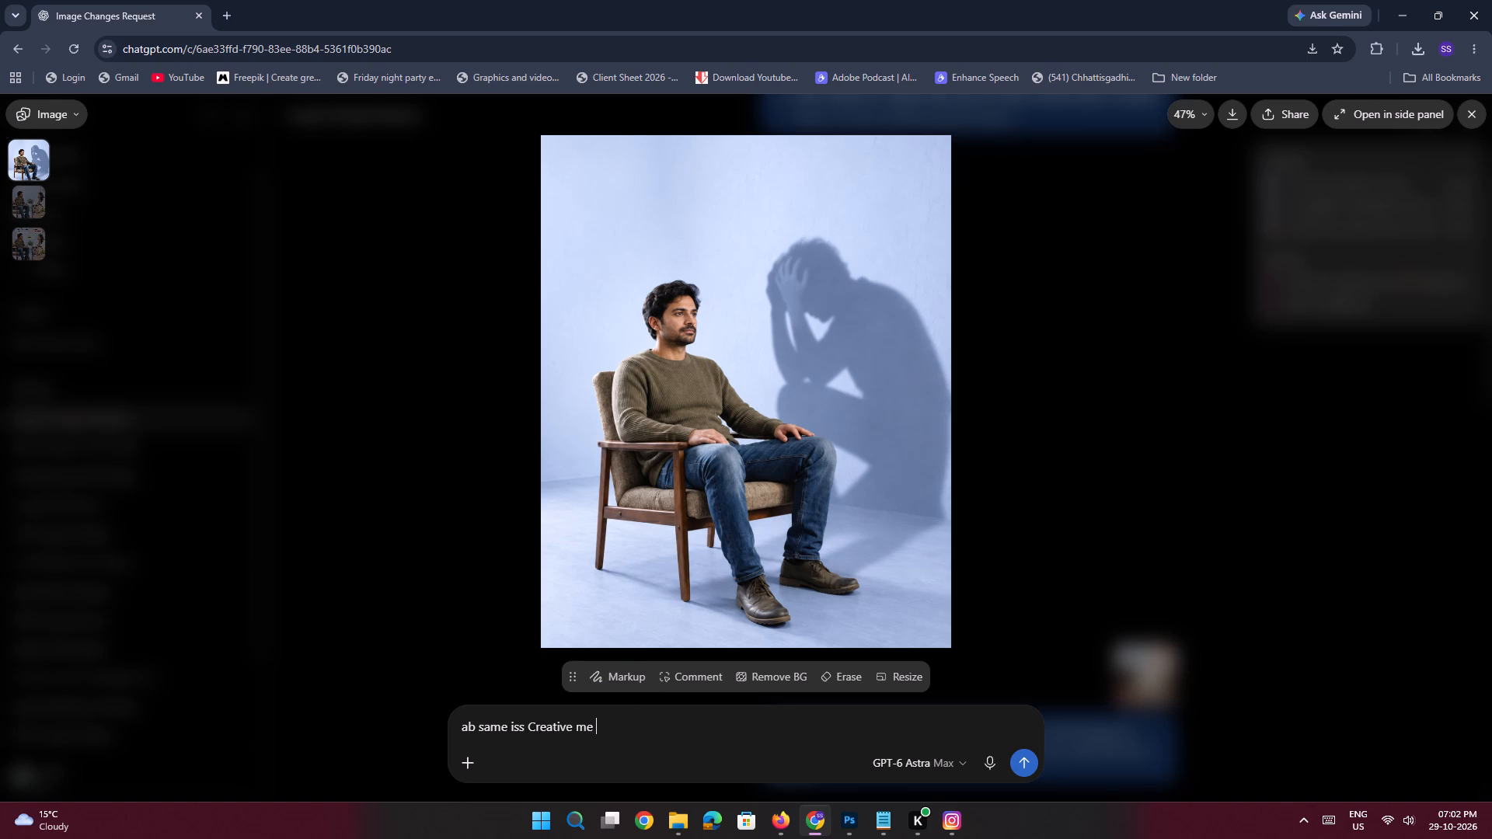
Check the slide copy in Notepad and browse the related mental health ad designs on Pinterest in Firefox for a visual reference.
{"action": "left_click", "coordinate": [884, 819]}
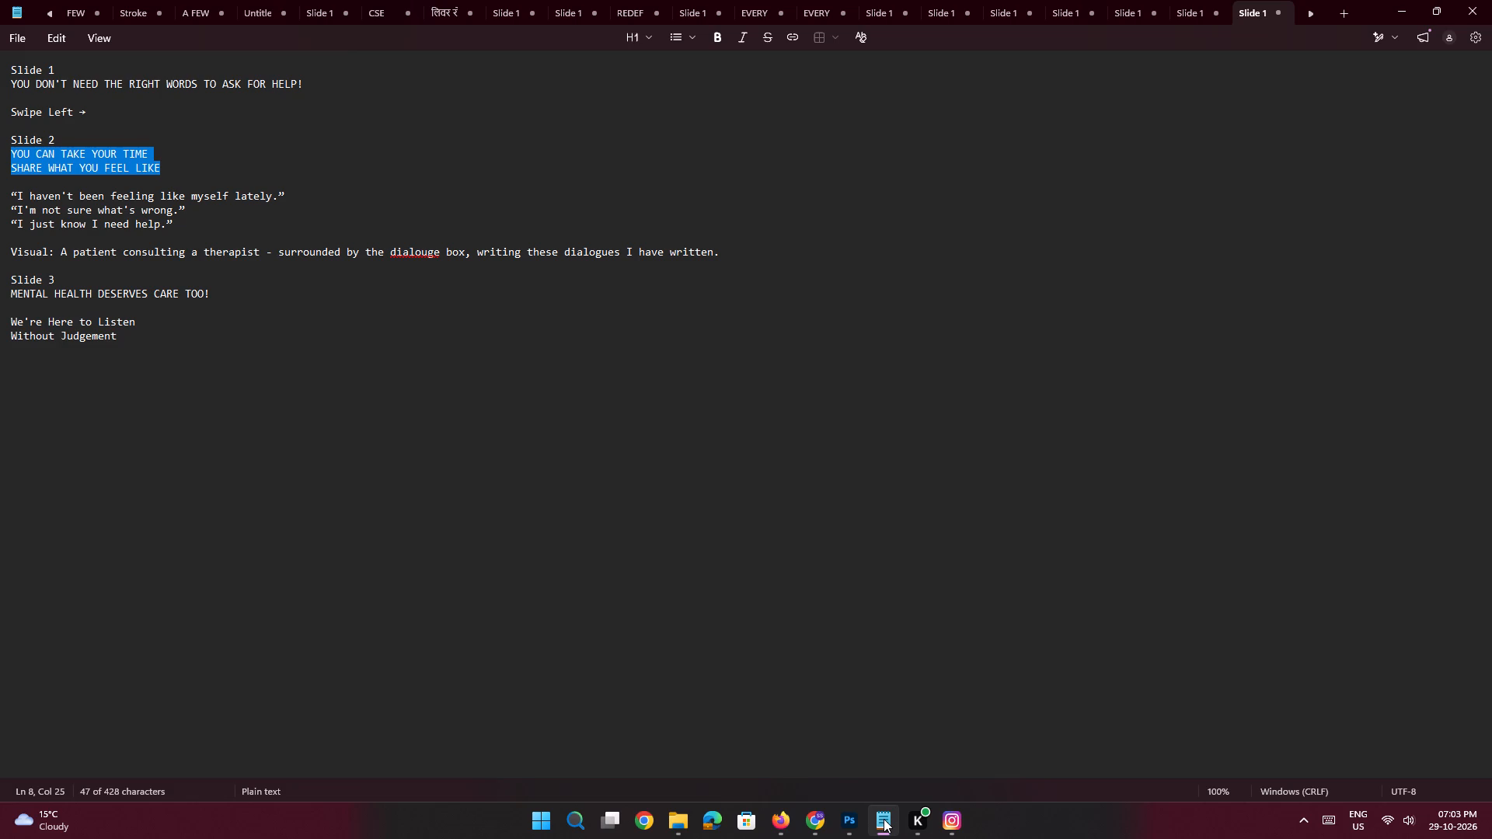
{"action": "left_click", "coordinate": [884, 819]}
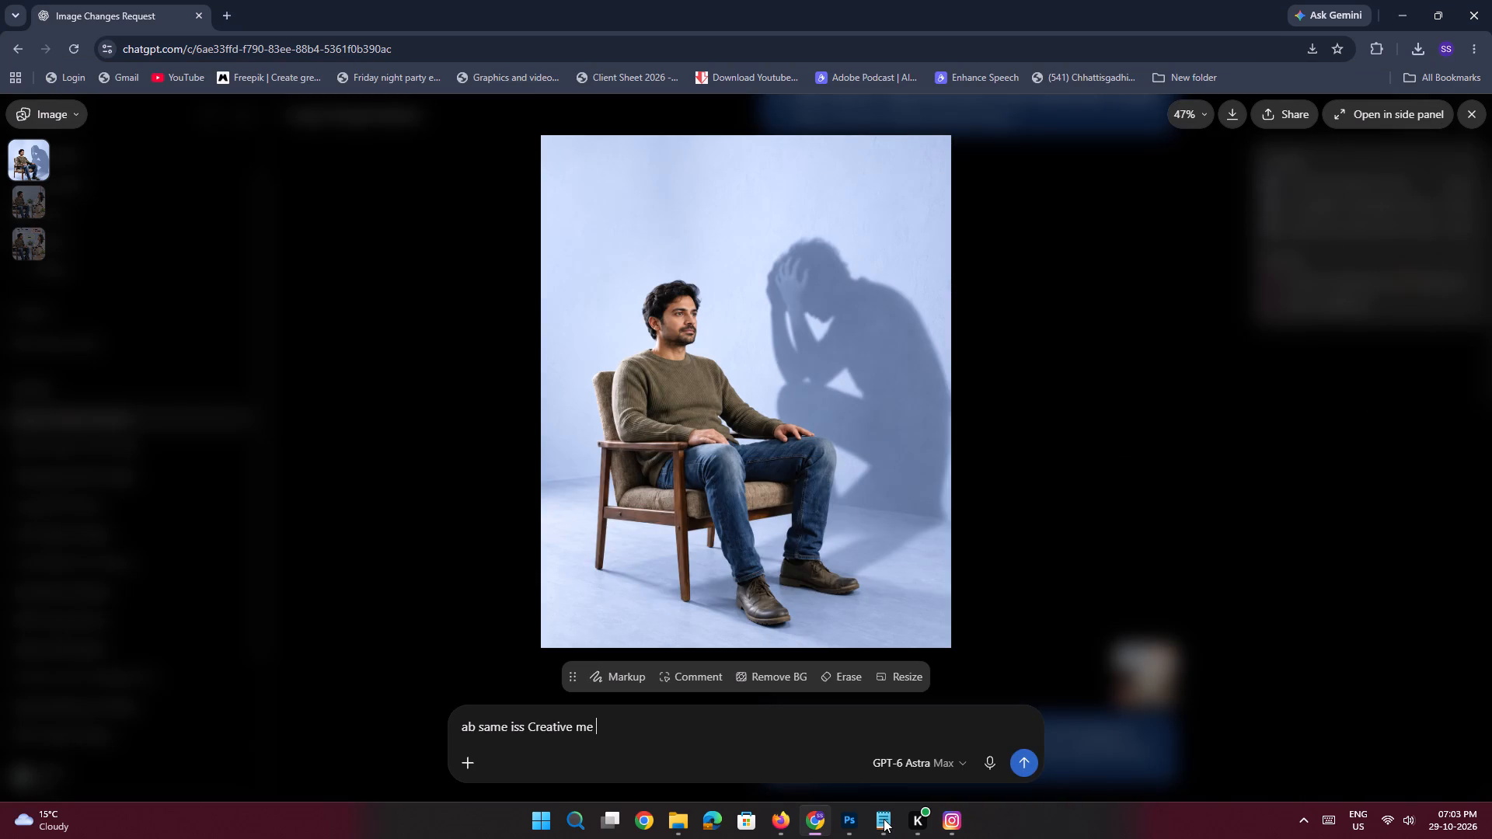
{"action": "left_click", "coordinate": [784, 824]}
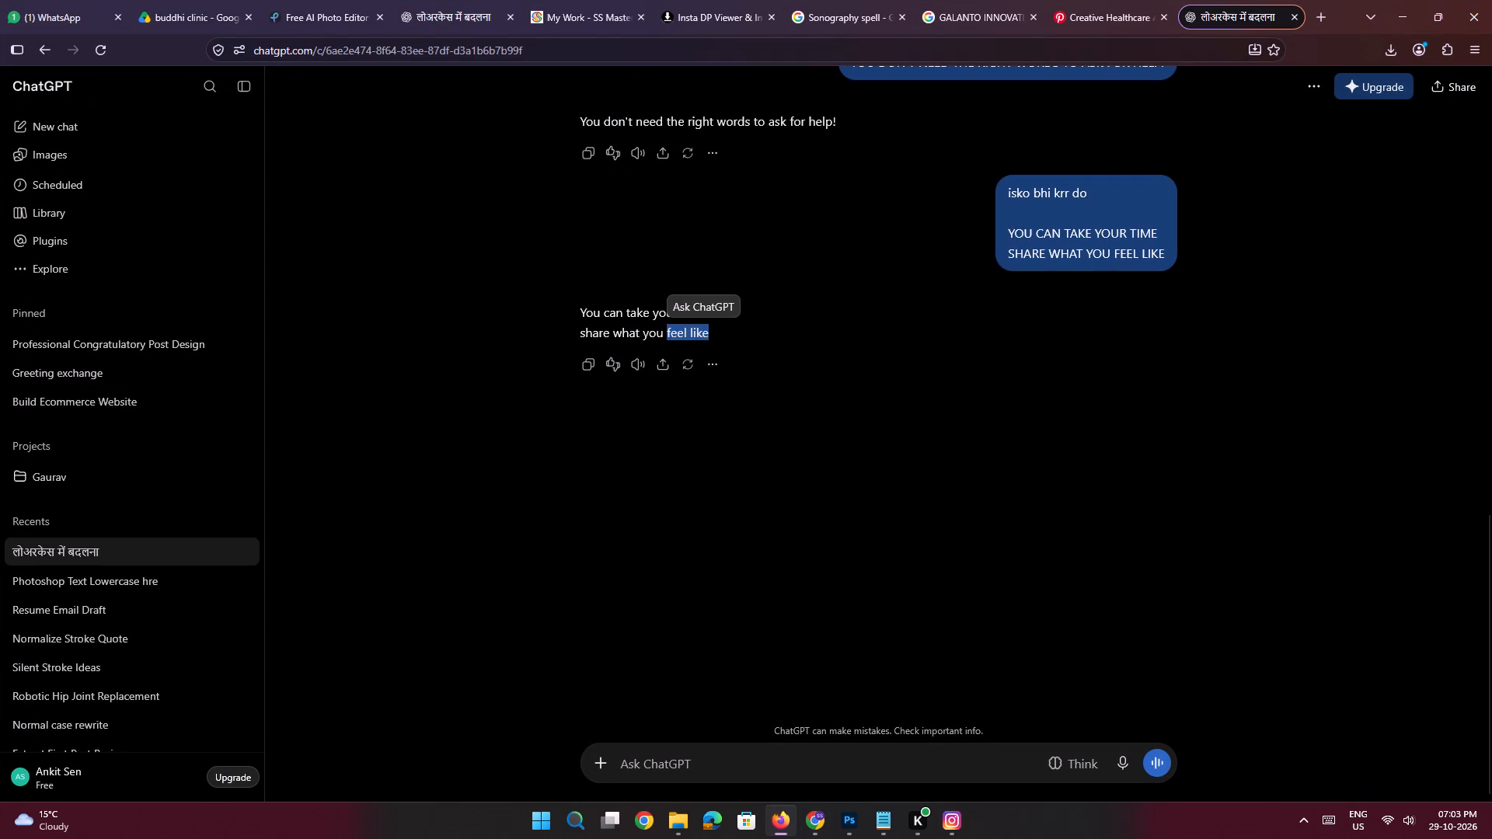
{"action": "left_click", "coordinate": [1072, 16]}
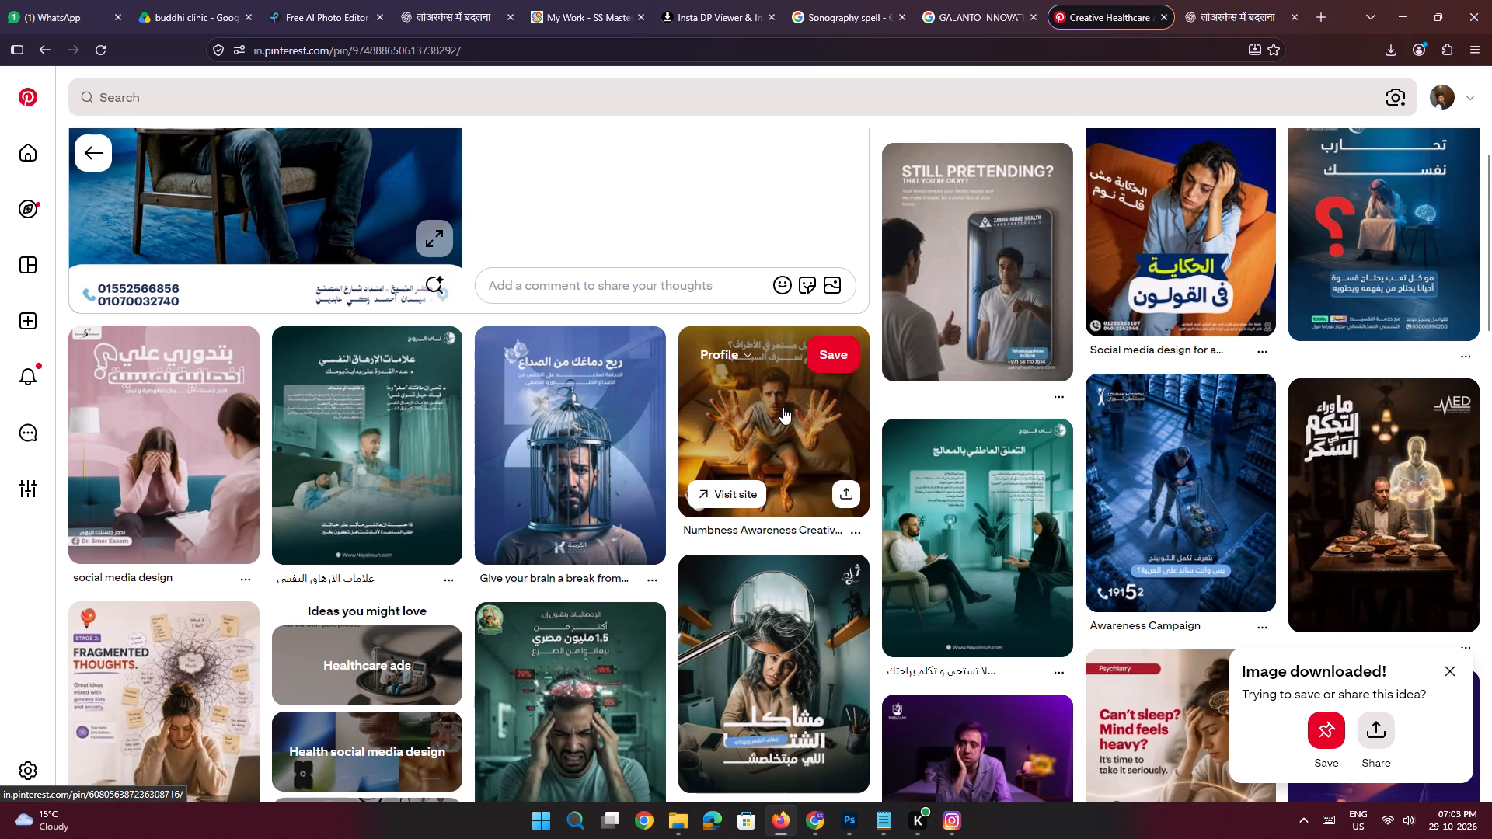
{"action": "scroll", "coordinate": [796, 364], "scroll_direction": "down", "scroll_amount": 4}
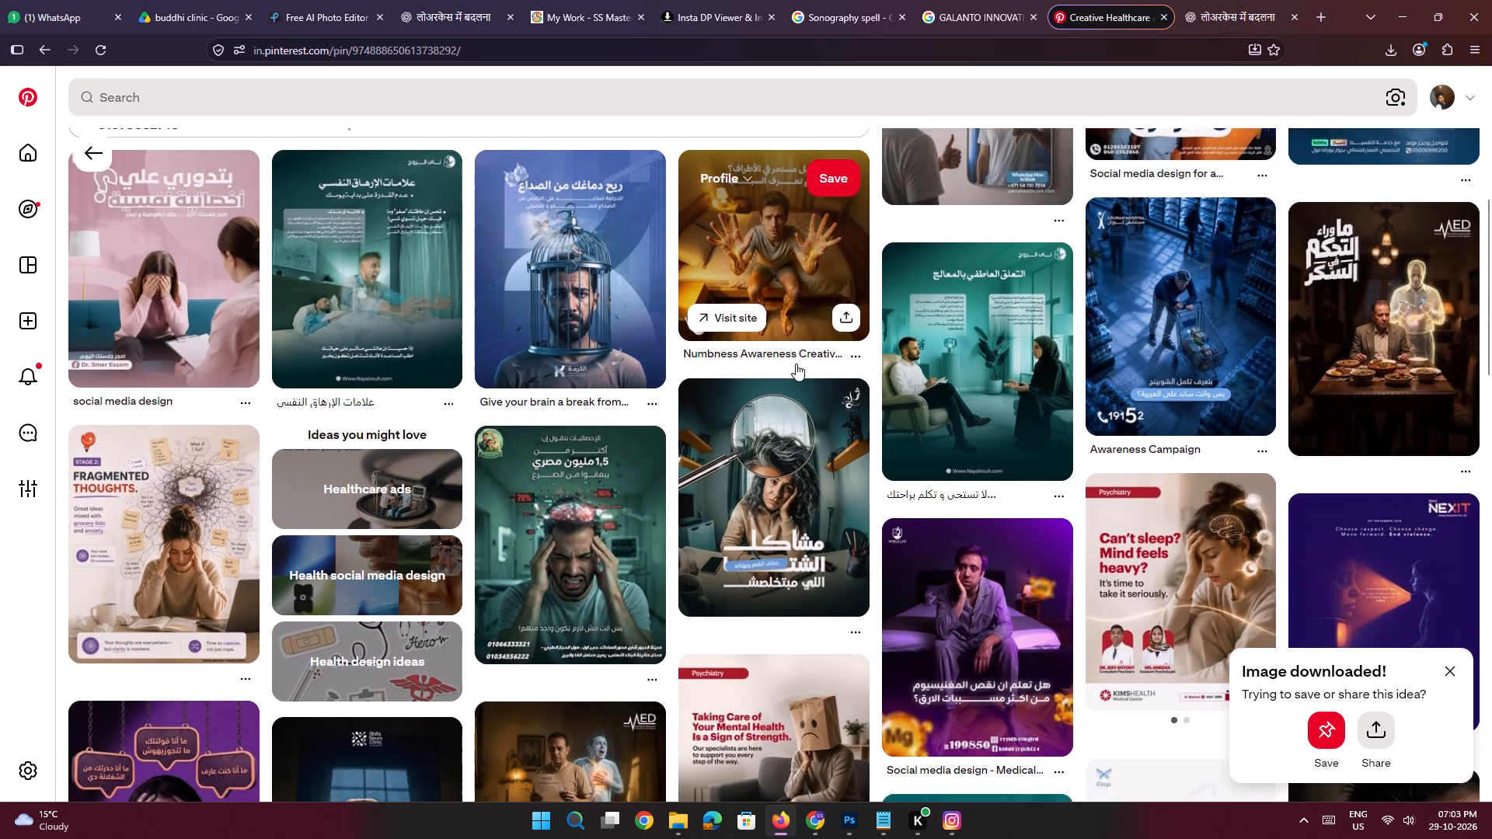
{"action": "scroll", "coordinate": [796, 364], "scroll_direction": "up", "scroll_amount": 6}
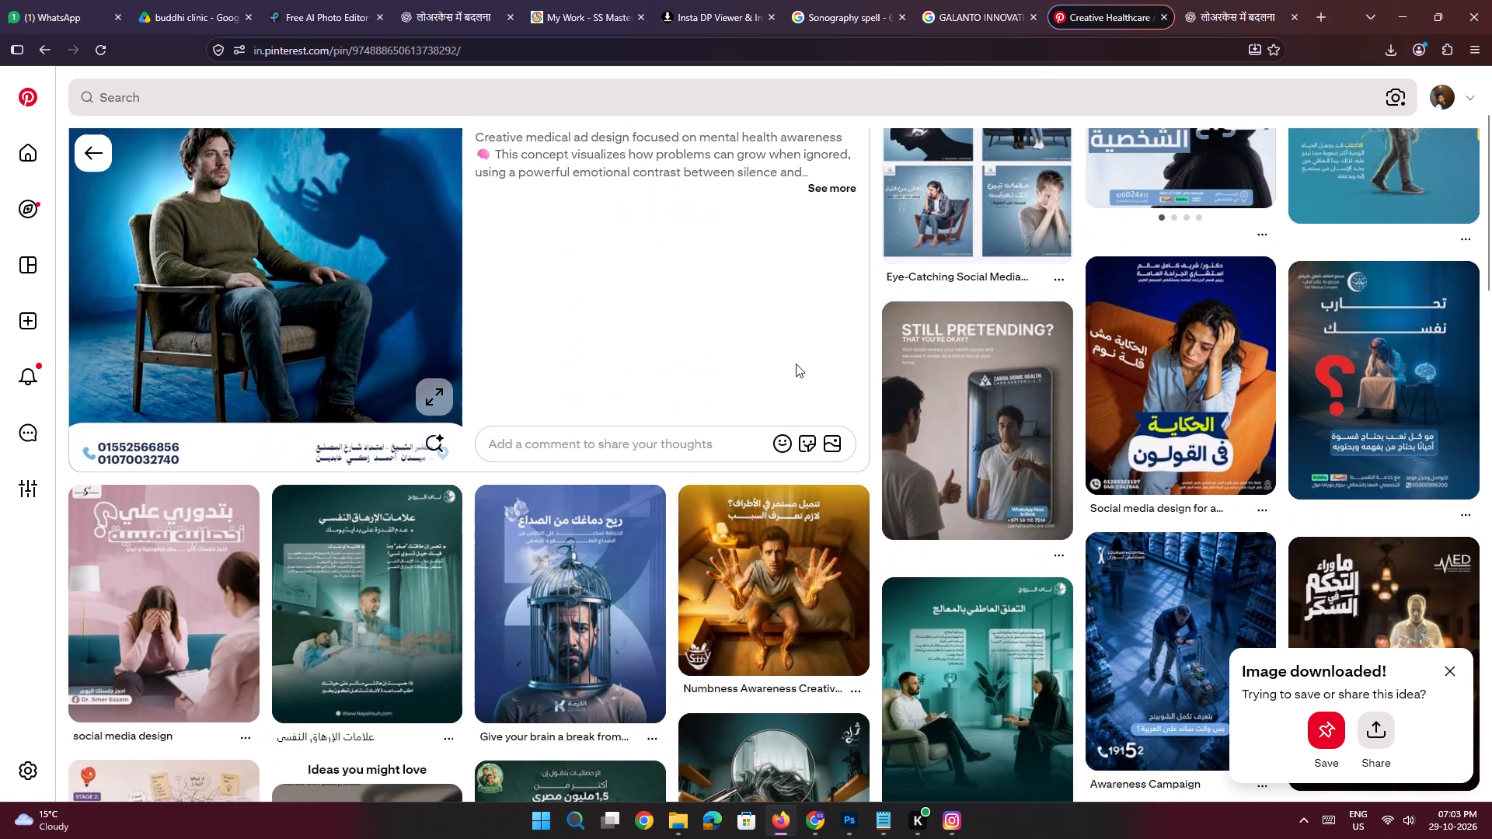
{"action": "scroll", "coordinate": [796, 364], "scroll_direction": "down", "scroll_amount": 3}
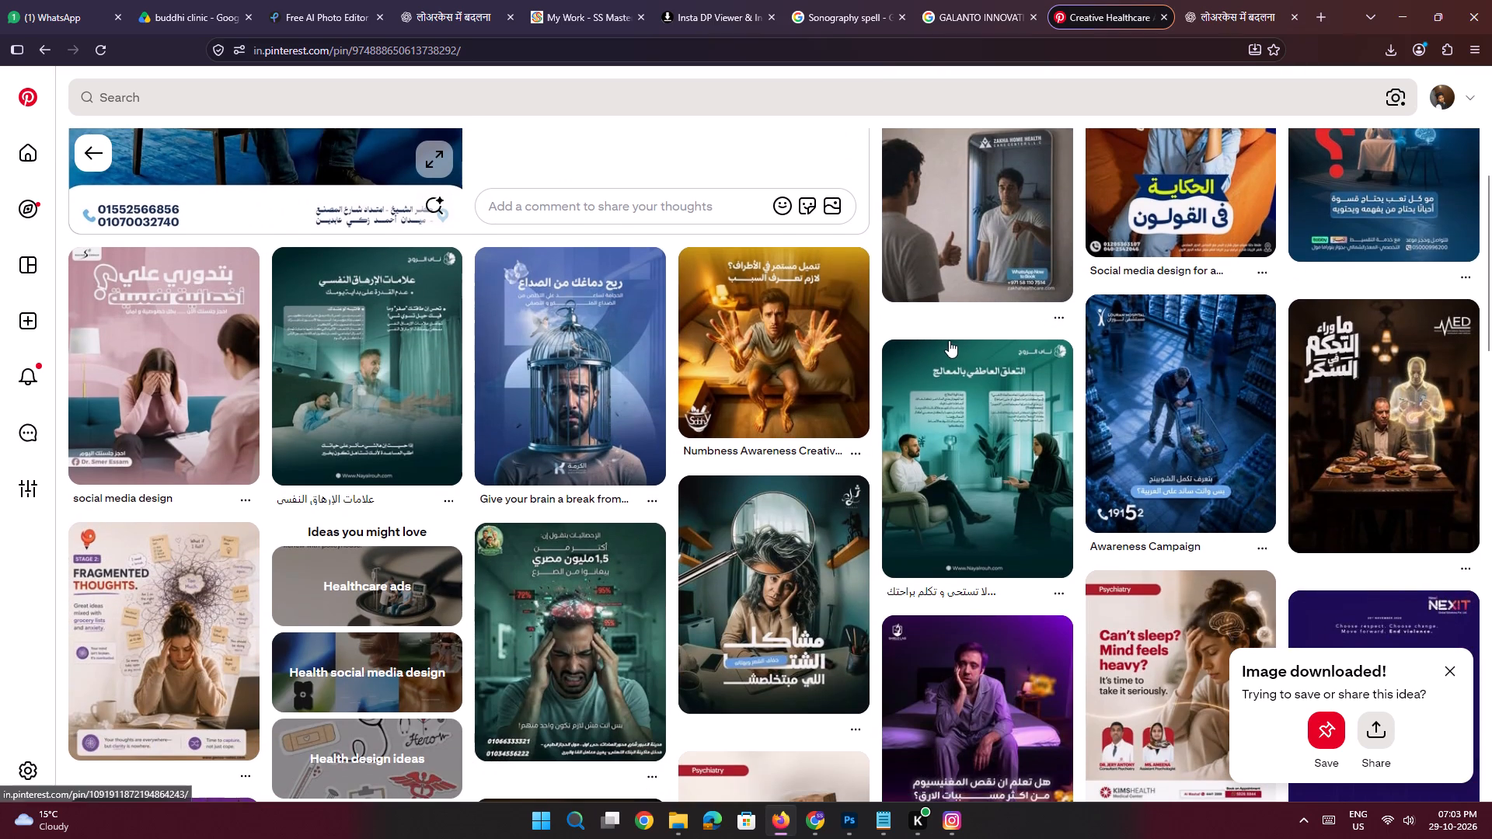
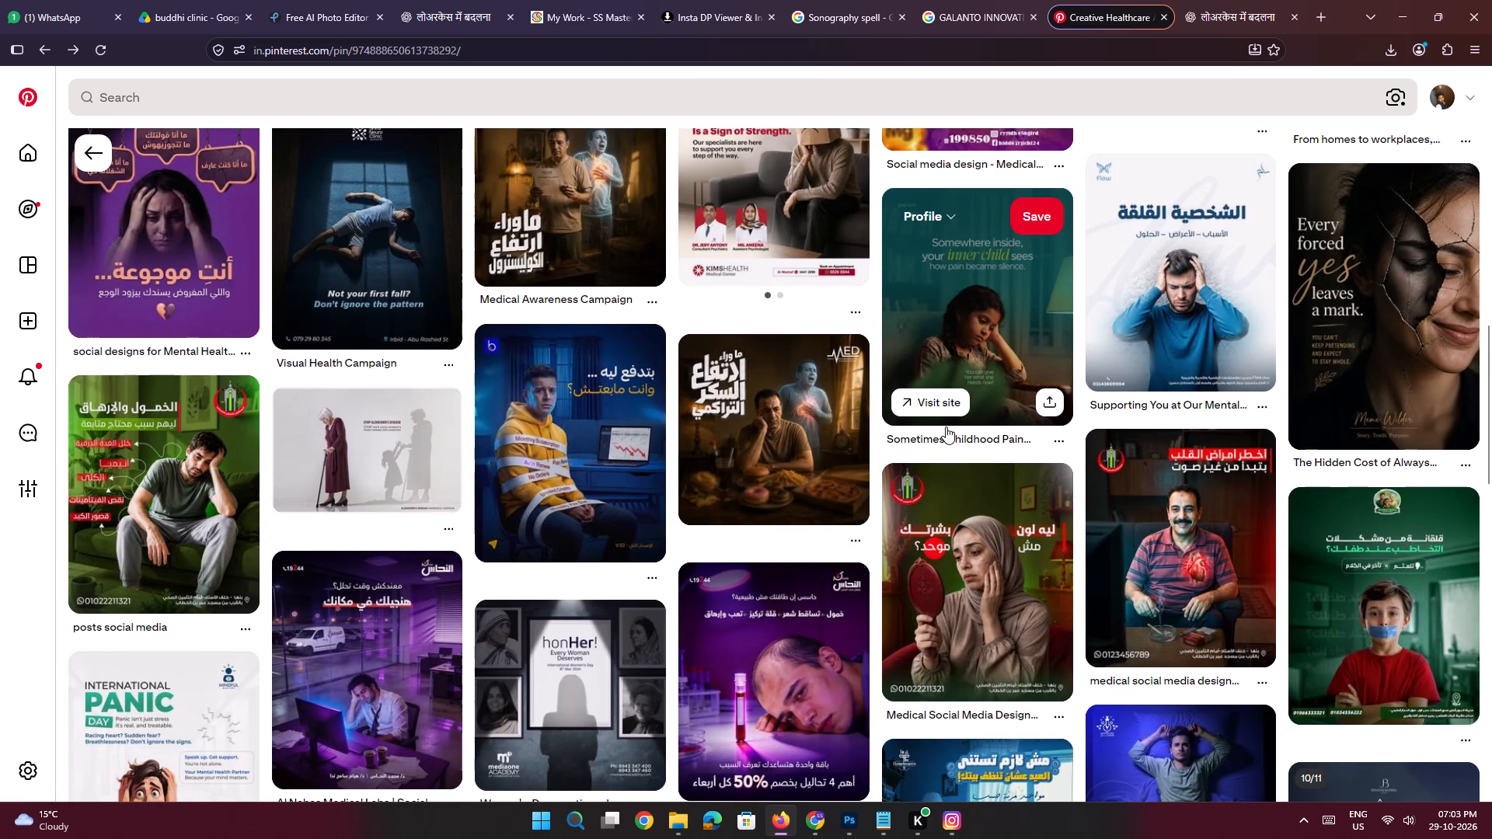
{"action": "scroll", "coordinate": [946, 426], "scroll_direction": "down", "scroll_amount": 6}
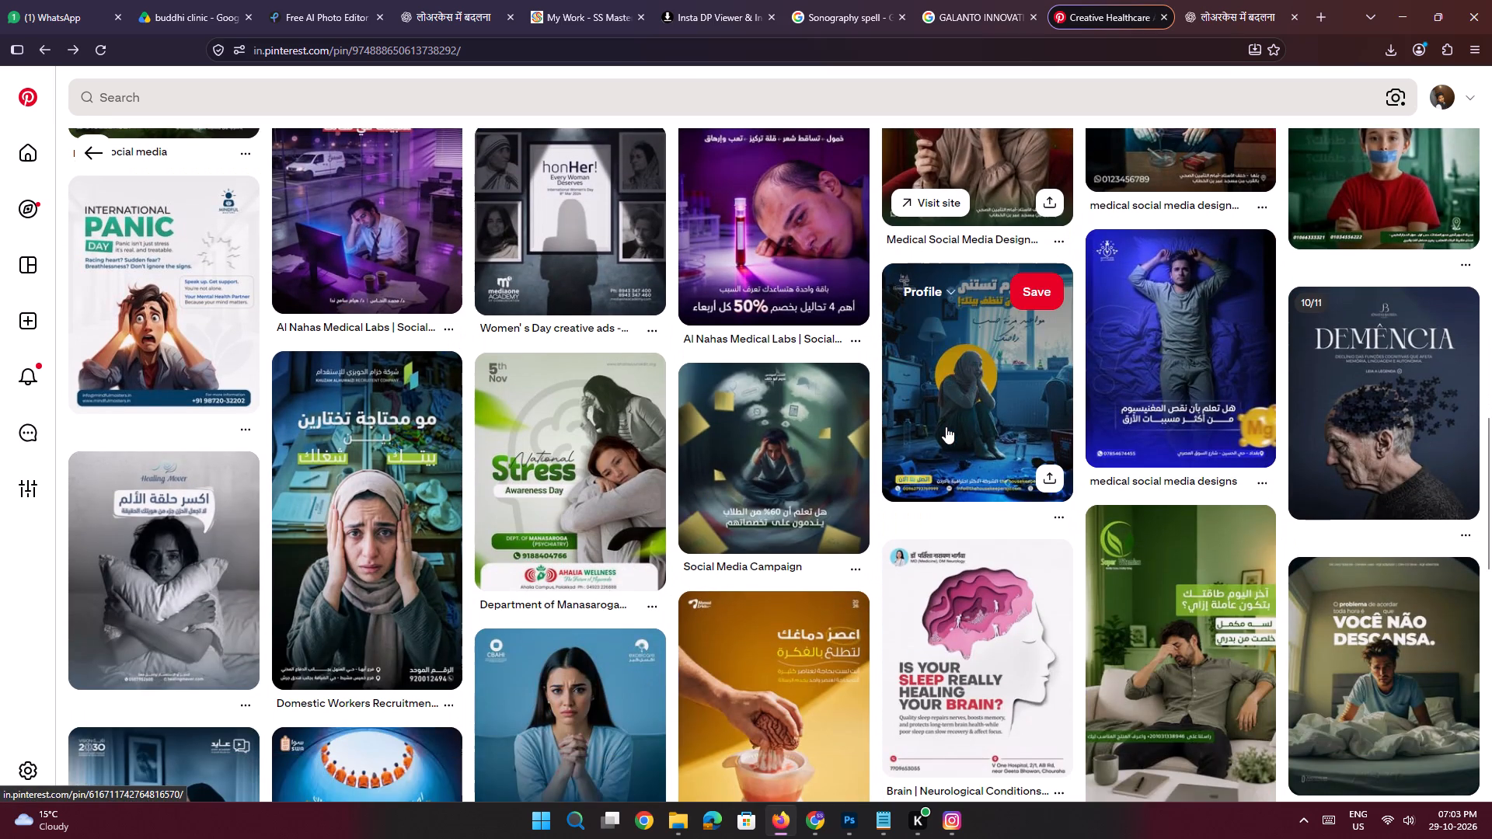
{"action": "scroll", "coordinate": [946, 426], "scroll_direction": "down", "scroll_amount": 5}
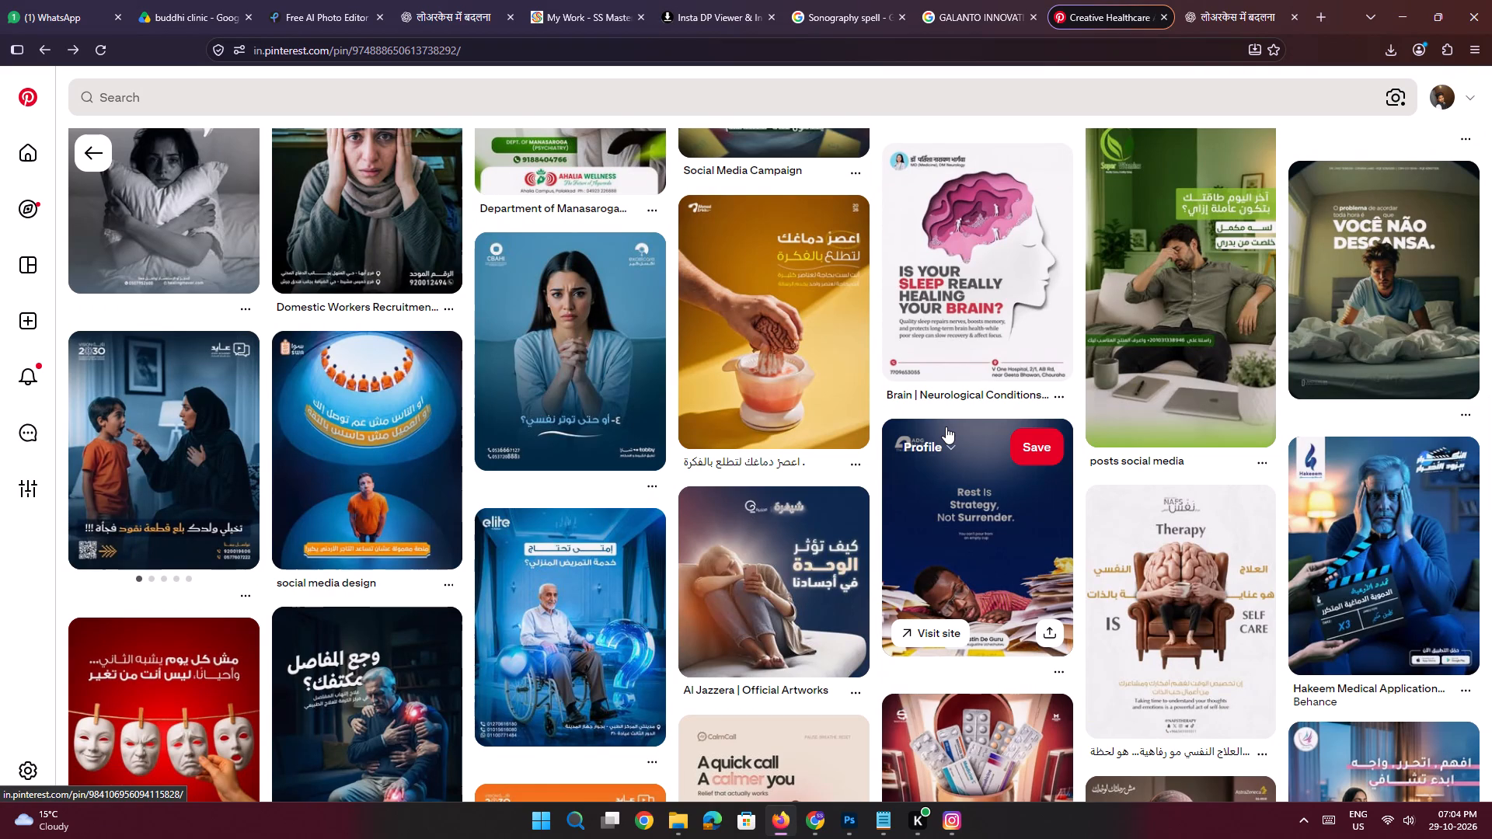
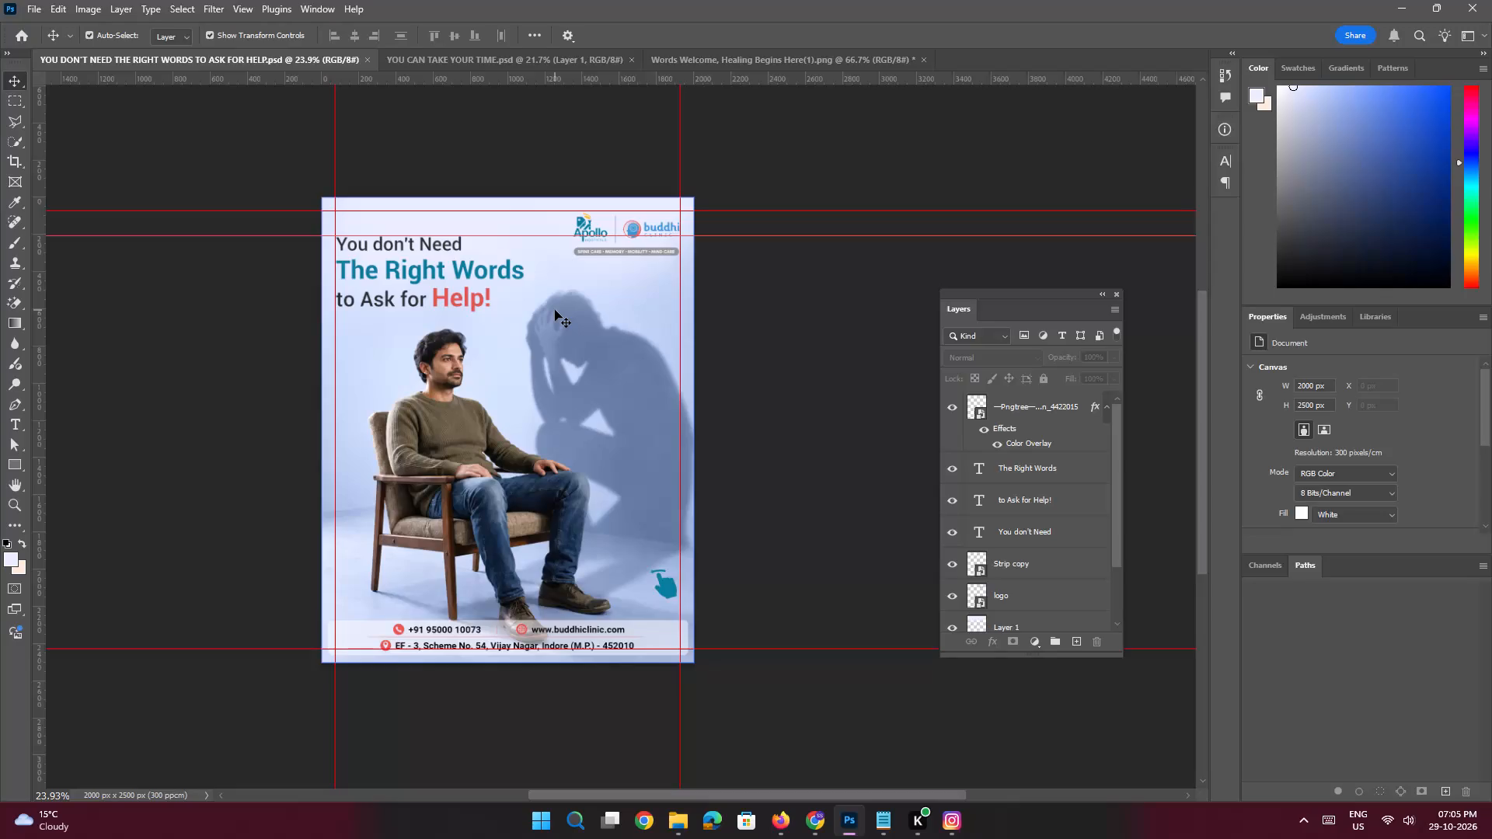
Switch to the YOU CAN TAKE YOUR TIME document and set the Move tool's auto-select target to Group.
{"action": "left_click", "coordinate": [514, 61]}
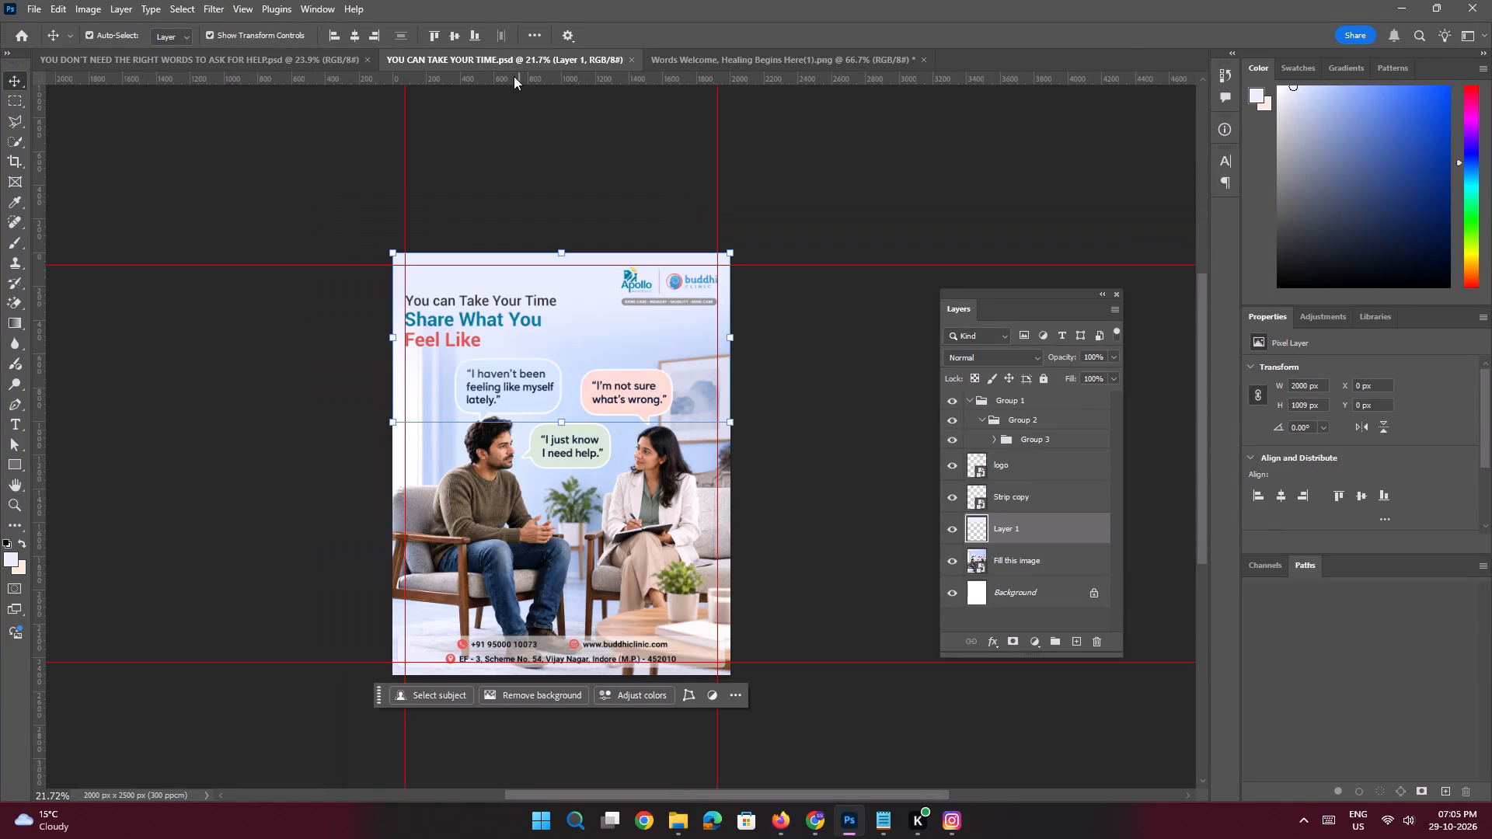
{"action": "left_click", "coordinate": [295, 364]}
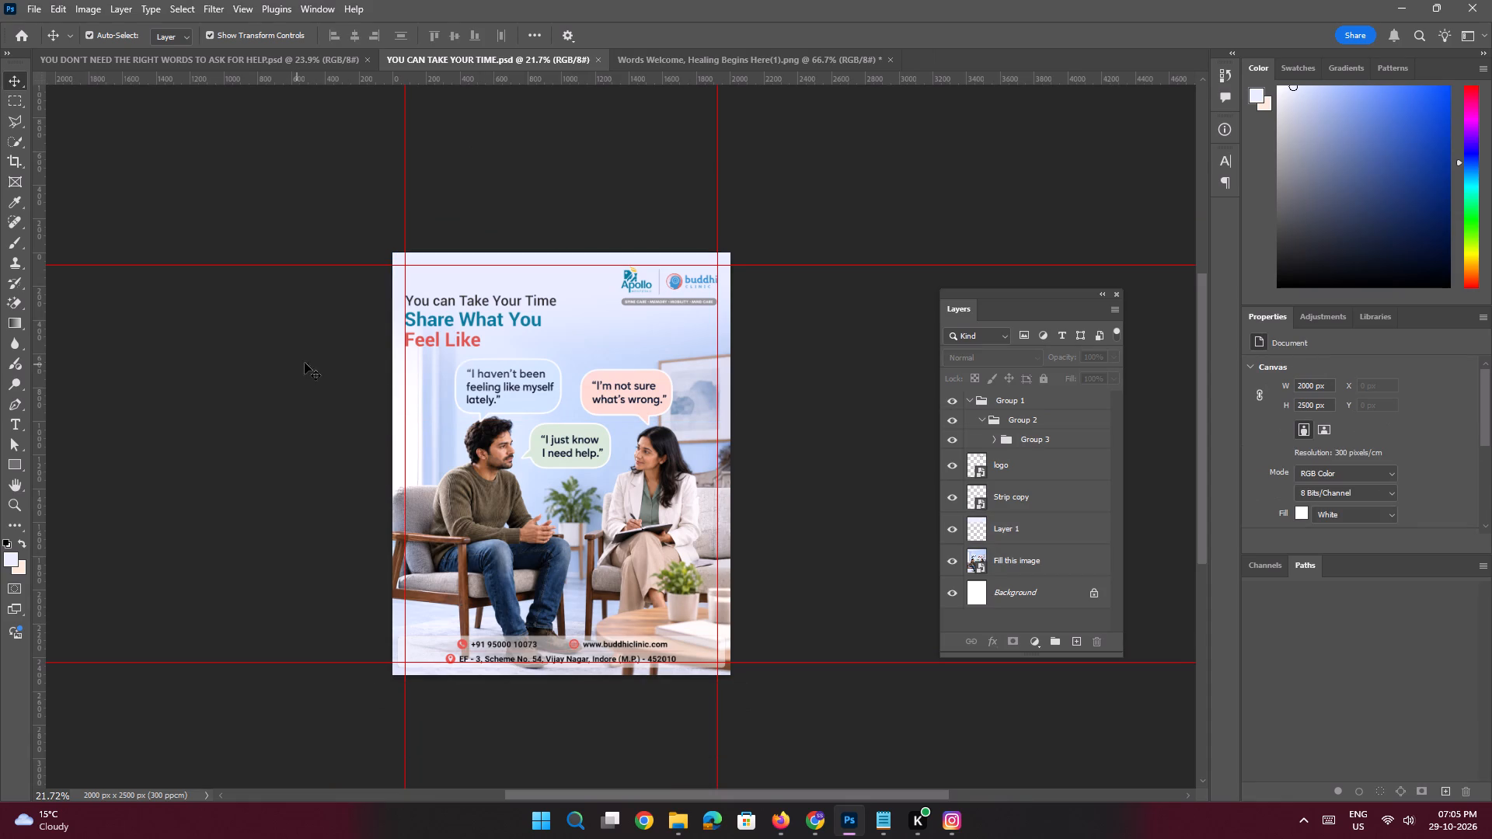
{"action": "key", "text": "ctrl+space"}
{"action": "key", "text": "ctrl+space"}
{"action": "key", "text": "ctrl+space"}
{"action": "key", "text": "ctrl+space"}
{"action": "key", "text": "ctrl+space"}
{"action": "key", "text": "ctrl+space"}
{"action": "key", "text": "ctrl+space"}
{"action": "key", "text": "ctrl+space"}
{"action": "key", "text": "ctrl+space"}
{"action": "key", "text": "ctrl+space"}
{"action": "key", "text": "ctrl+space"}
{"action": "left_click_drag", "start_coordinate": [478, 315], "coordinate": [520, 392], "text": "ctrl"}
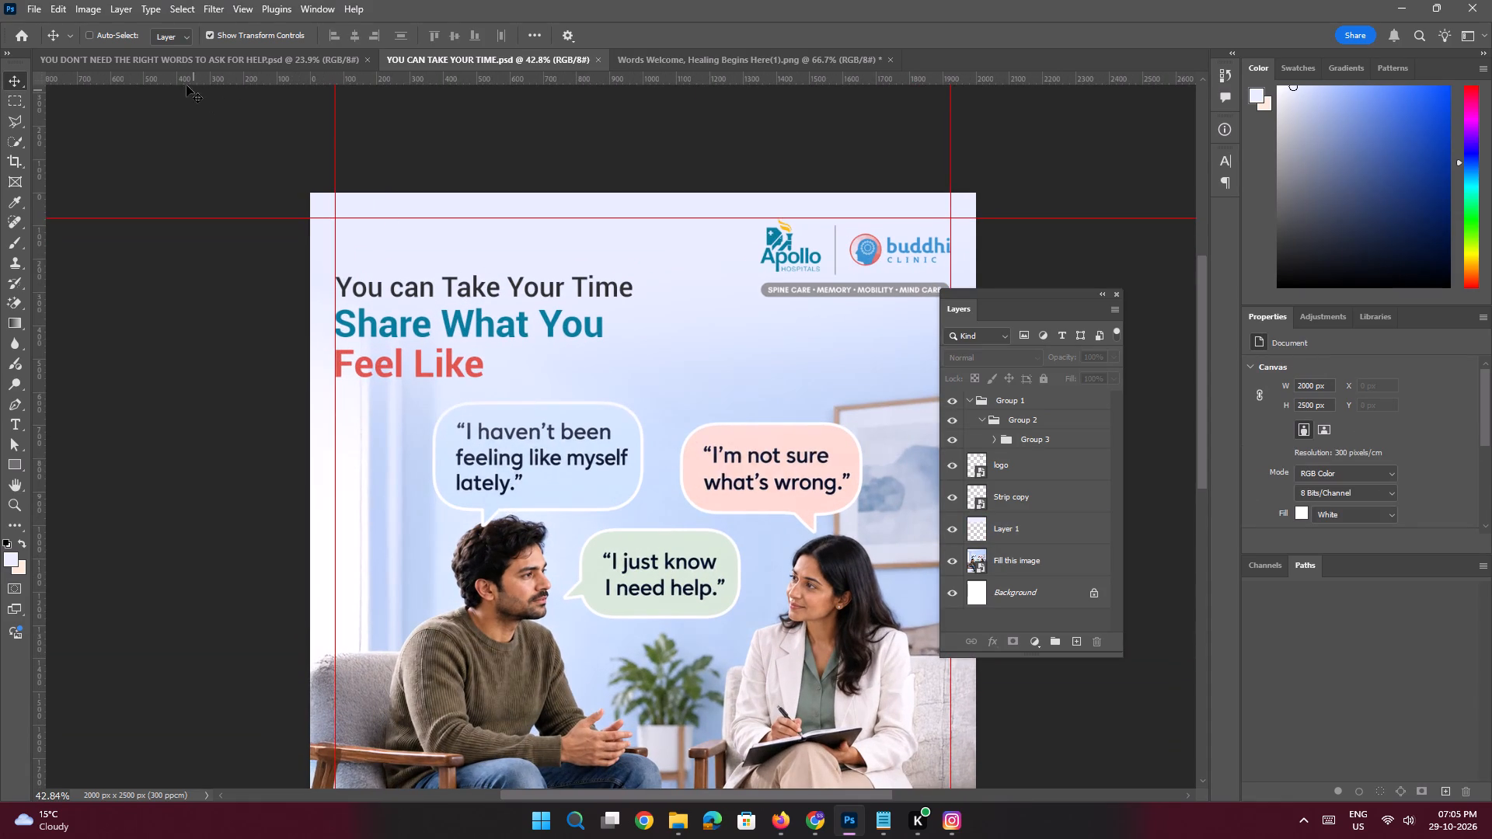
{"action": "left_click", "coordinate": [179, 33]}
{"action": "left_click", "coordinate": [174, 47]}
{"action": "left_click", "coordinate": [117, 312]}
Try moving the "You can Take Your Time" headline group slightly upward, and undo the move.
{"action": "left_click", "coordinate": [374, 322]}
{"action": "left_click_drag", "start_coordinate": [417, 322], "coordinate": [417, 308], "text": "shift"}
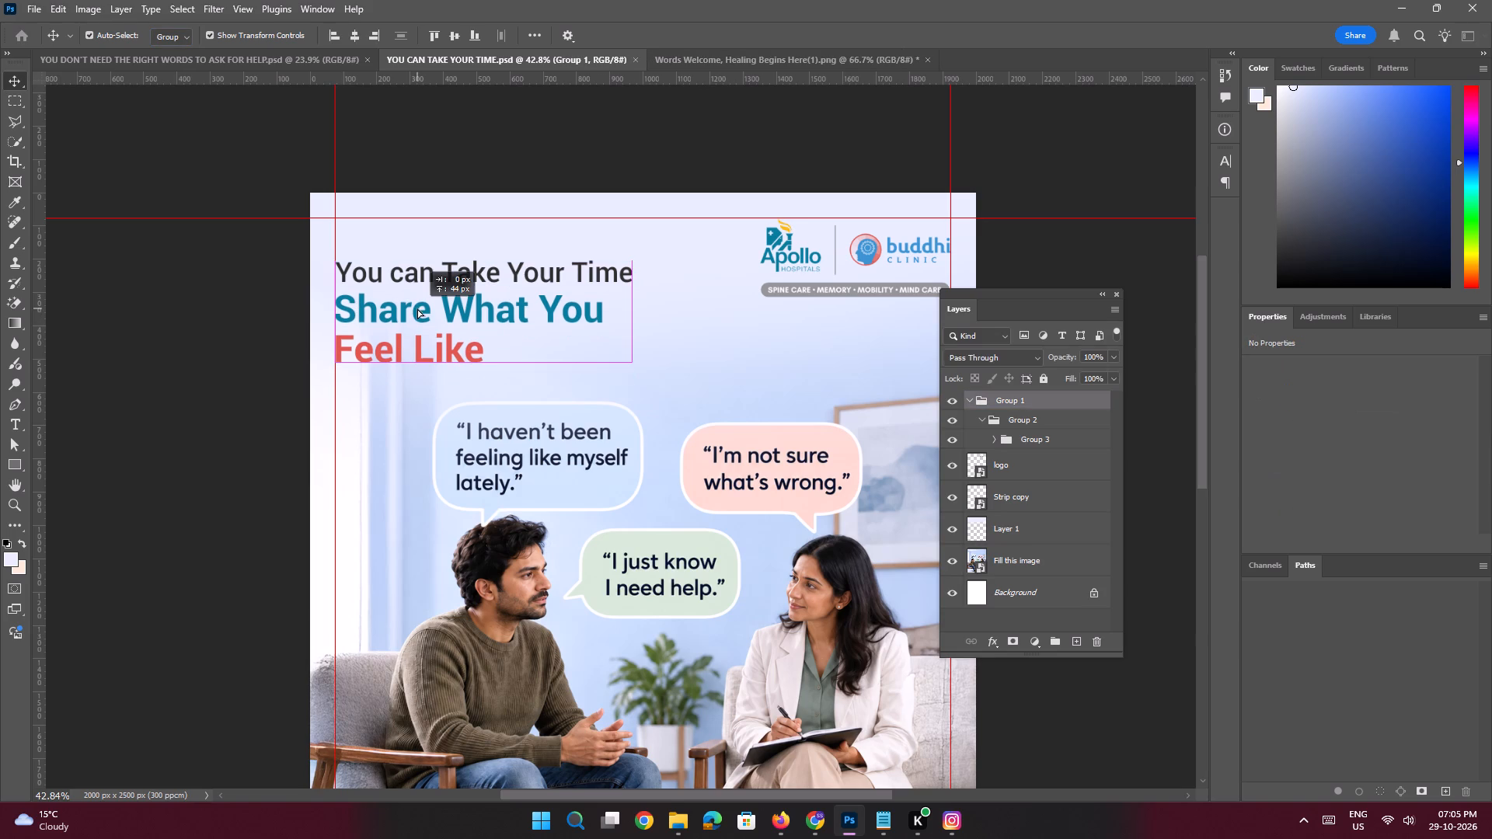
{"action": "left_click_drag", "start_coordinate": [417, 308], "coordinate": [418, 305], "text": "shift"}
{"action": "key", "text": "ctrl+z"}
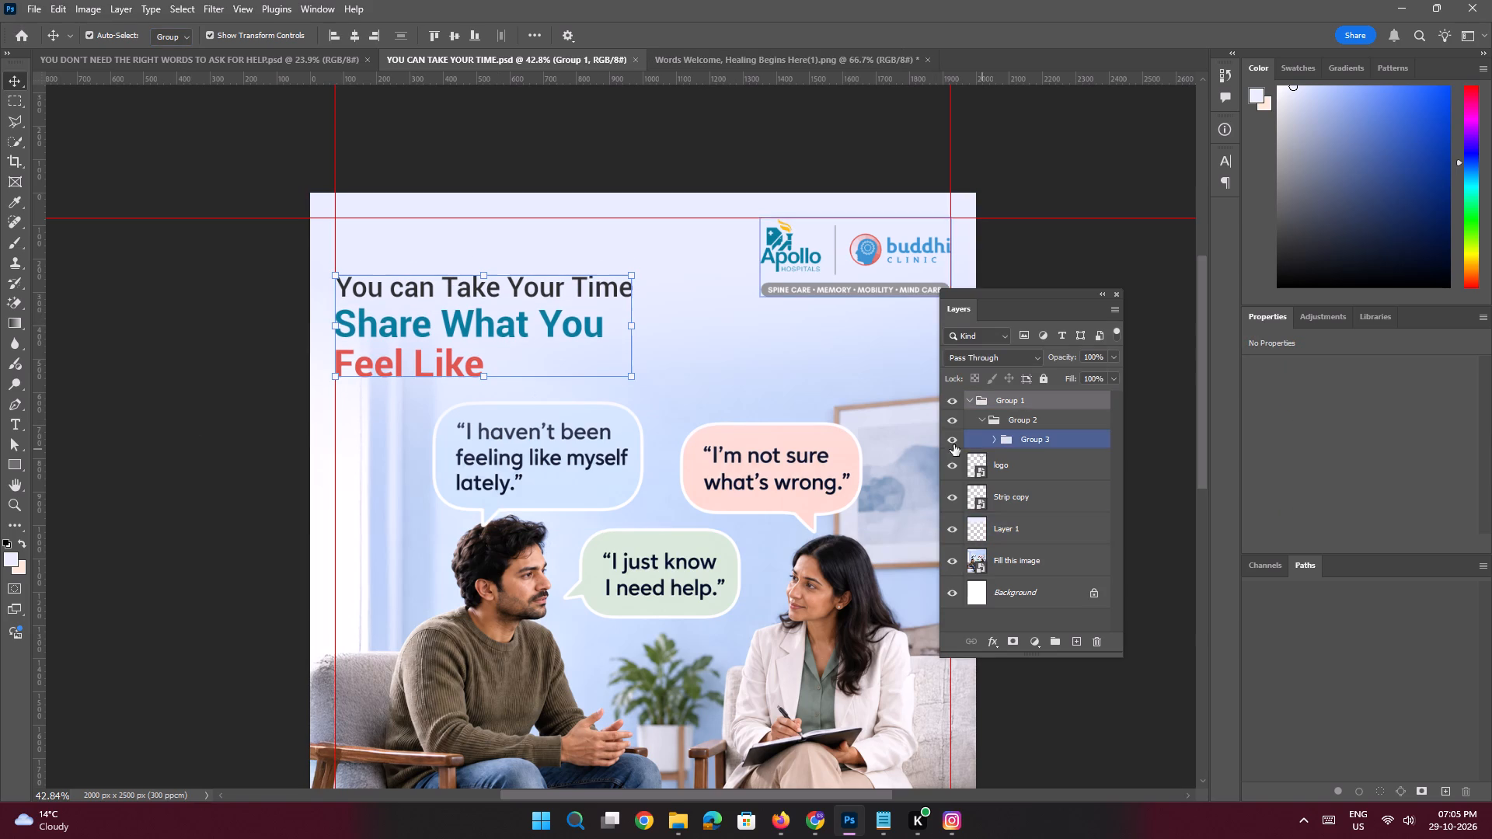
Add a layer mask to Layer 1 and paint it black over the speech-bubble area with a 400 px soft brush.
{"action": "left_click", "coordinate": [734, 347]}
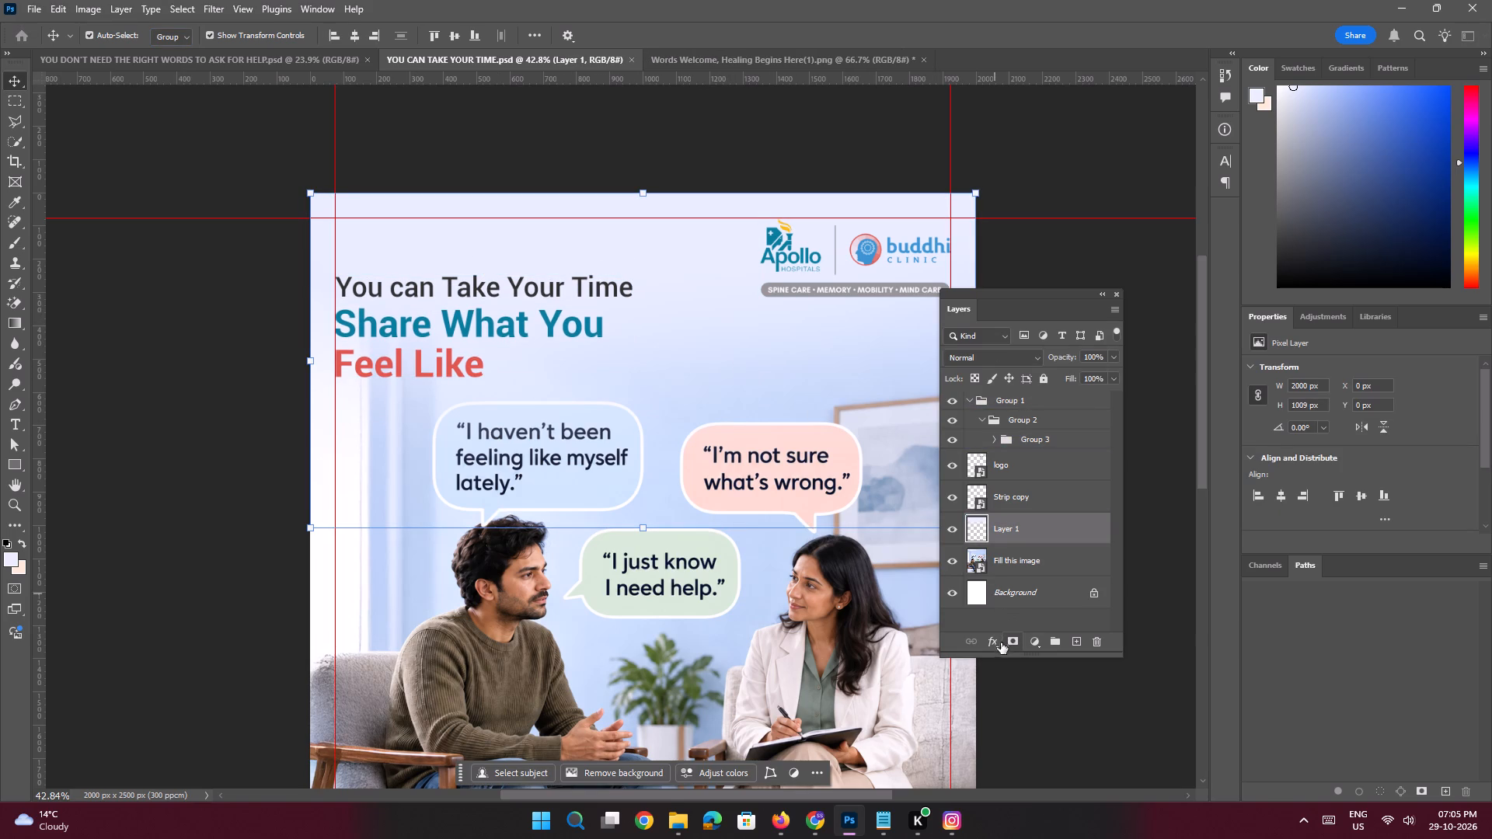
{"action": "left_click", "coordinate": [1009, 644]}
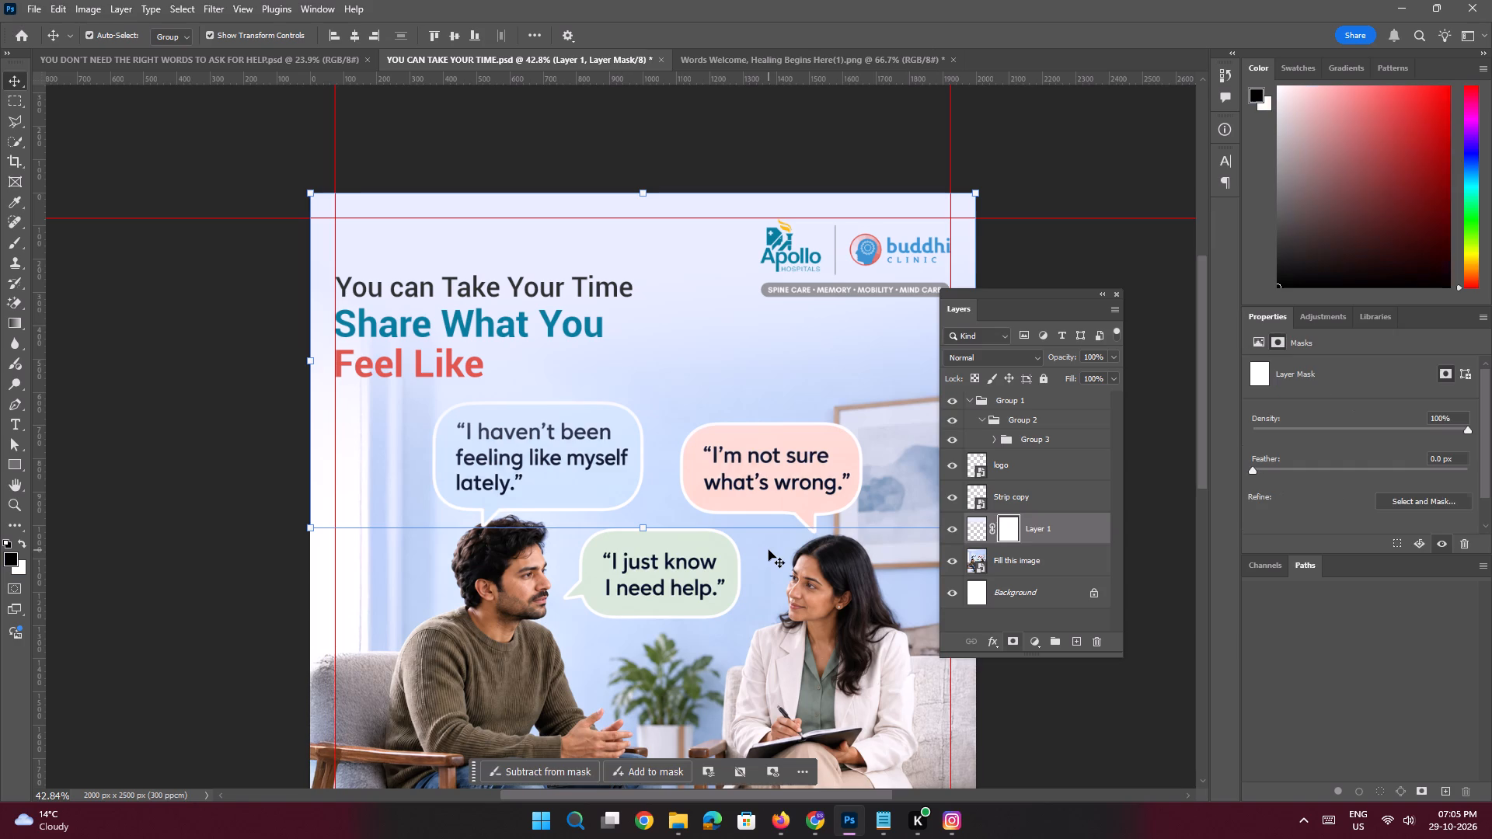
{"action": "key", "text": "b"}
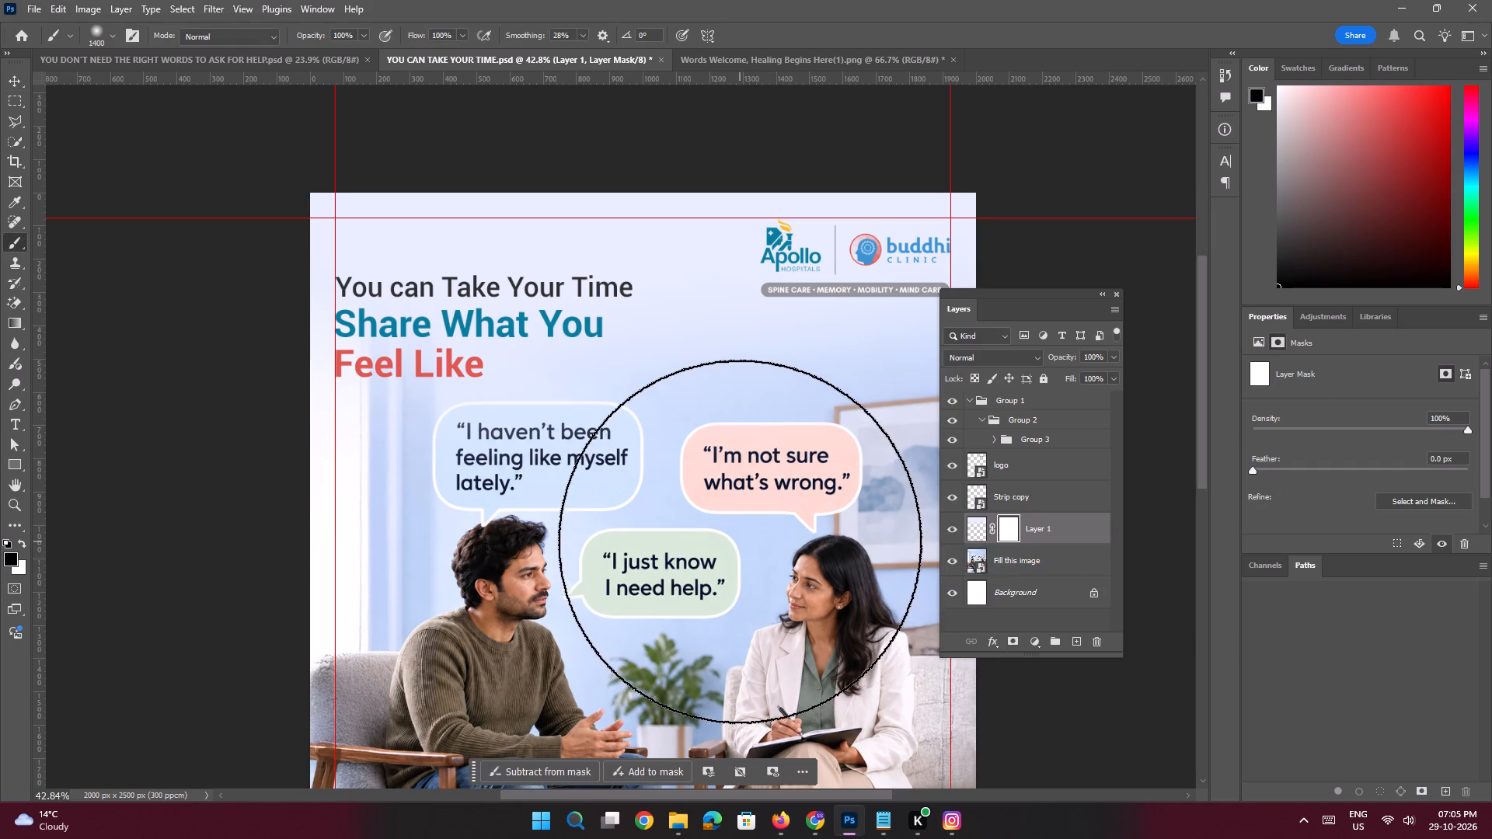
{"action": "key", "text": "alt+space"}
{"action": "right_click_drag", "start_coordinate": [740, 541], "coordinate": [741, 273], "text": "alt"}
{"action": "right_click_drag", "start_coordinate": [688, 471], "coordinate": [706, 217], "text": "alt"}
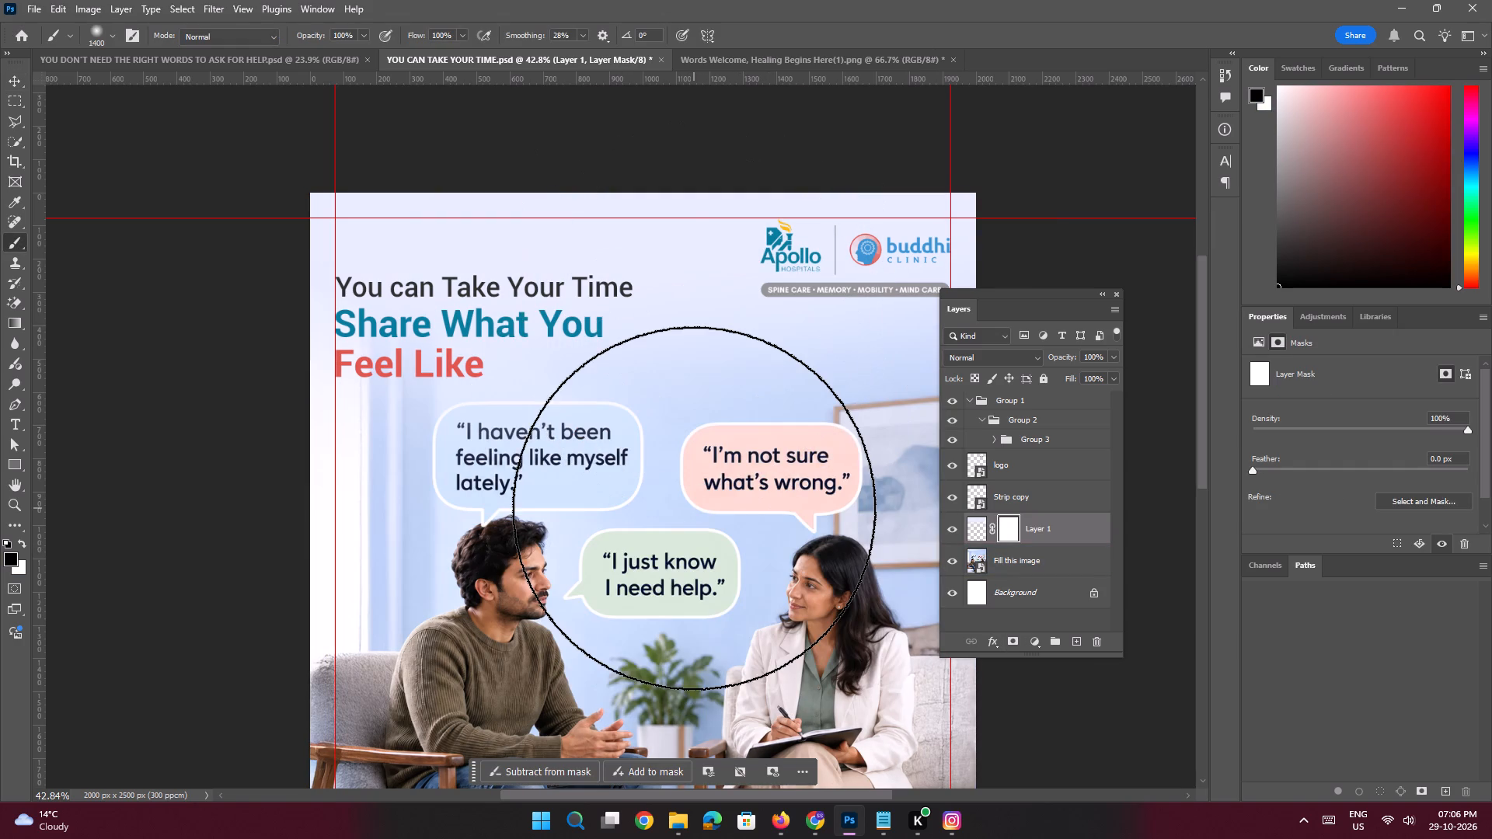
{"action": "type", "text": "[[[["}
{"action": "key", "text": "bracketleft"}
{"action": "key", "text": "bracketleft"}
{"action": "key", "text": "bracketleft"}
{"action": "key", "text": "bracketleft"}
{"action": "key", "text": "bracketleft"}
{"action": "key", "text": "bracketleft"}
{"action": "left_click_drag", "start_coordinate": [821, 497], "coordinate": [814, 496]}
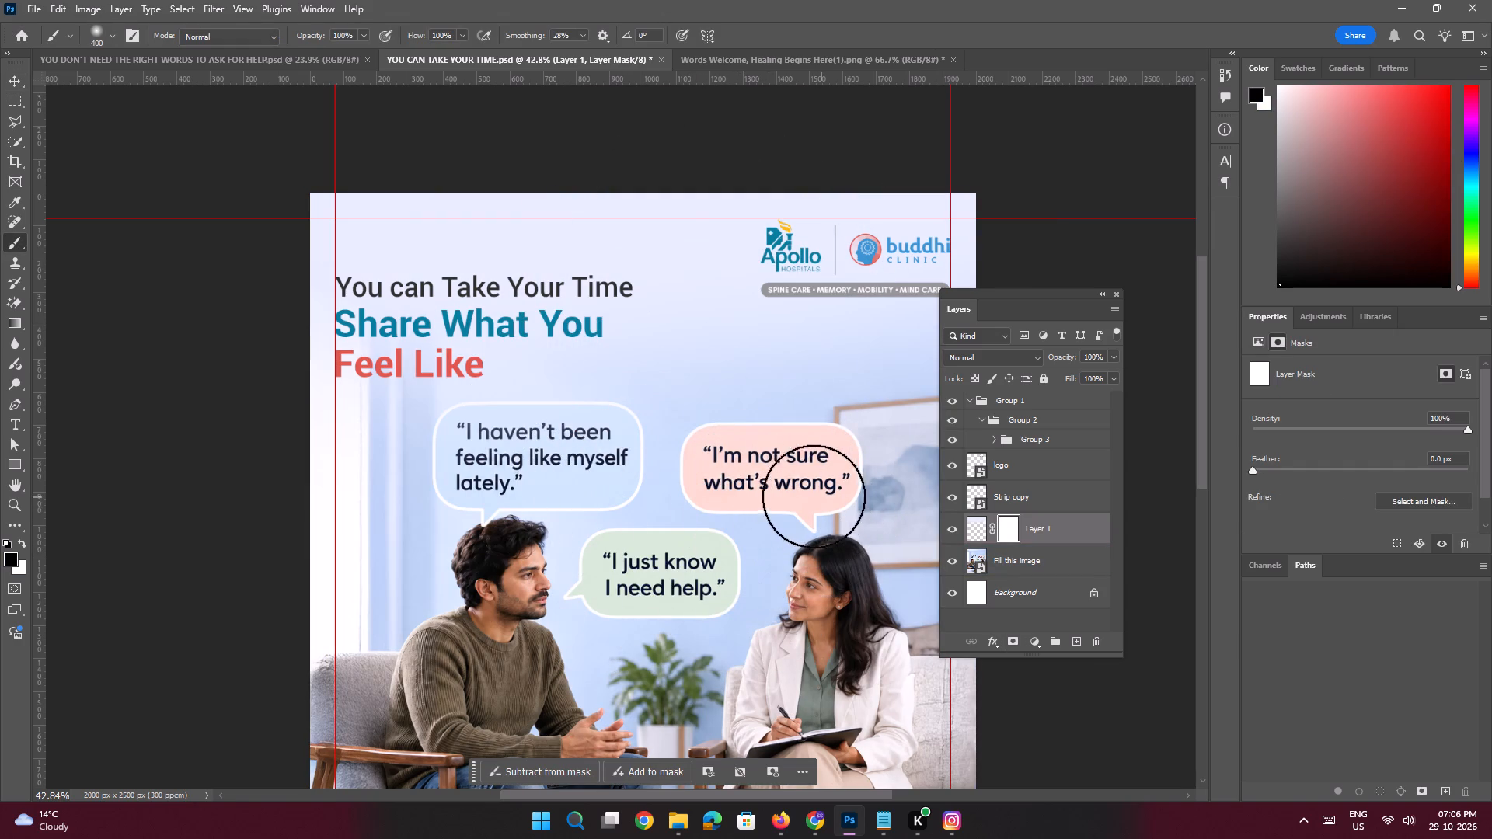
{"action": "left_click_drag", "start_coordinate": [814, 496], "coordinate": [501, 457]}
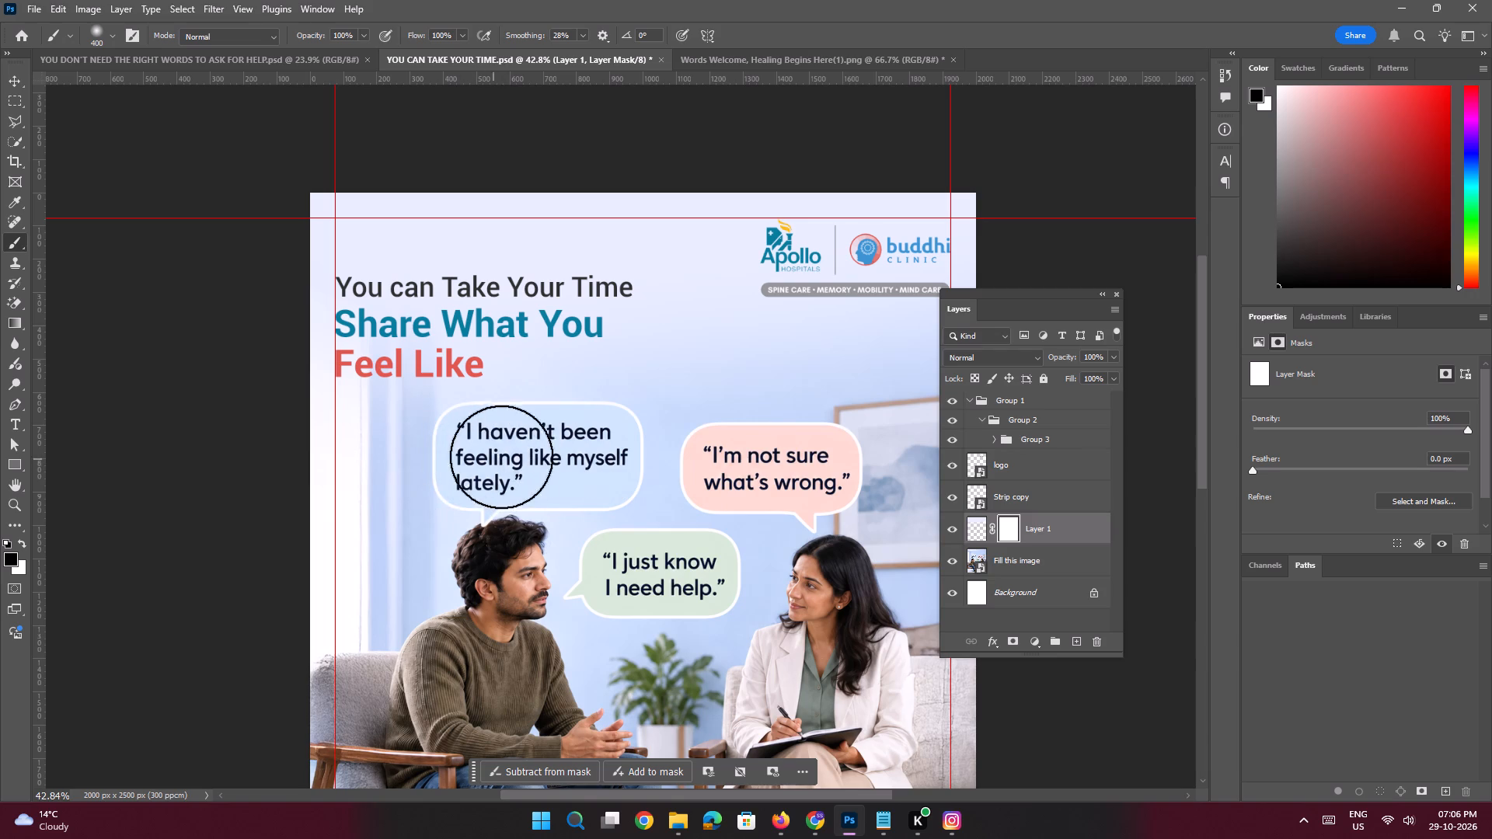
{"action": "left_click_drag", "start_coordinate": [501, 457], "coordinate": [837, 510]}
Save the YOU CAN TAKE YOUR TIME document.
{"action": "key", "text": "space"}
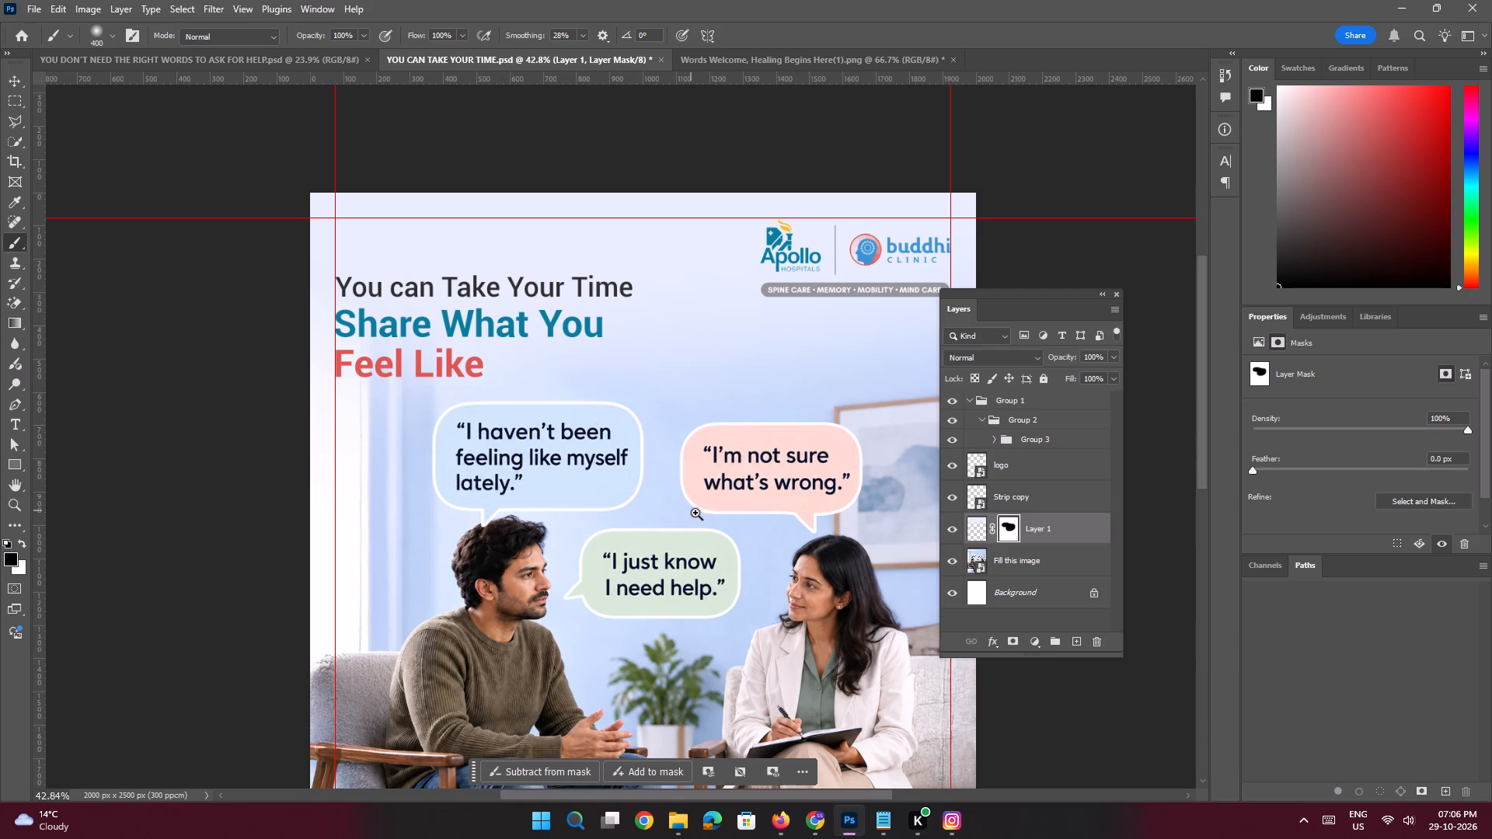
{"action": "left_click_drag", "start_coordinate": [695, 513], "coordinate": [645, 500], "text": "ctrl"}
{"action": "left_click_drag", "start_coordinate": [690, 515], "coordinate": [622, 498], "text": "ctrl"}
{"action": "left_click_drag", "start_coordinate": [701, 508], "coordinate": [661, 491]}
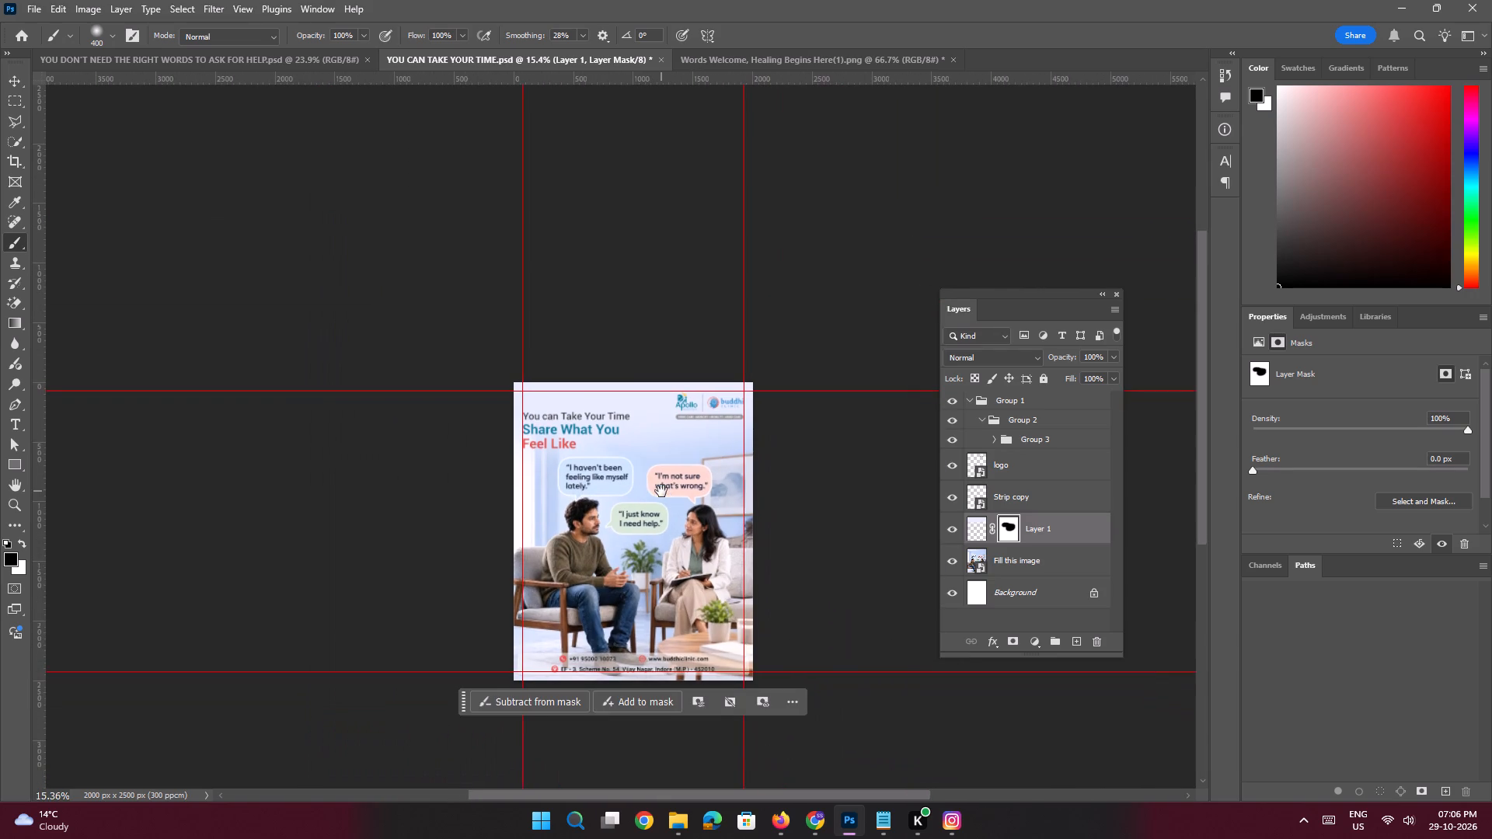
{"action": "key", "text": "ctrl+s"}
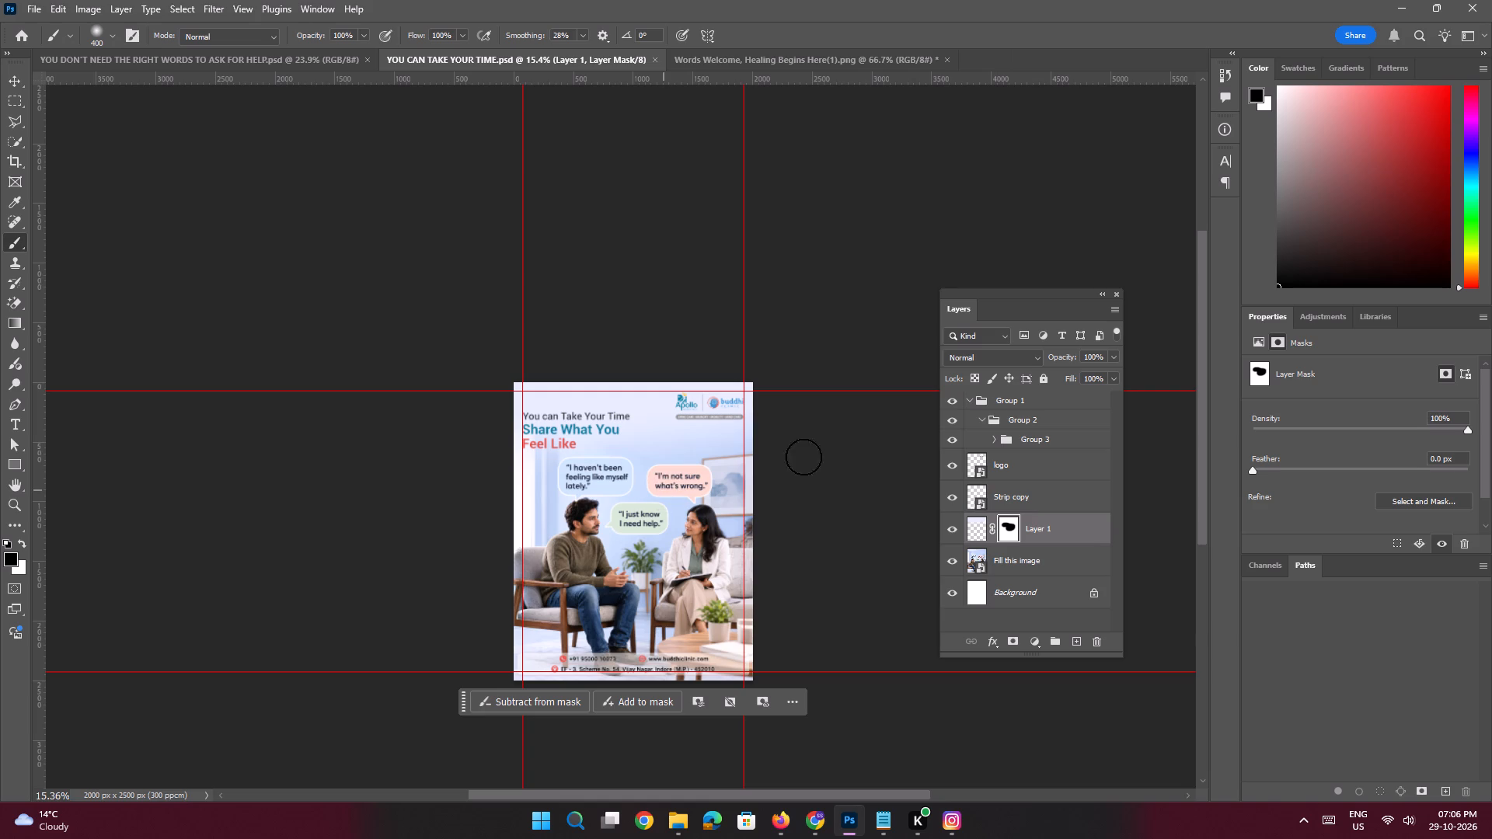
Move the Fill this image layer straight down to a Y position of 70 px.
{"action": "left_click", "coordinate": [1018, 559]}
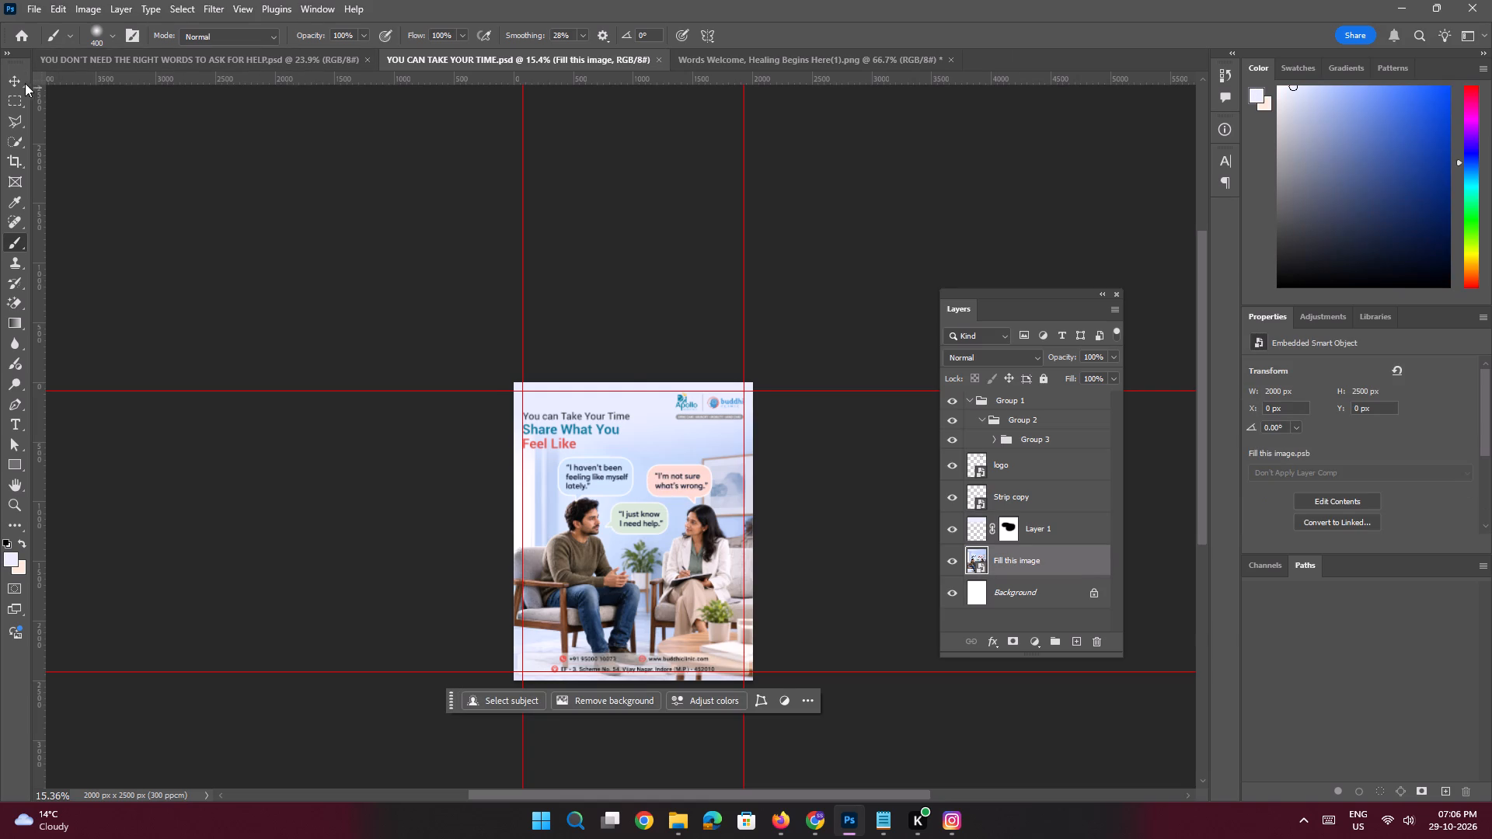
{"action": "left_click", "coordinate": [21, 82]}
{"action": "key", "text": "space"}
{"action": "left_click_drag", "start_coordinate": [612, 503], "coordinate": [663, 554], "text": "ctrl"}
{"action": "left_click_drag", "start_coordinate": [663, 554], "coordinate": [658, 553], "text": "ctrl"}
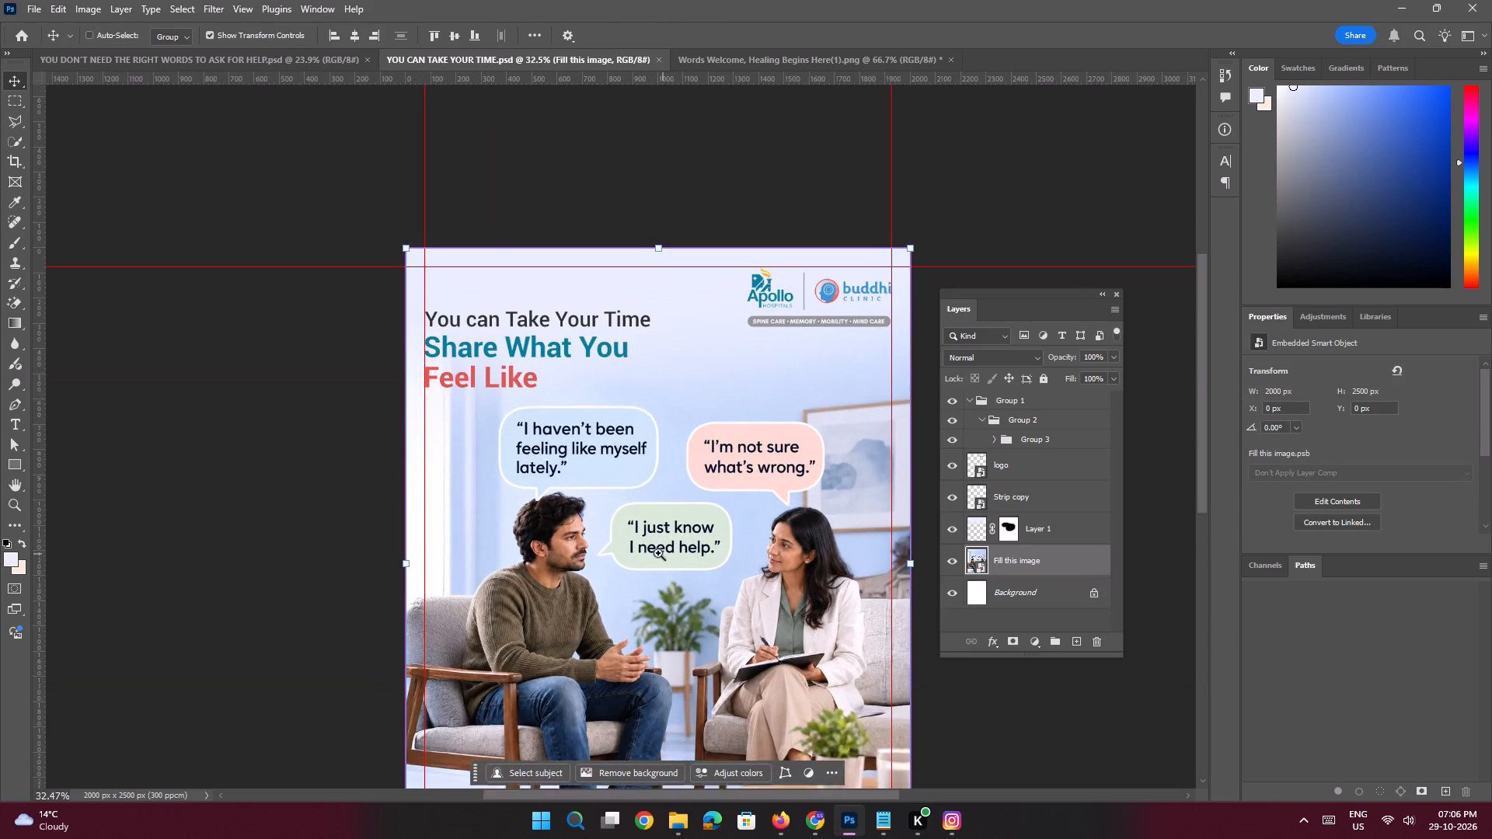
{"action": "left_click_drag", "start_coordinate": [658, 553], "coordinate": [643, 548], "text": "ctrl"}
{"action": "left_click_drag", "start_coordinate": [666, 577], "coordinate": [619, 509]}
{"action": "key", "text": "shift+Down"}
{"action": "key", "text": "shift+Down"}
{"action": "key", "text": "shift+Down"}
{"action": "key", "text": "shift+Down"}
{"action": "key", "text": "shift+Down"}
{"action": "key", "text": "shift+Down"}
{"action": "key", "text": "shift+Down"}
{"action": "key", "text": "shift+Down"}
{"action": "key", "text": "shift+Down"}
{"action": "key", "text": "shift+Down"}
{"action": "key", "text": "shift+Down"}
{"action": "key", "text": "shift+Down"}
{"action": "key", "text": "shift+Down"}
{"action": "key", "text": "shift+Down"}
{"action": "key", "text": "shift+Down"}
{"action": "key", "text": "shift+Down"}
{"action": "key", "text": "shift+Down"}
{"action": "key", "text": "shift+Down"}
{"action": "key", "text": "shift+Down"}
{"action": "key", "text": "shift+Down"}
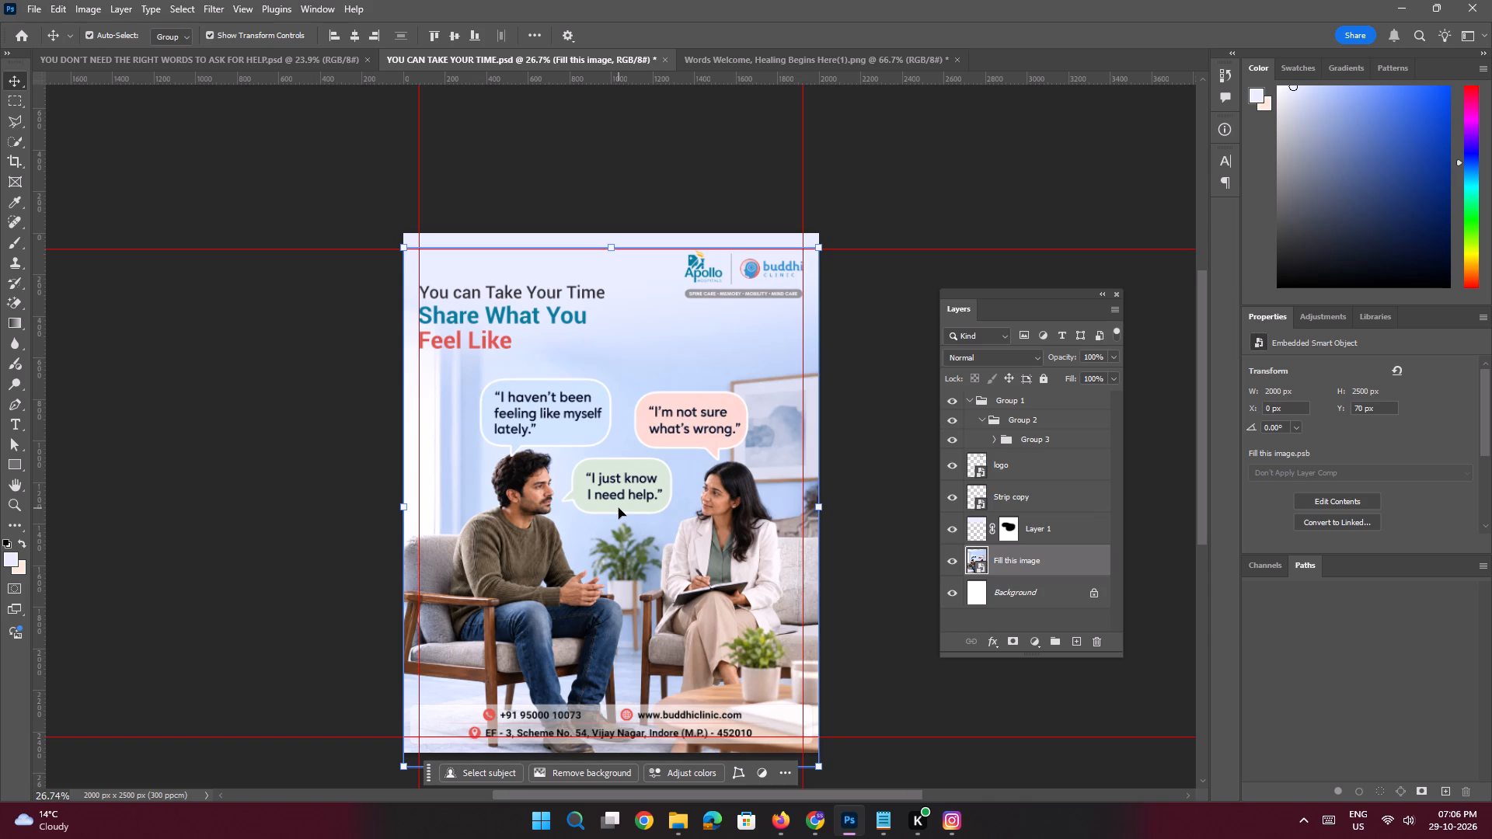
Rasterize the Fill this image smart object into a pixel layer.
{"action": "key", "text": "shift+space"}
{"action": "key", "text": "shift+space"}
{"action": "key", "text": "shift+space"}
{"action": "key", "text": "shift+space"}
{"action": "key", "text": "shift+space"}
{"action": "key", "text": "shift+space"}
{"action": "key", "text": "shift+space"}
{"action": "key", "text": "shift+space"}
{"action": "key", "text": "shift+space"}
{"action": "key", "text": "shift+space"}
{"action": "key", "text": "shift+space"}
{"action": "key", "text": "shift+space"}
{"action": "left_click_drag", "start_coordinate": [570, 365], "coordinate": [561, 385]}
{"action": "key", "text": "e"}
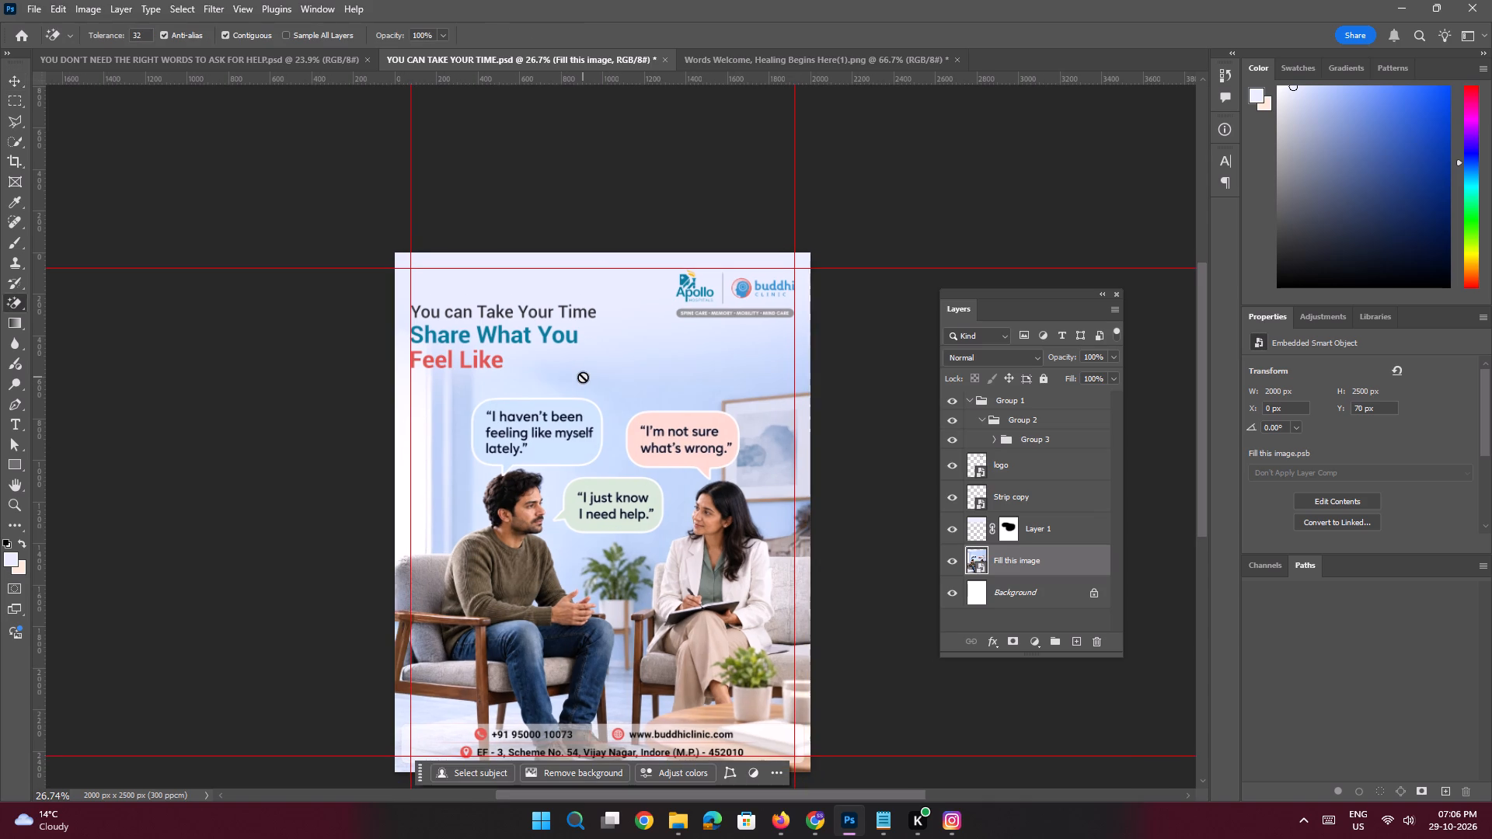
{"action": "left_click", "coordinate": [583, 377]}
{"action": "left_click", "coordinate": [688, 297]}
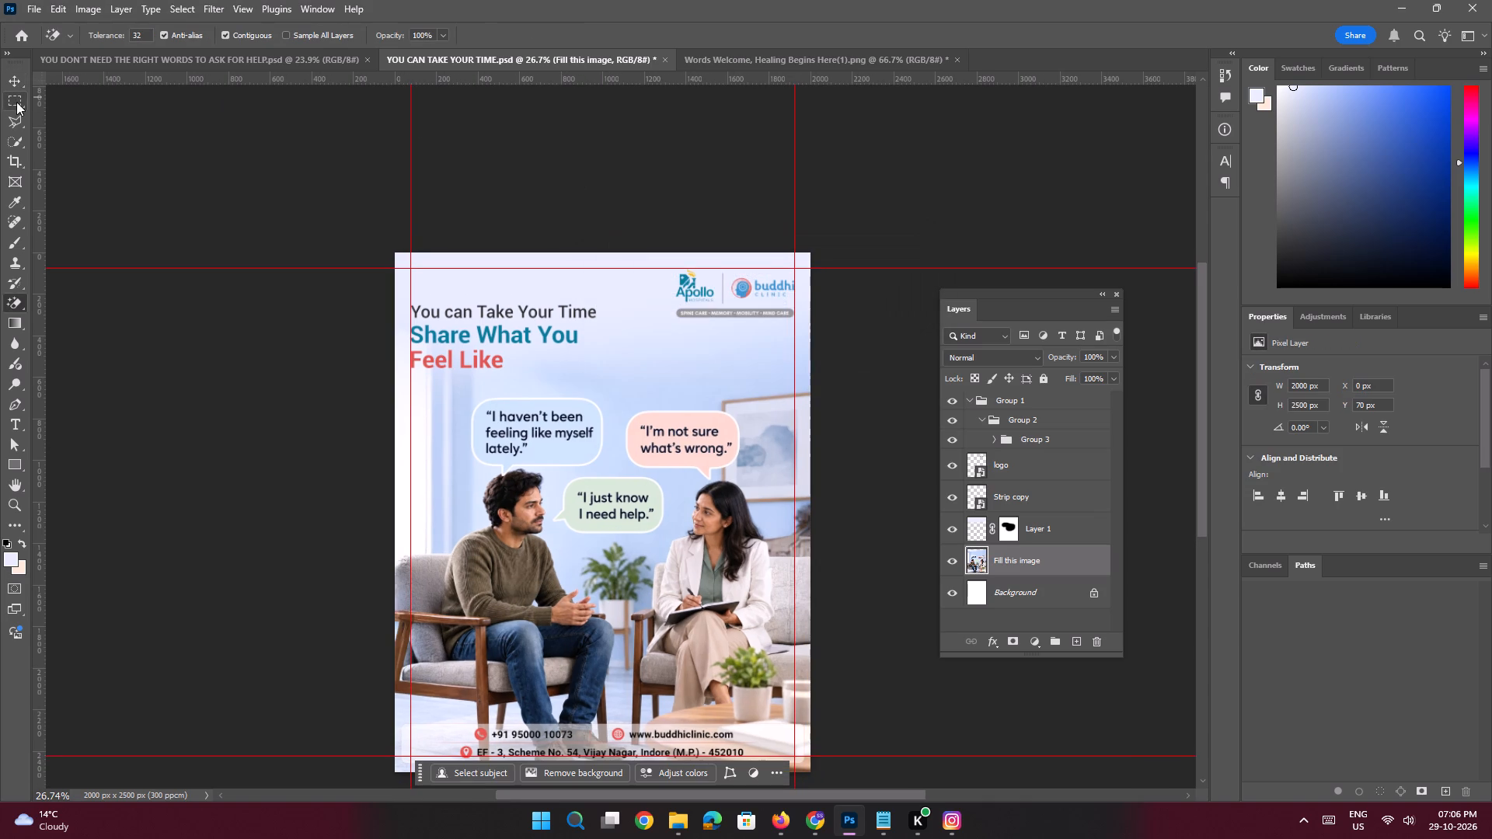
On the Fill this image layer, fill a full-width strip about 123 px tall along the canvas's upper edge, and deselect.
{"action": "left_click", "coordinate": [16, 102]}
{"action": "left_click_drag", "start_coordinate": [383, 241], "coordinate": [807, 274]}
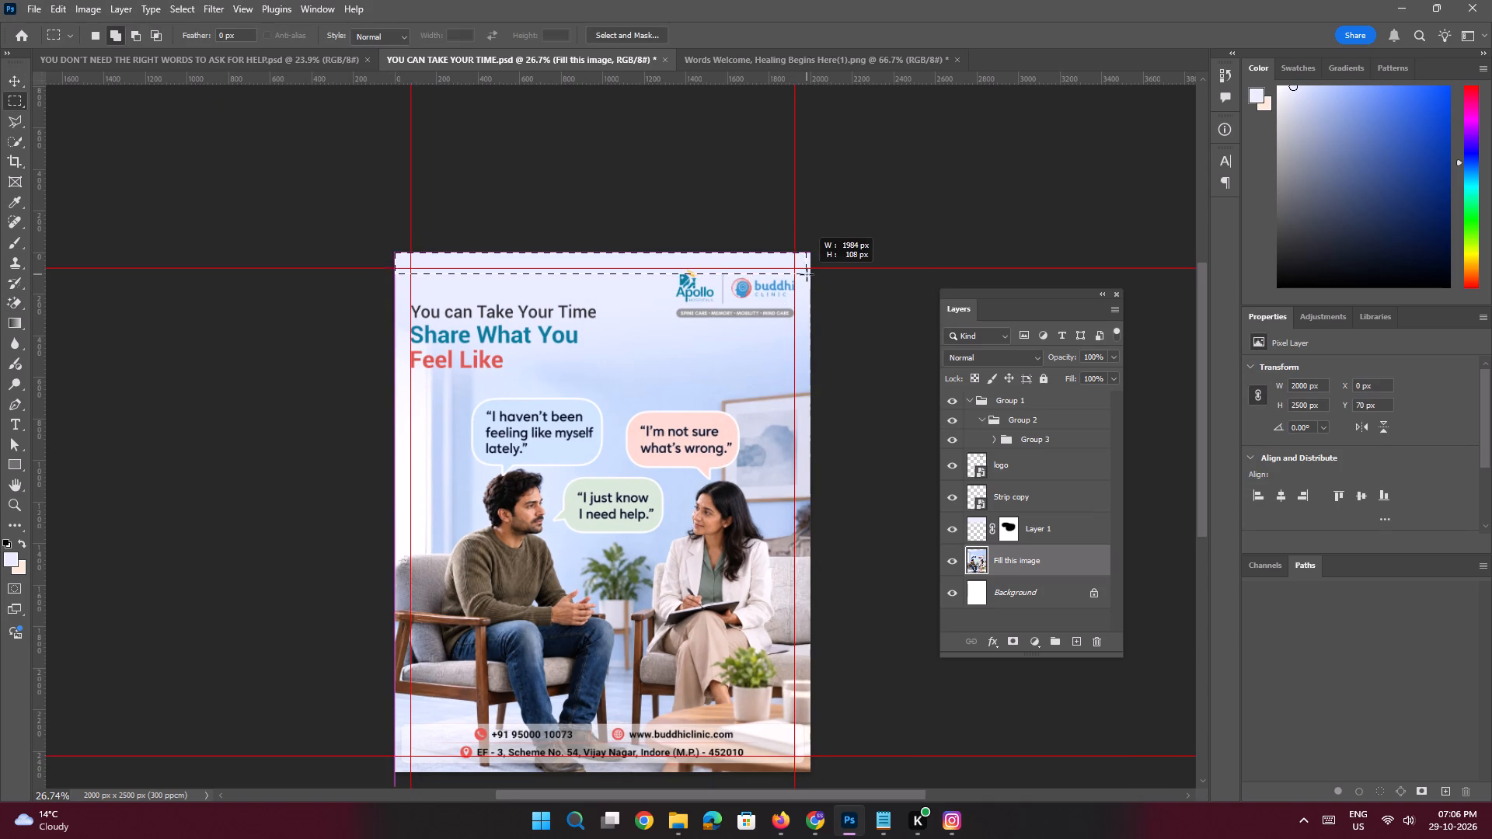
{"action": "left_click_drag", "start_coordinate": [807, 274], "coordinate": [848, 277]}
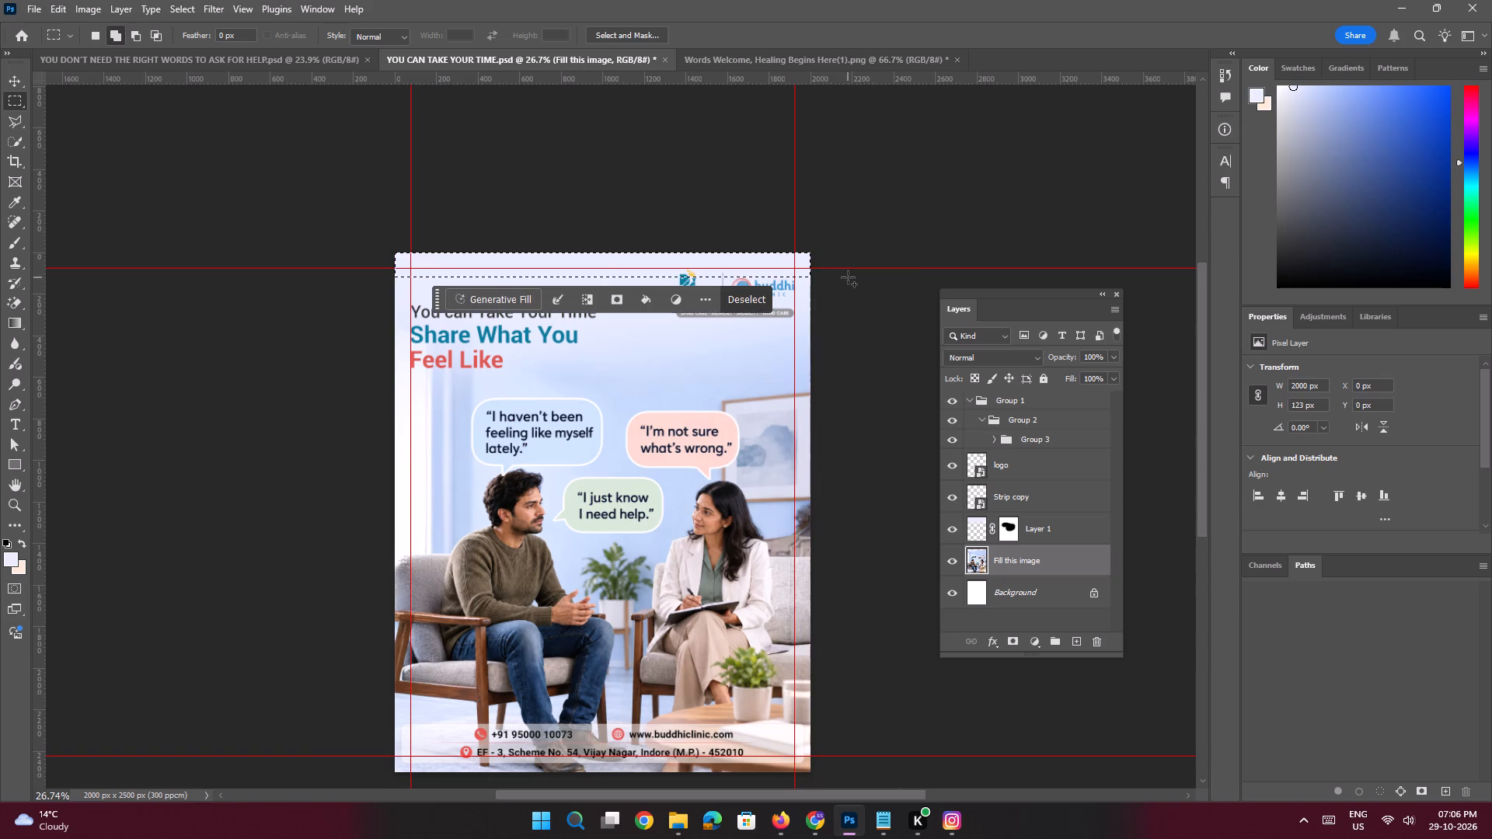
{"action": "key", "text": "shift+BackSpace"}
{"action": "key", "text": "Return"}
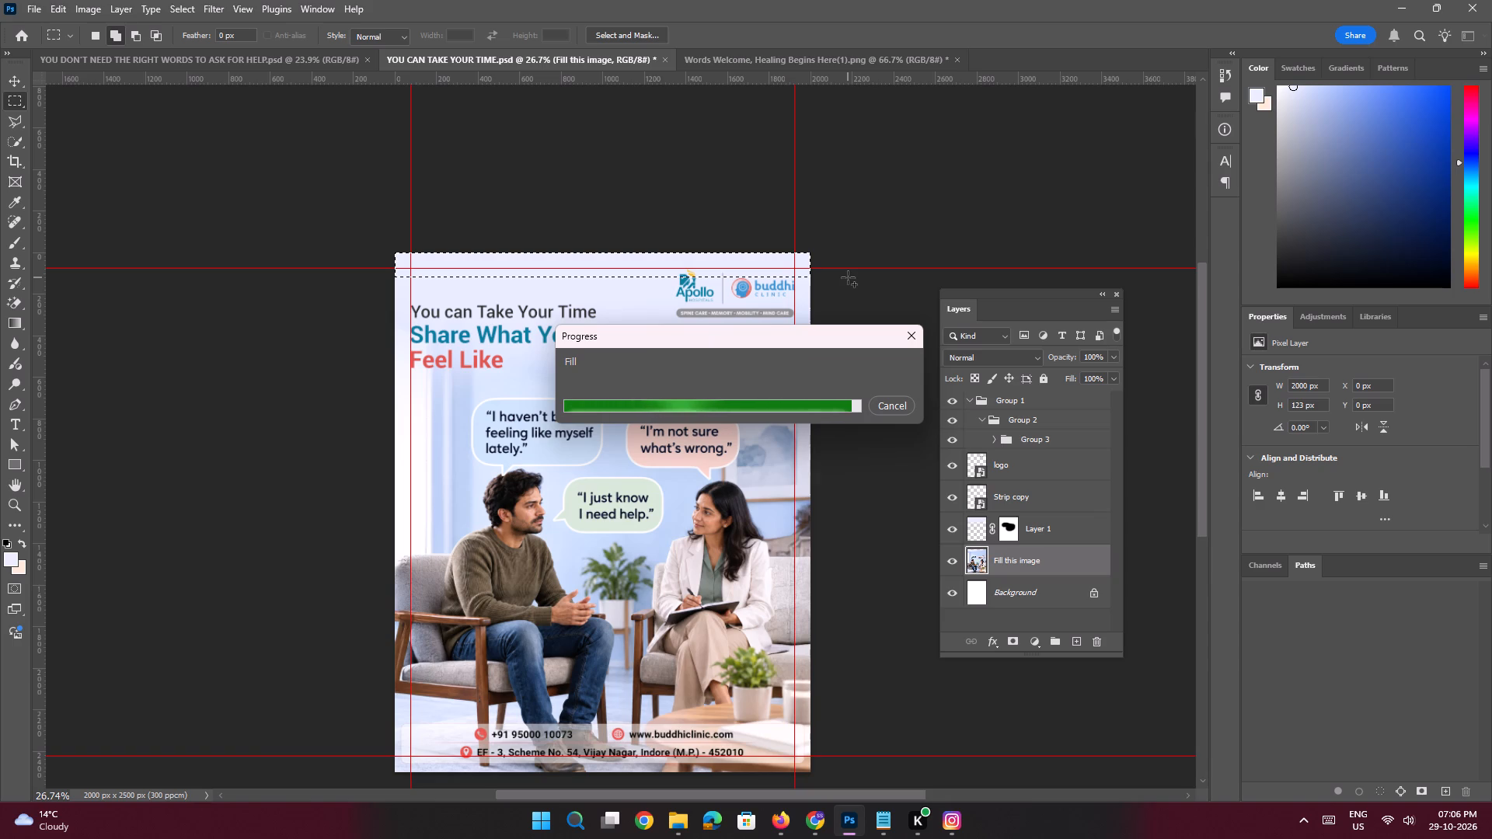
{"action": "key", "text": "ctrl+d"}
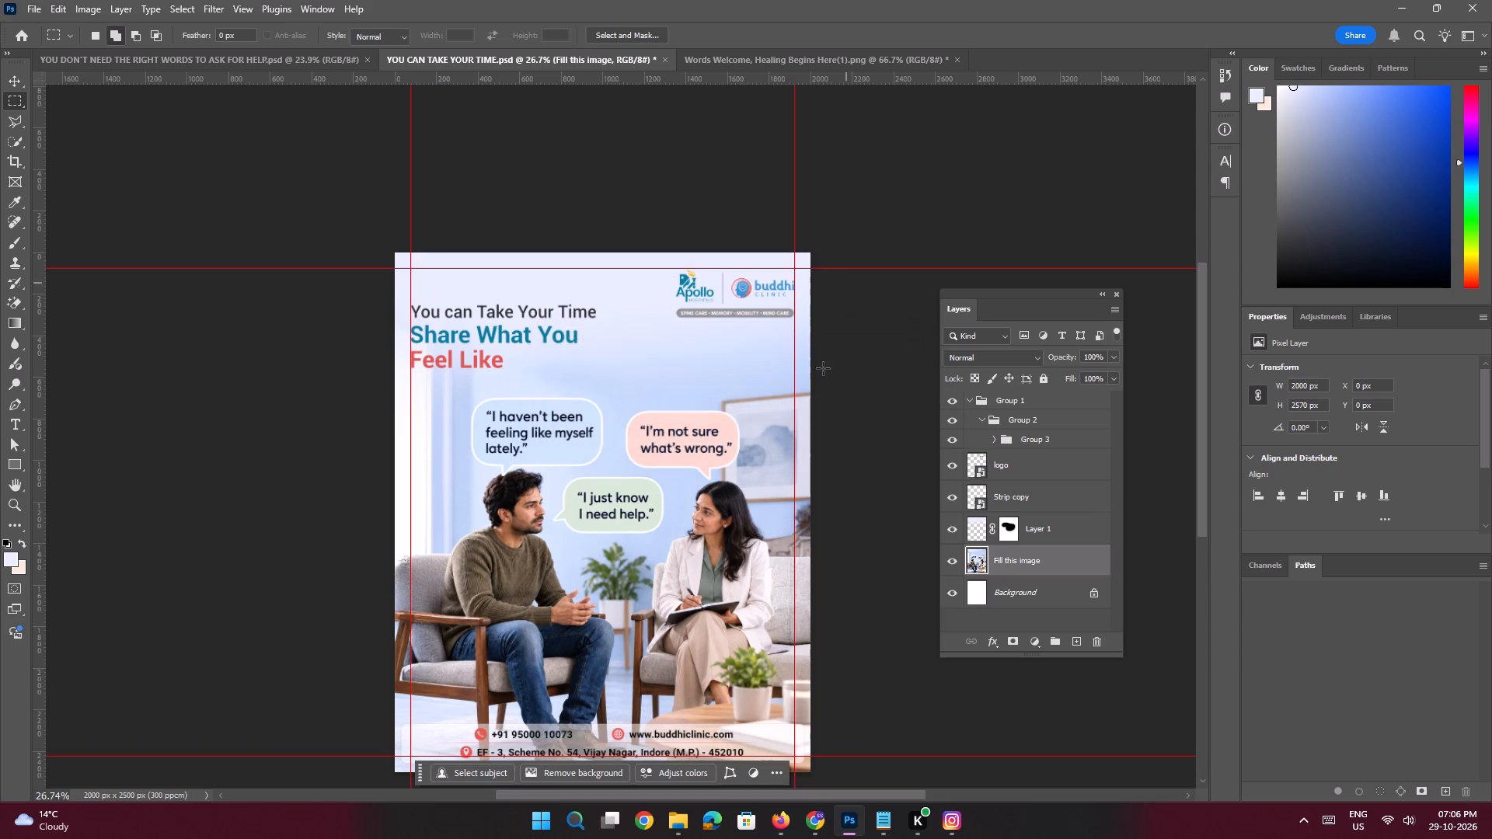
{"action": "left_click", "coordinate": [791, 823]}
{"action": "left_click", "coordinate": [791, 823]}
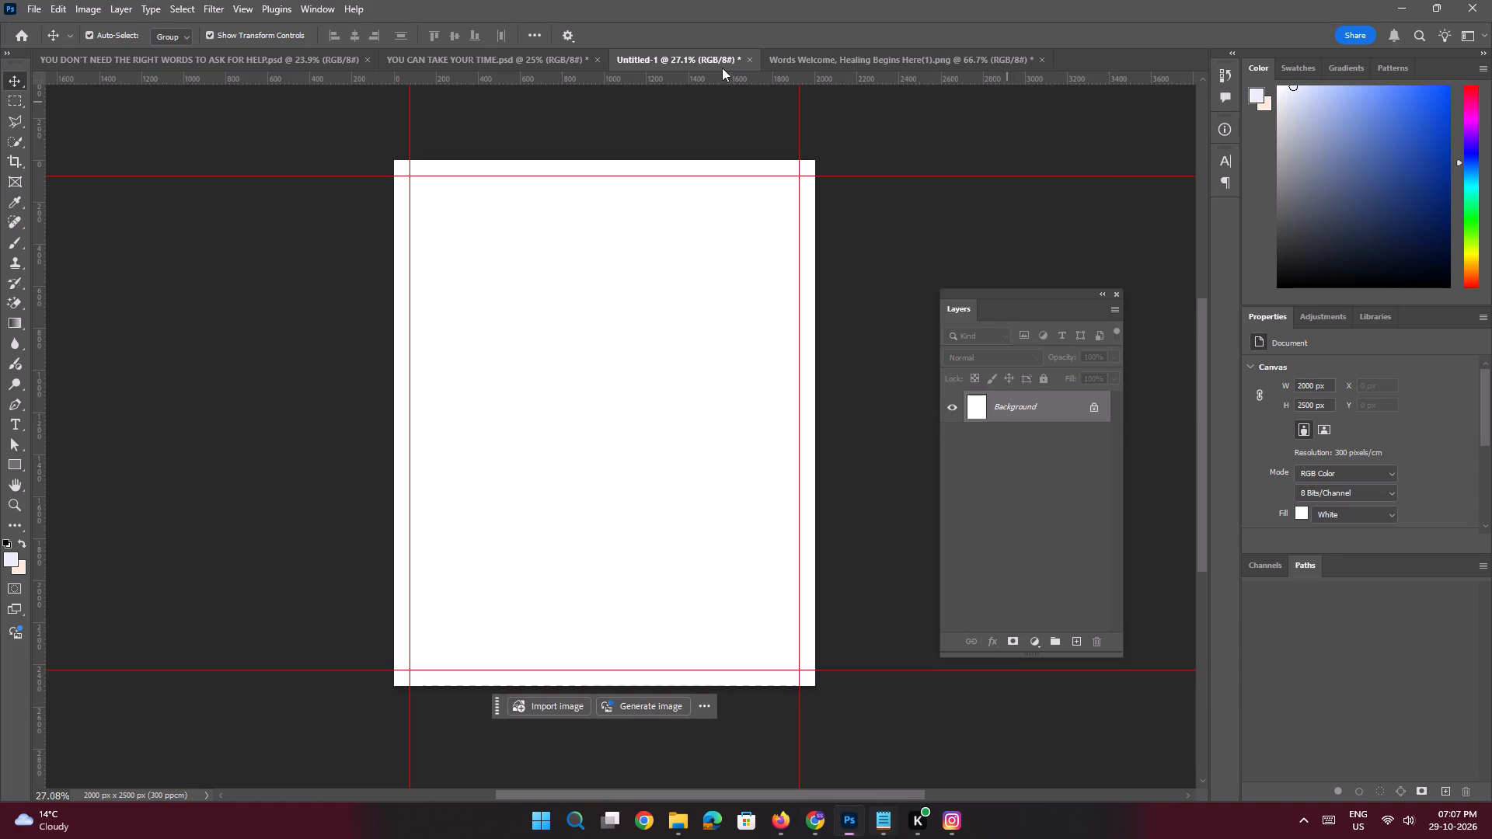
{"action": "left_click", "coordinate": [33, 3]}
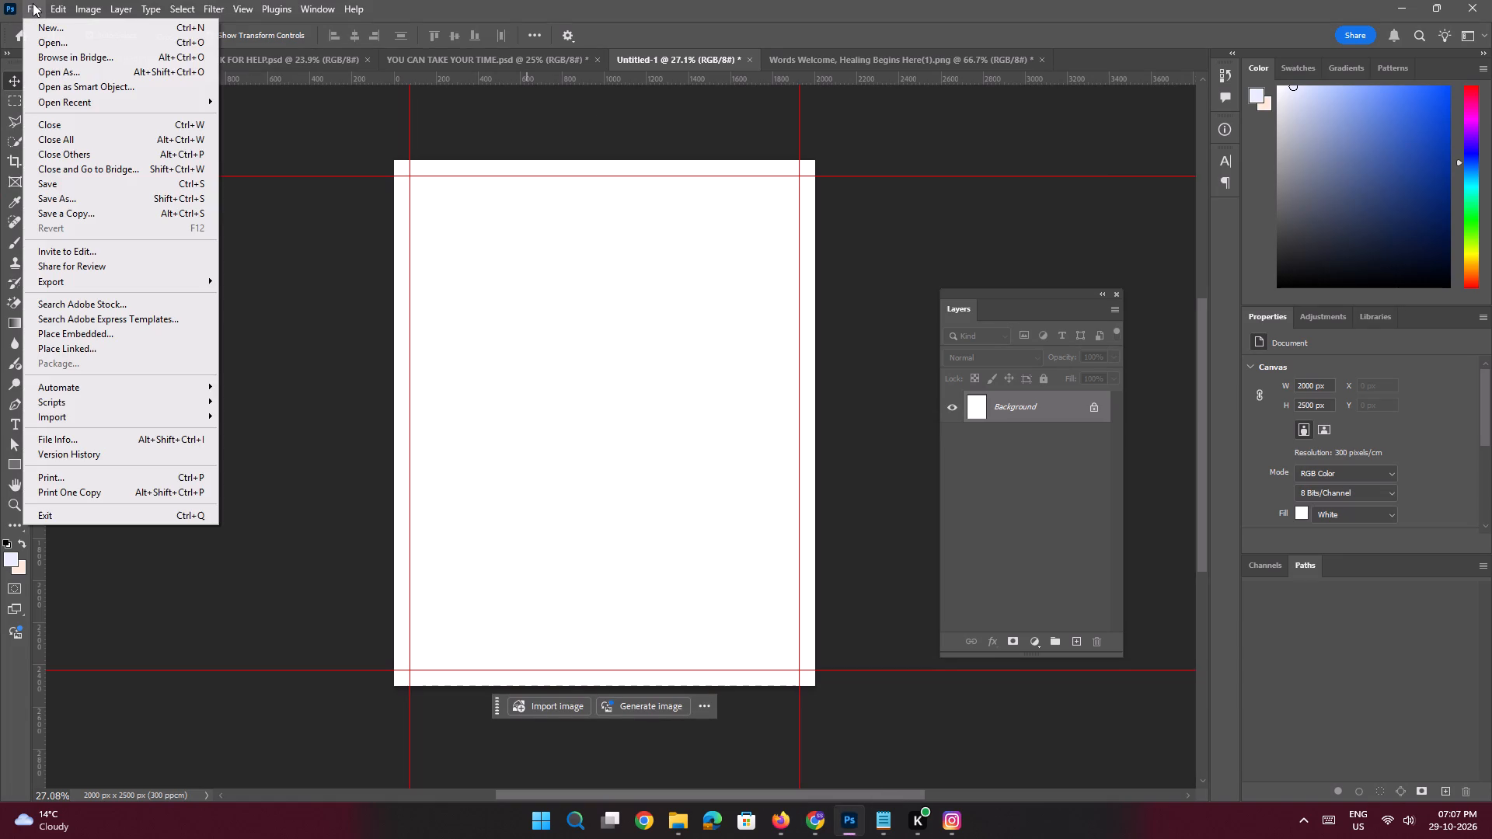
{"action": "left_click", "coordinate": [116, 338]}
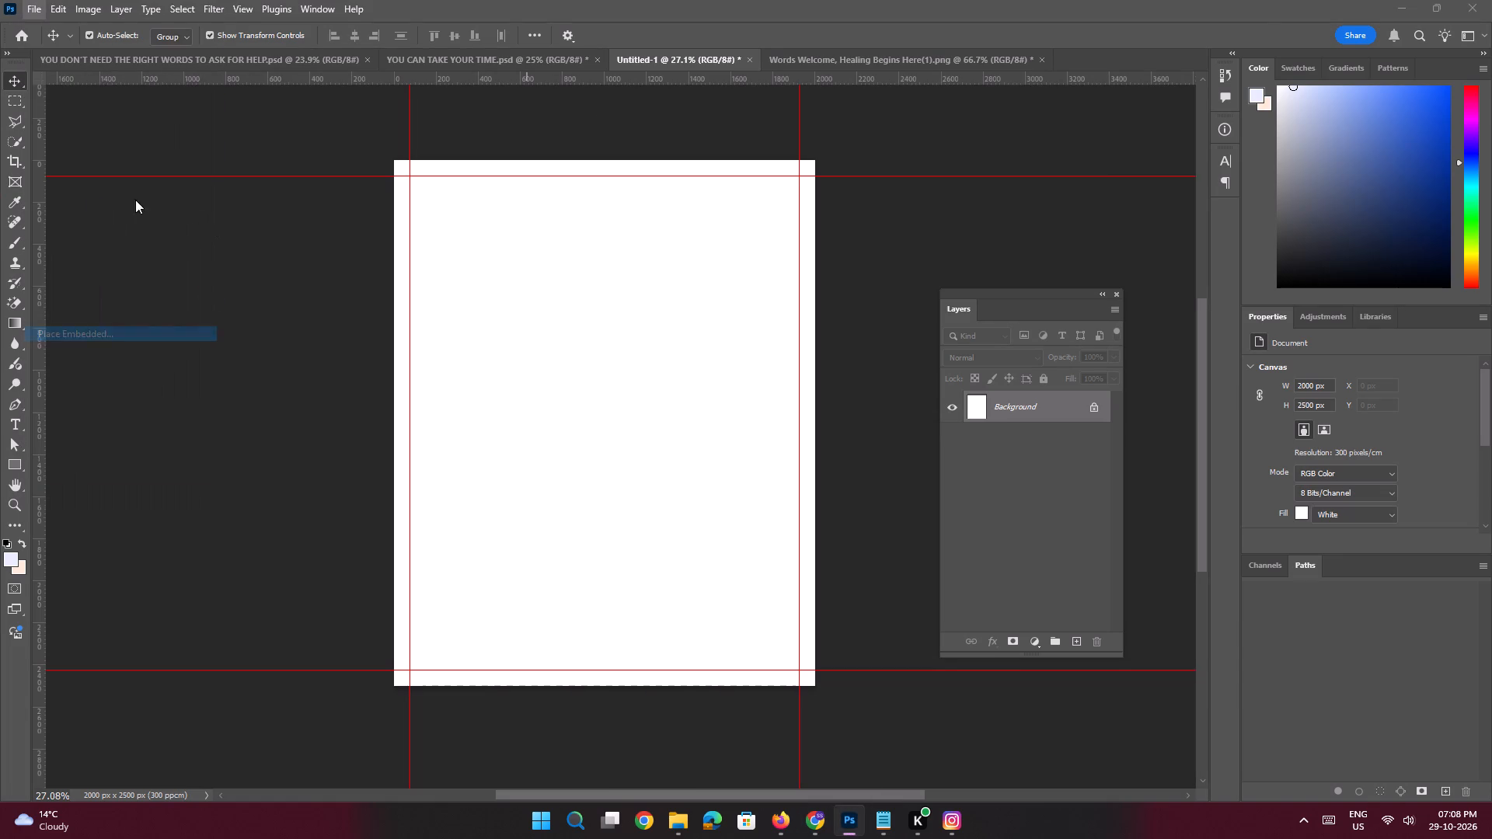
{"action": "triple_click", "coordinate": [47, 162]}
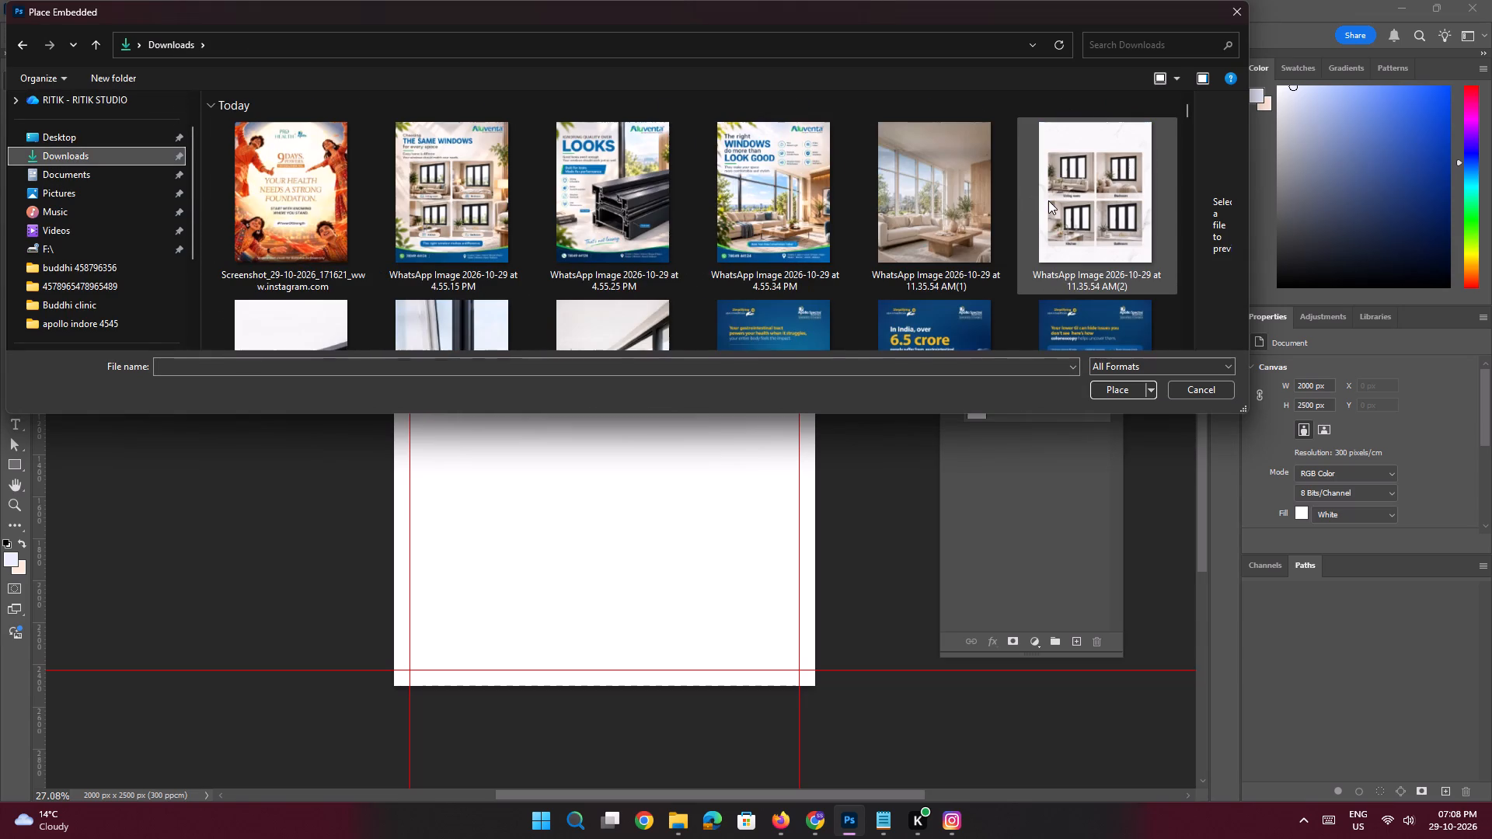
{"action": "scroll", "coordinate": [1037, 213], "scroll_direction": "down", "scroll_amount": 1}
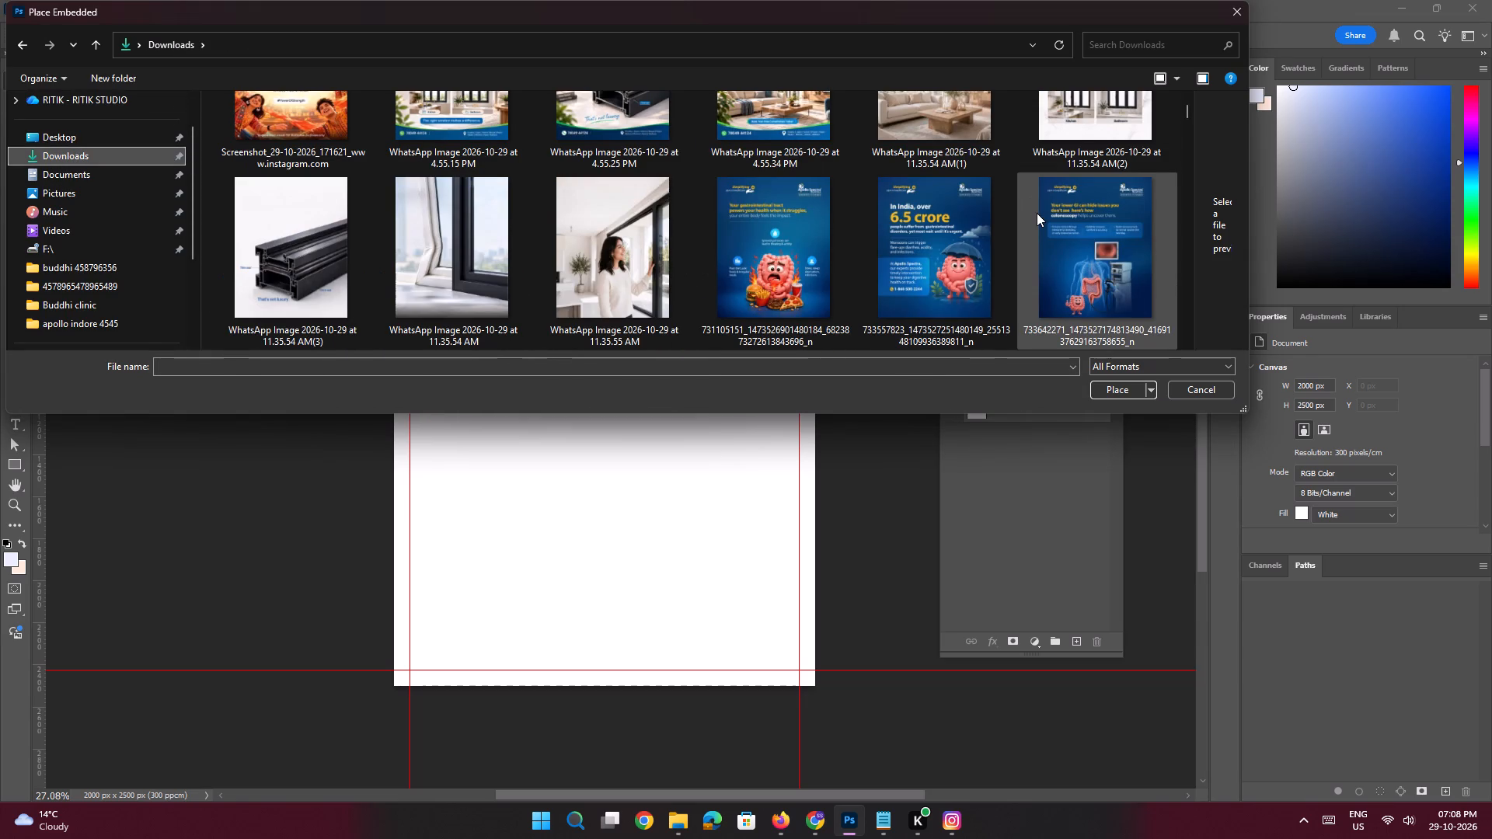
{"action": "scroll", "coordinate": [1037, 213], "scroll_direction": "down", "scroll_amount": 2}
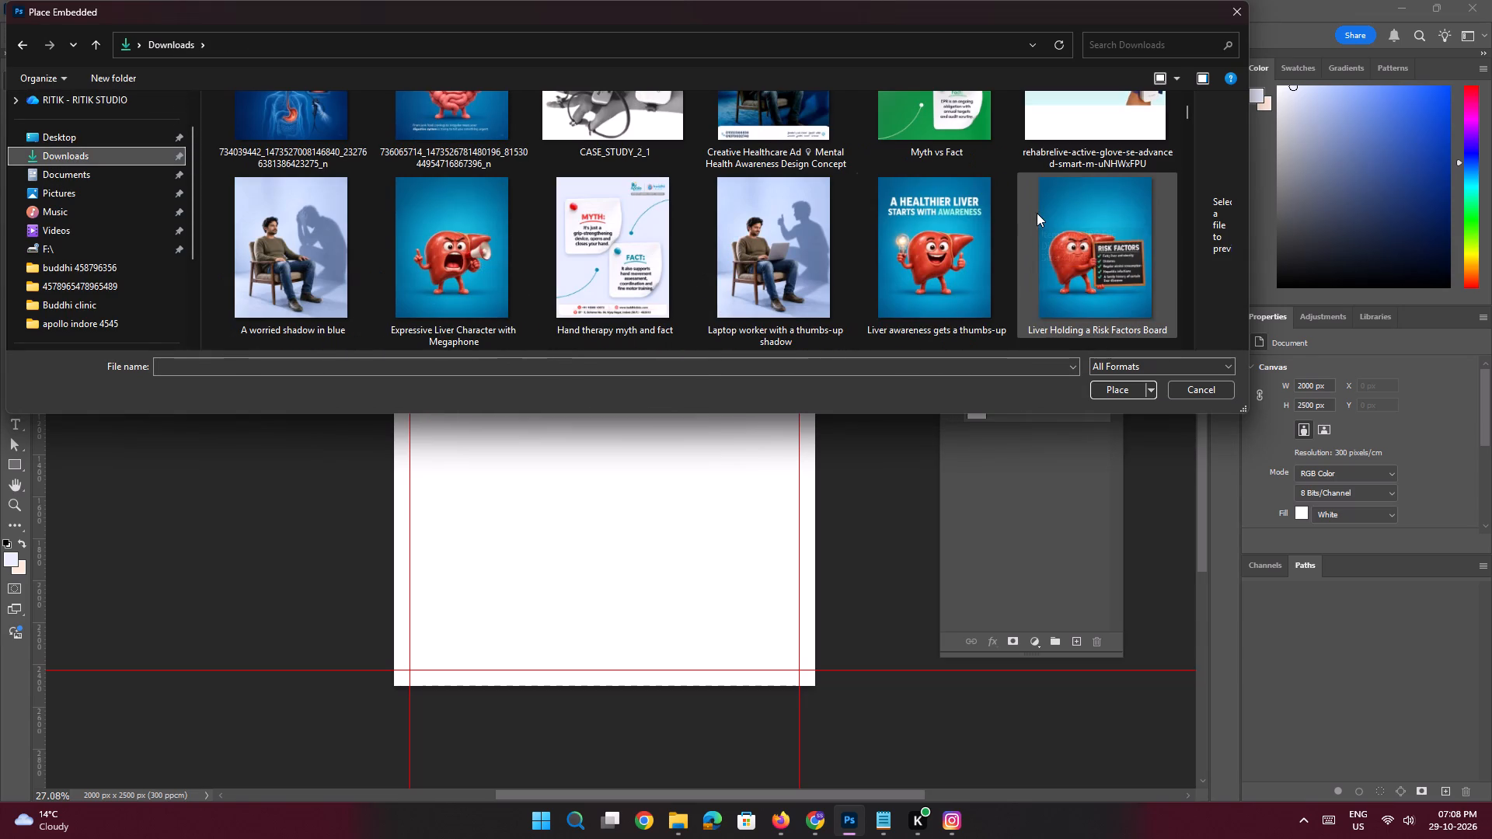
{"action": "left_click", "coordinate": [748, 254]}
{"action": "key", "text": "Return"}
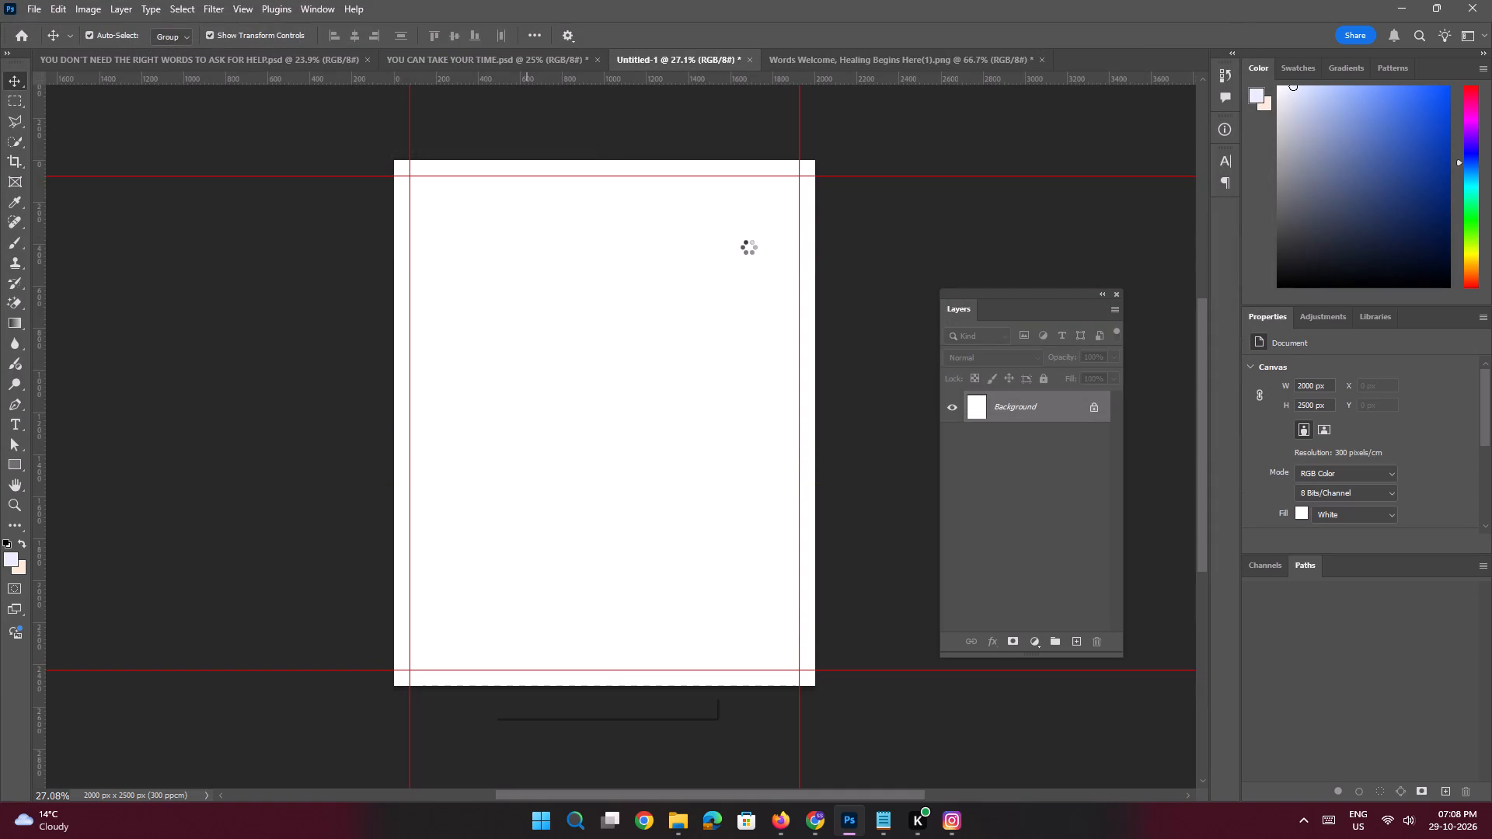
{"action": "key", "text": "Return"}
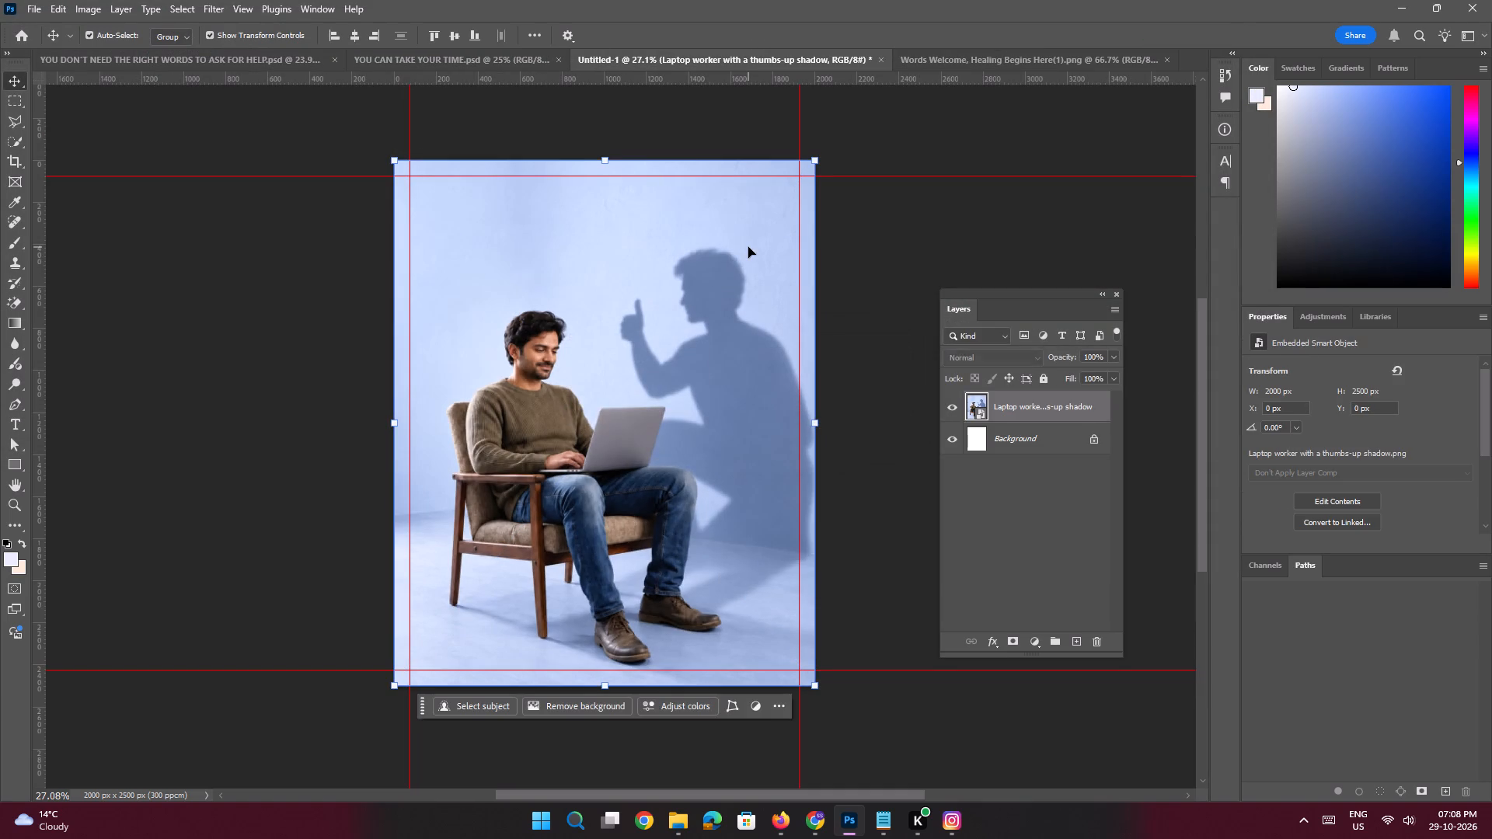
Copy the "MENTAL HEALTH DESERVES CARE TOO" heading from the Notepad slide text and return to Photoshop.
{"action": "key", "text": "space"}
{"action": "key", "text": "space"}
{"action": "key", "text": "space"}
{"action": "key", "text": "space"}
{"action": "key", "text": "space"}
{"action": "key", "text": "space"}
{"action": "key", "text": "space"}
{"action": "key", "text": "space"}
{"action": "key", "text": "space"}
{"action": "key", "text": "space"}
{"action": "key", "text": "space"}
{"action": "key", "text": "space"}
{"action": "key", "text": "space"}
{"action": "left_click_drag", "start_coordinate": [773, 232], "coordinate": [763, 240]}
{"action": "left_click", "coordinate": [882, 822]}
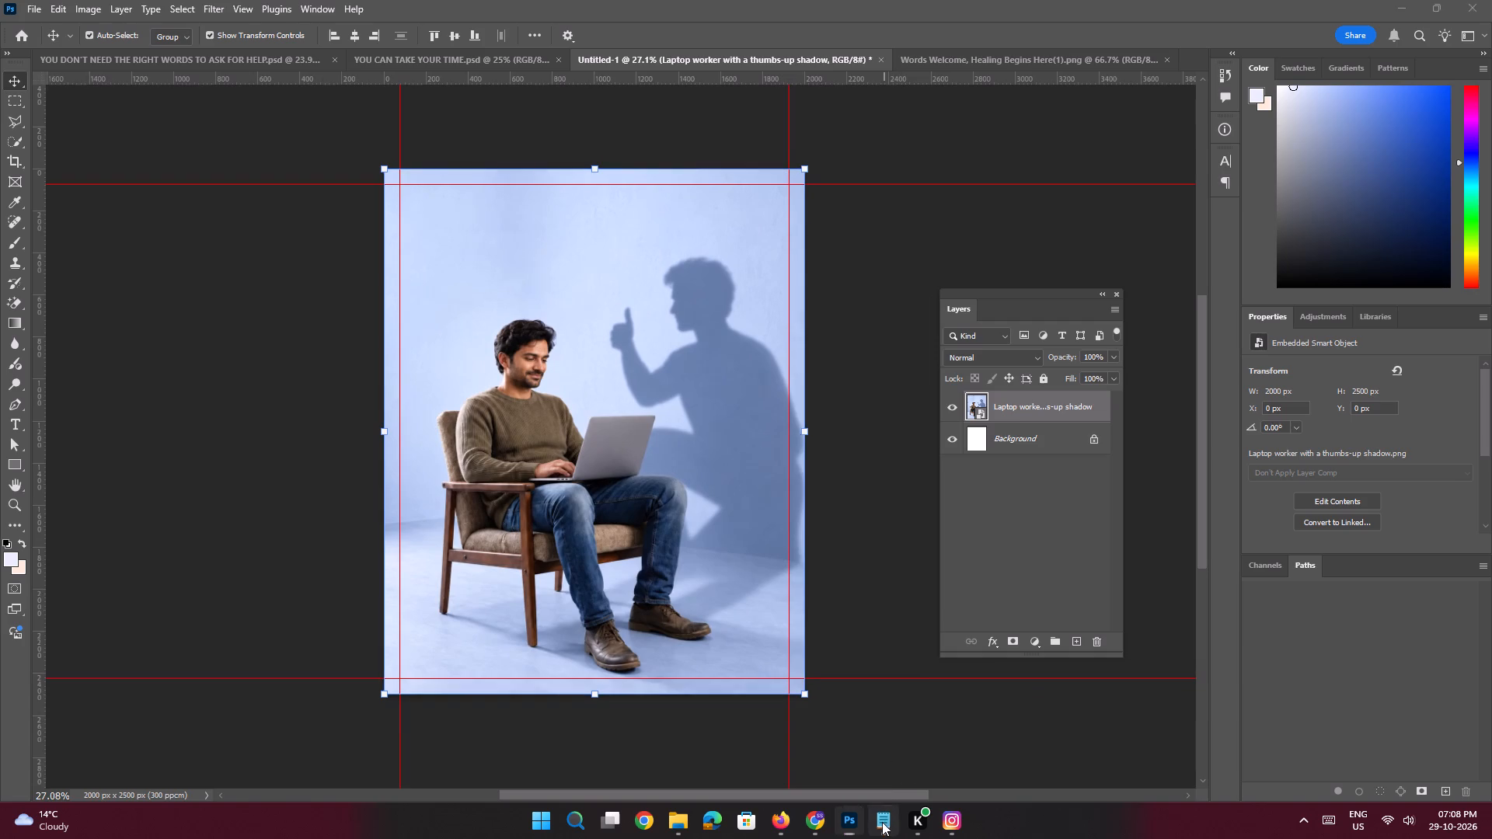
{"action": "left_click_drag", "start_coordinate": [206, 295], "coordinate": [0, 298]}
{"action": "key", "text": "ctrl+c"}
{"action": "key", "text": "alt+Tab"}
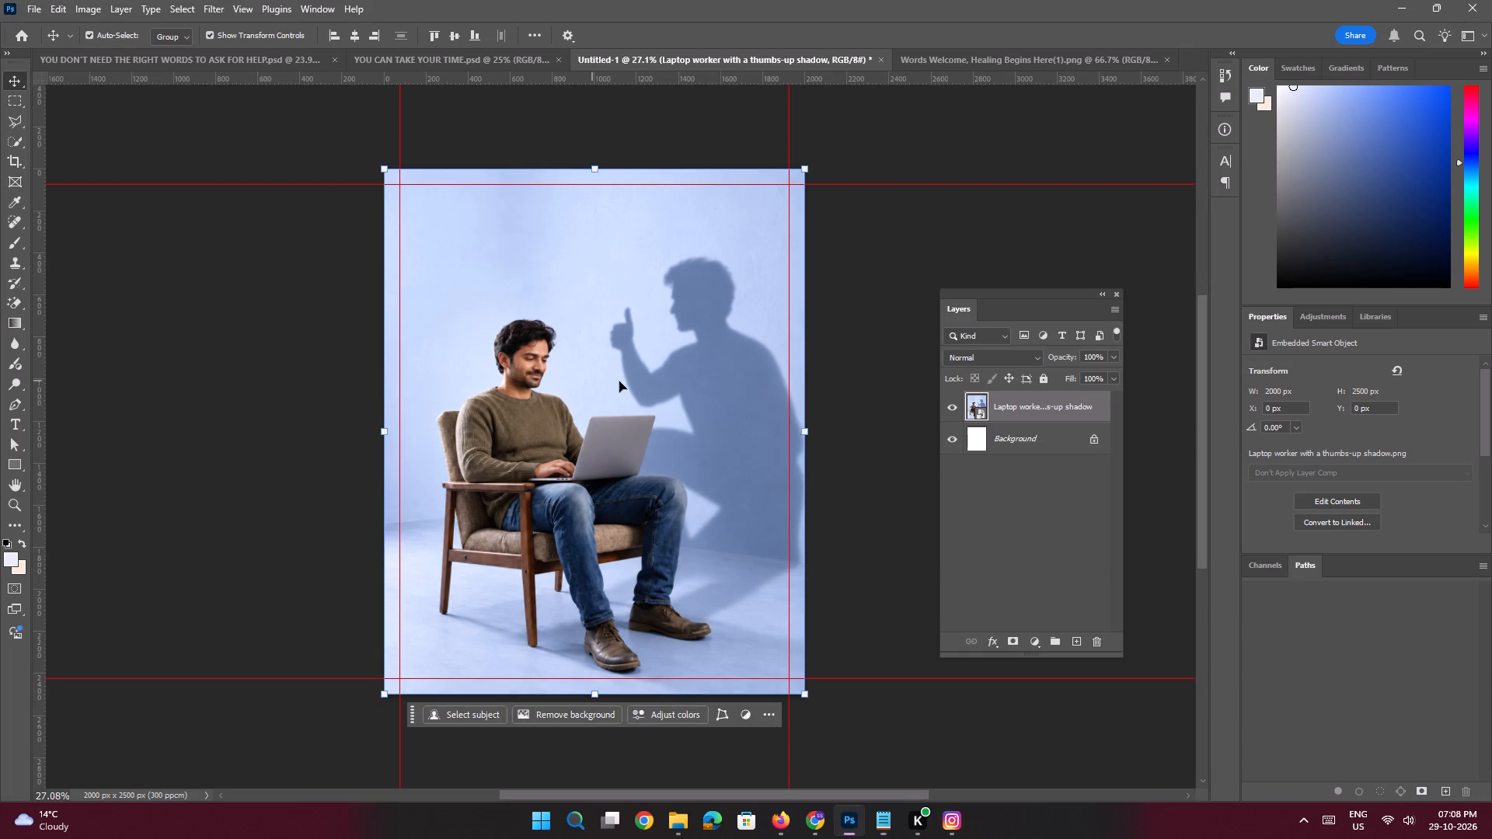
Save the new document as a PSD named "MENTAL HEALTH DESERVES CARE TOO" in the Desktop's Buddhi clinic folder.
{"action": "key", "text": "ctrl+s"}
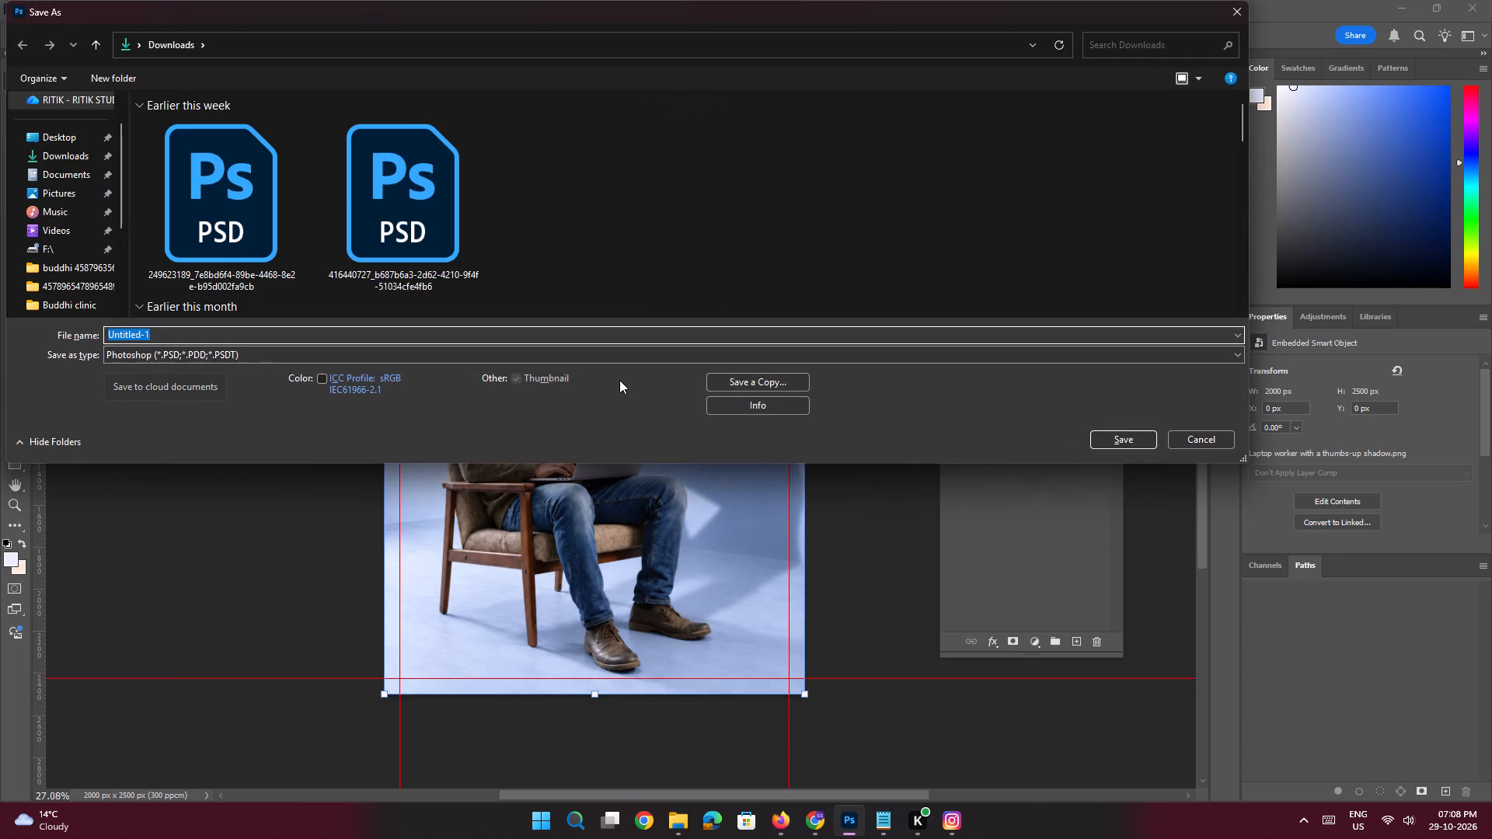
{"action": "left_click", "coordinate": [76, 135]}
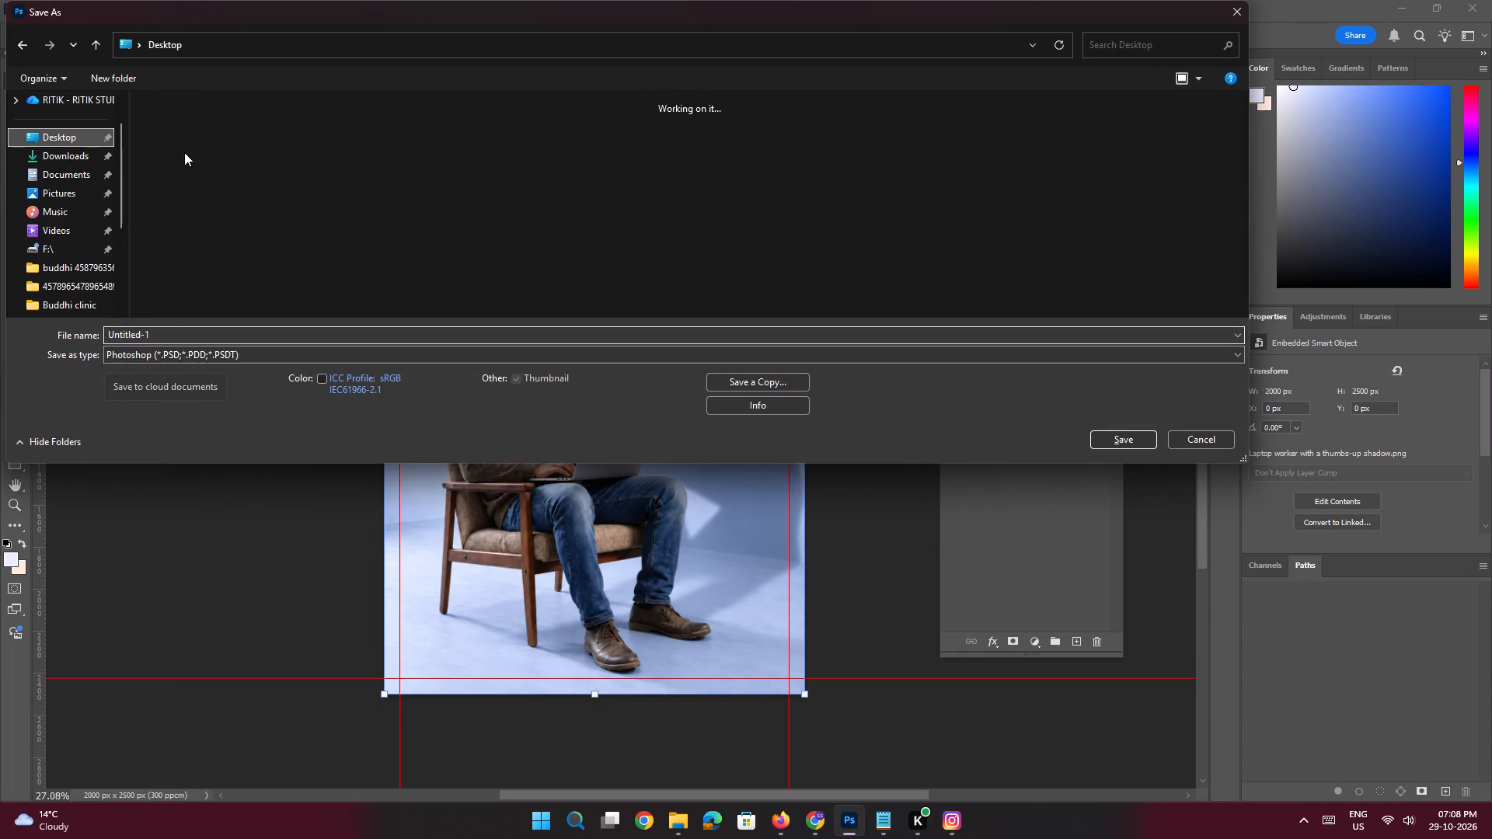
{"action": "left_click", "coordinate": [189, 155]}
{"action": "type", "text": "bb"}
{"action": "double_click", "coordinate": [417, 154]}
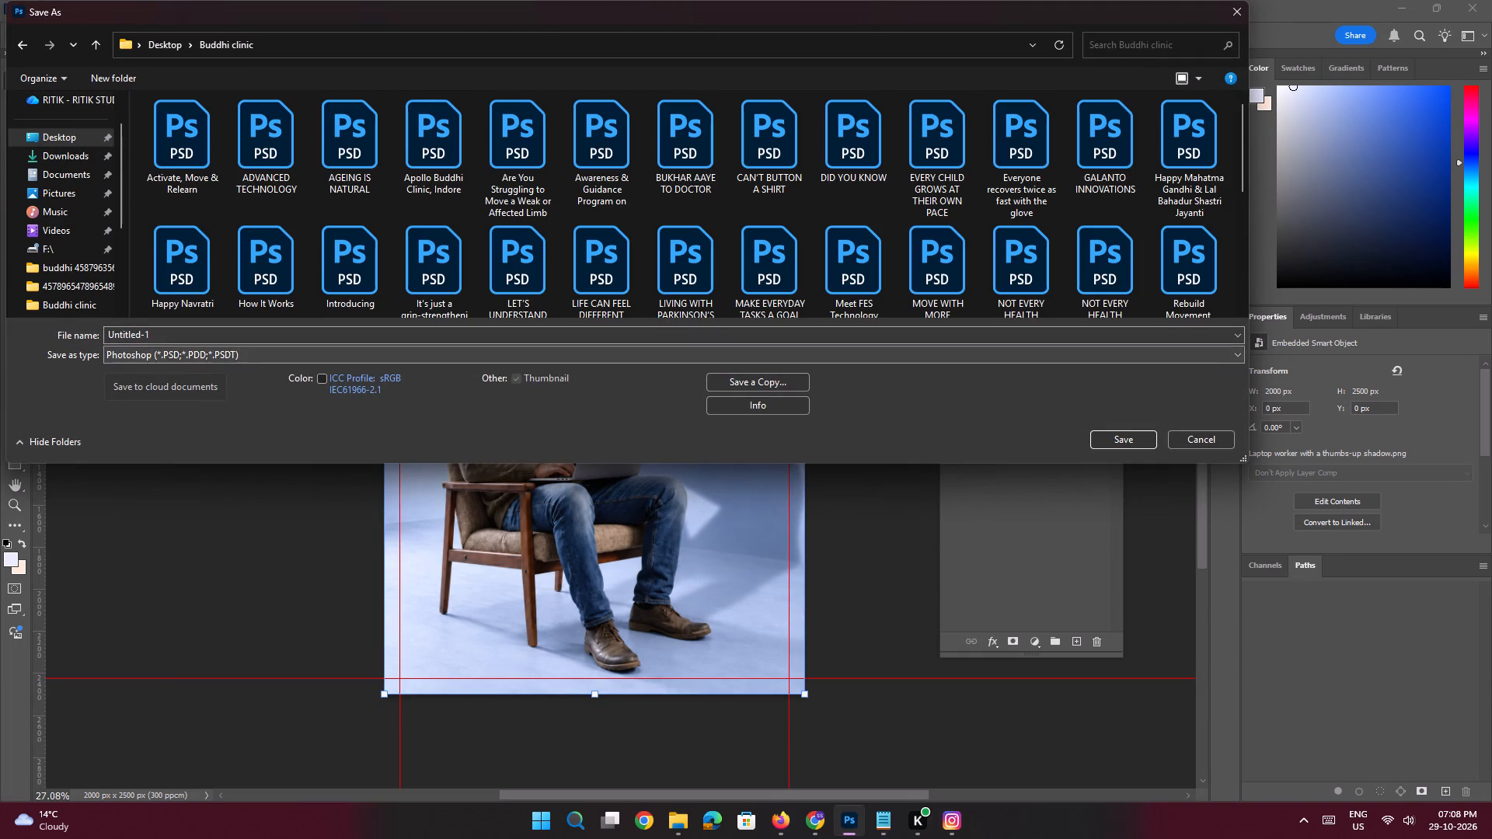
{"action": "left_click", "coordinate": [169, 336]}
{"action": "key", "text": "ctrl+v"}
{"action": "key", "text": "Return"}
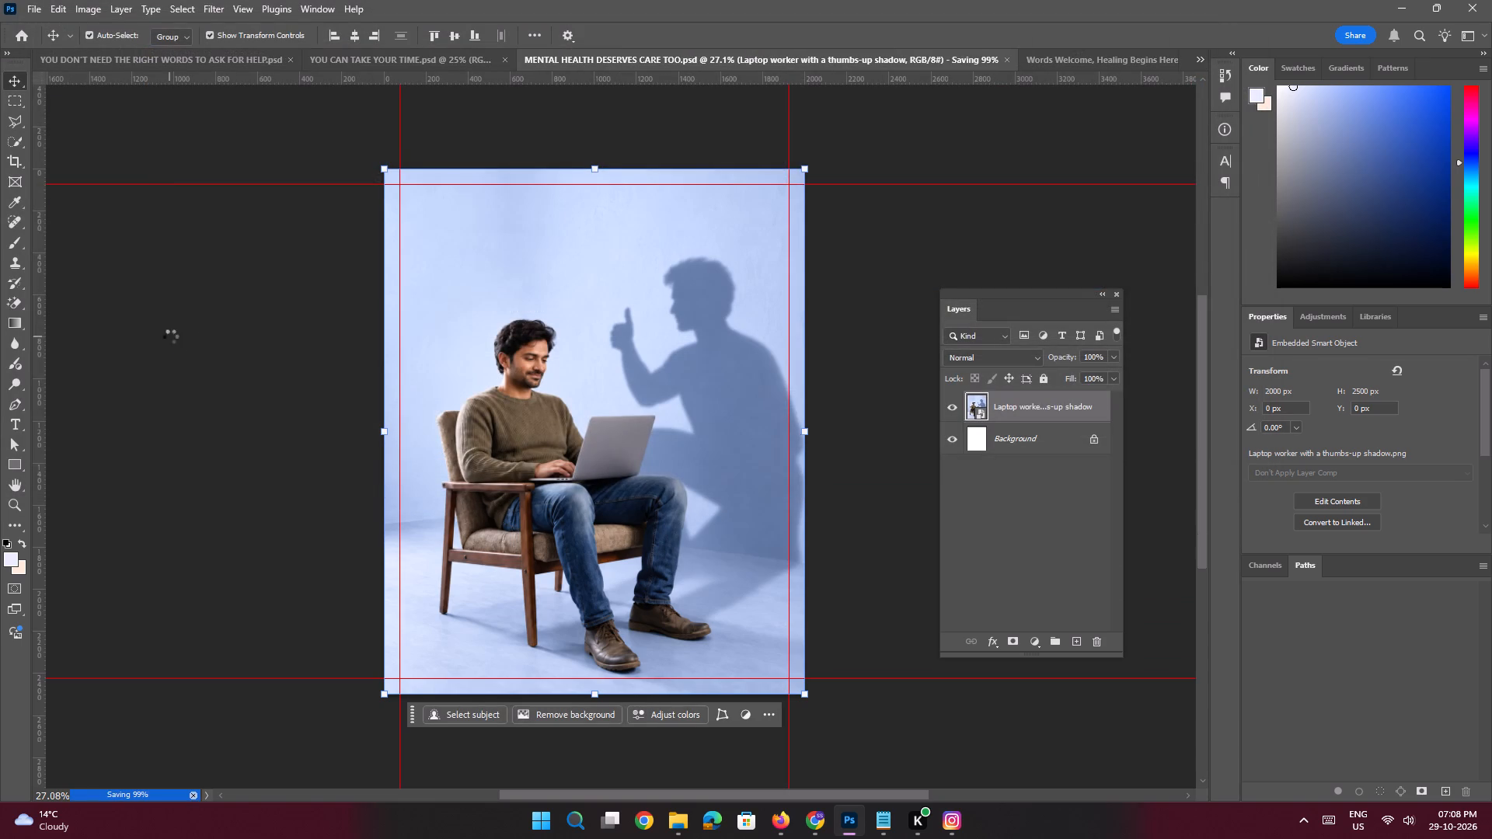
Go back to YOU CAN TAKE YOUR TIME.psd and save its changes.
{"action": "left_click", "coordinate": [479, 62]}
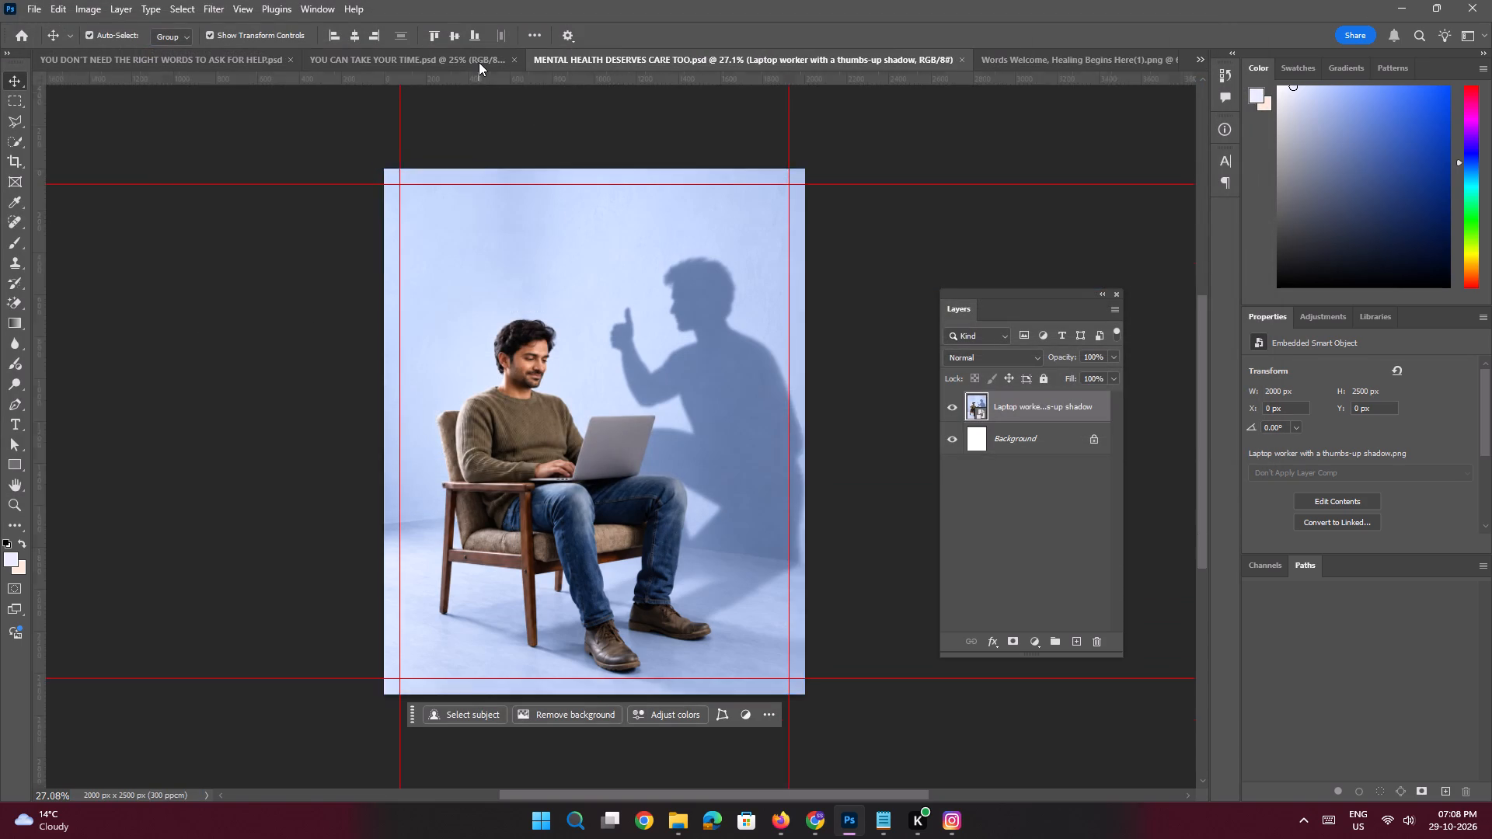
{"action": "key", "text": "space"}
{"action": "key", "text": "space"}
{"action": "key", "text": "space"}
{"action": "key", "text": "space"}
{"action": "key", "text": "space"}
{"action": "key", "text": "space"}
{"action": "key", "text": "space"}
{"action": "key", "text": "space"}
{"action": "key", "text": "space"}
{"action": "key", "text": "space"}
{"action": "key", "text": "space"}
{"action": "key", "text": "space"}
{"action": "key", "text": "space"}
{"action": "left_click_drag", "start_coordinate": [623, 497], "coordinate": [627, 482]}
{"action": "key", "text": "ctrl+s"}
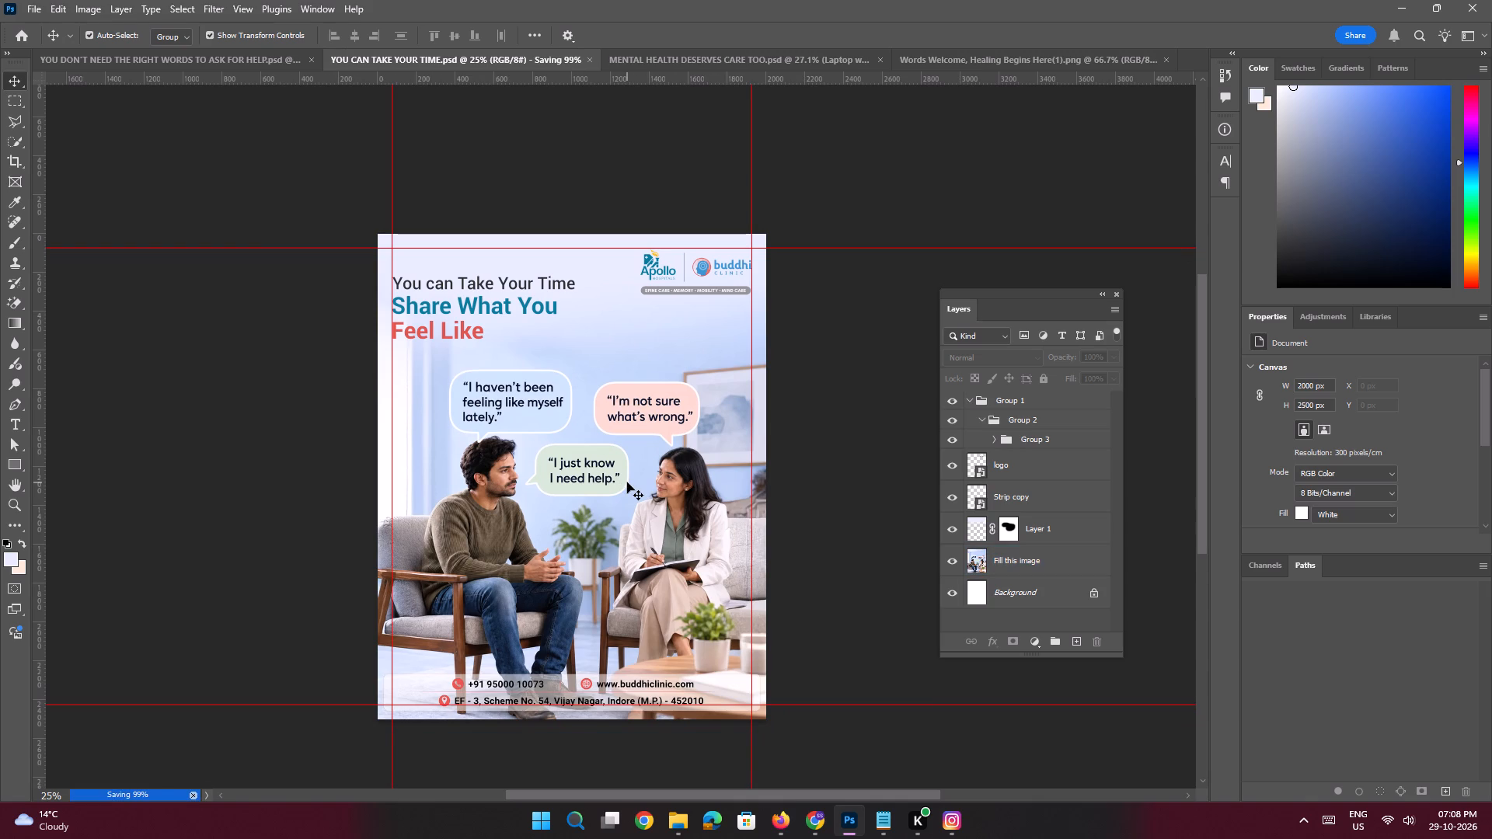
Copy the contact strip from YOU CAN TAKE YOUR TIME.psd into the MENTAL HEALTH DESERVES CARE TOO document, centred horizontally near the bottom edge.
{"action": "left_click", "coordinate": [622, 696]}
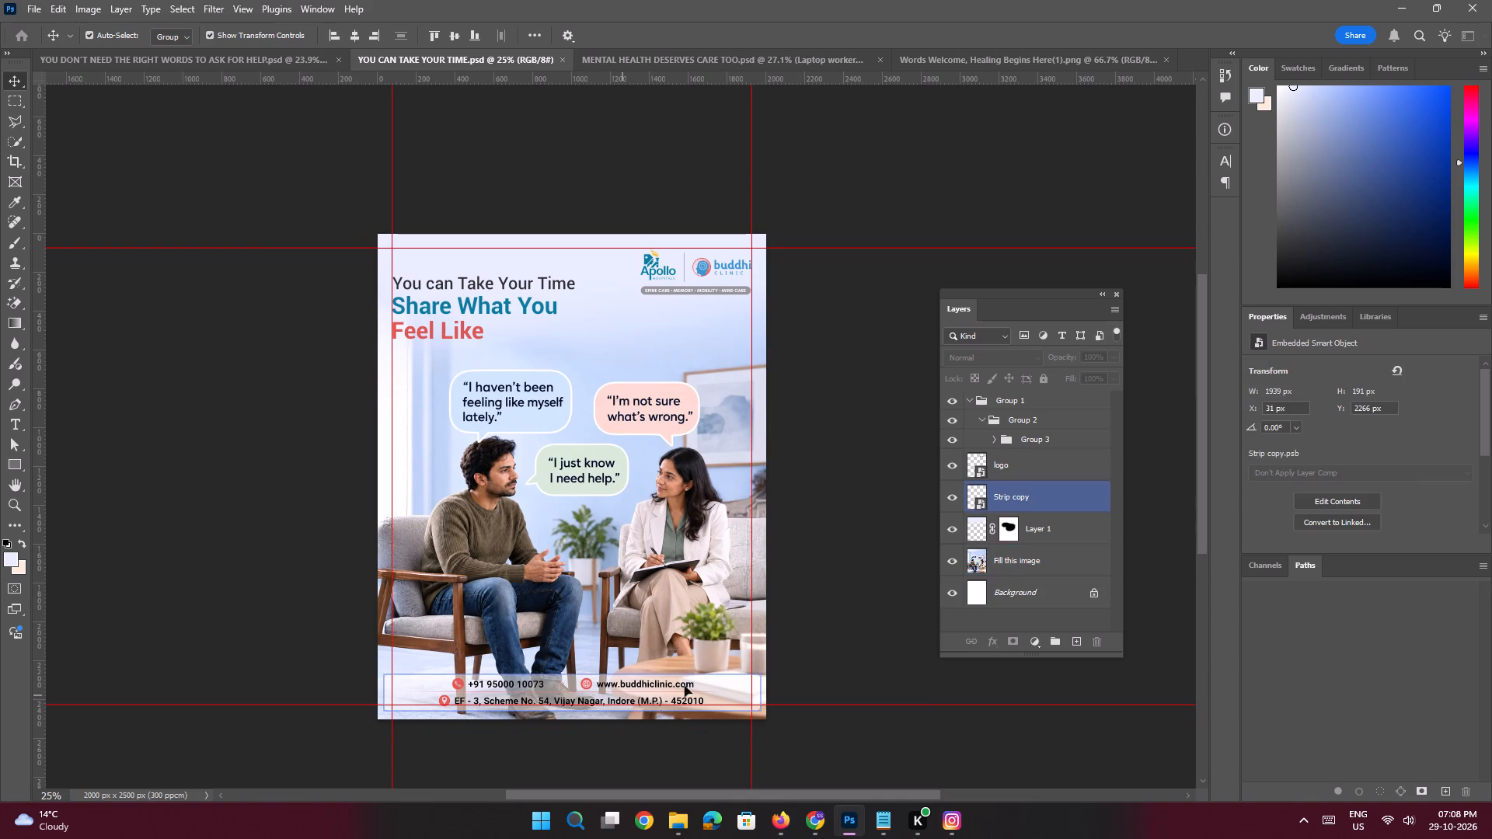
{"action": "left_click_drag", "start_coordinate": [1004, 496], "coordinate": [701, 56]}
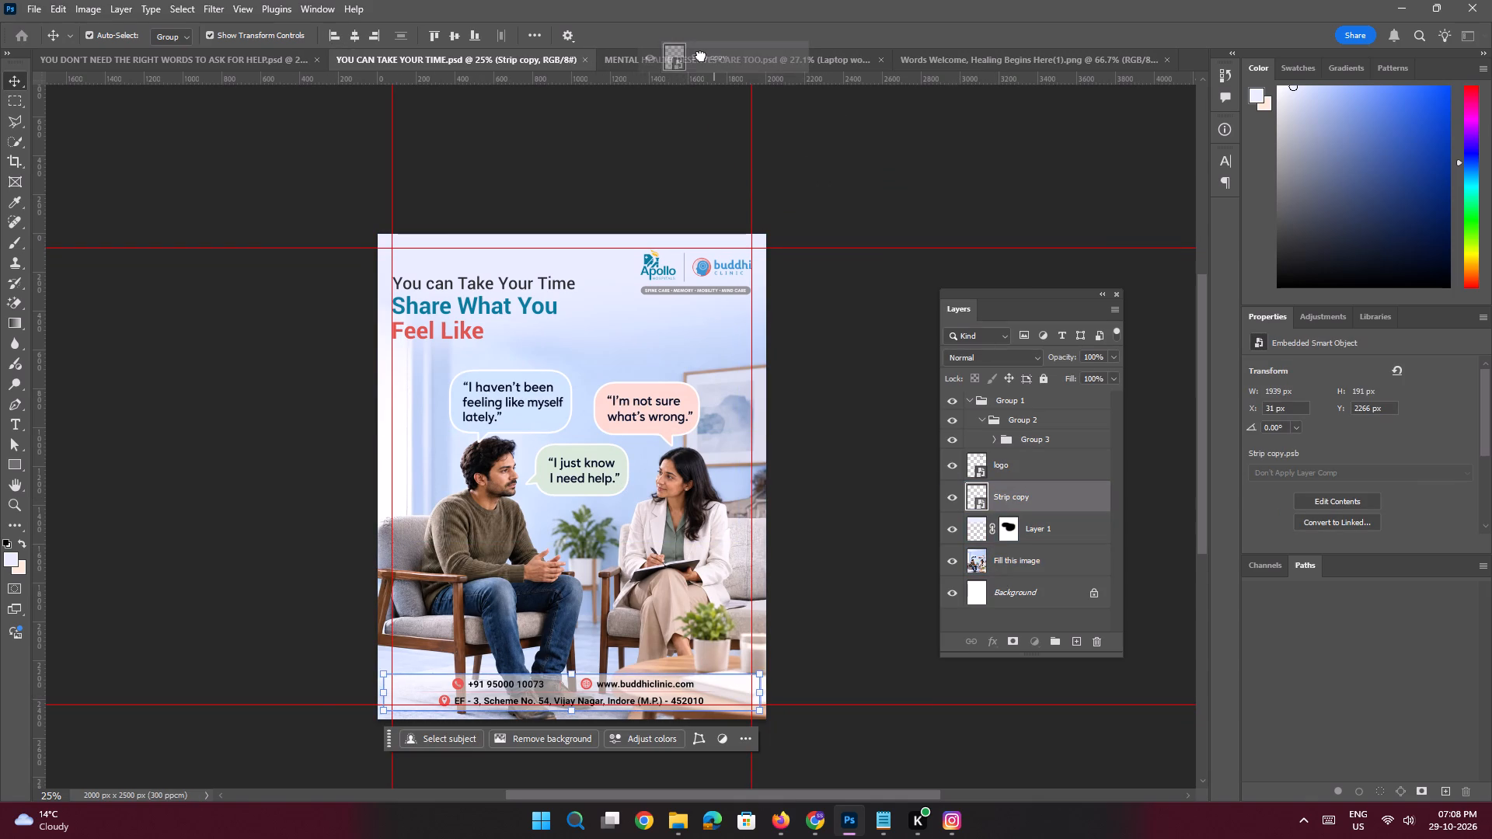
{"action": "left_click_drag", "start_coordinate": [701, 56], "coordinate": [572, 630]}
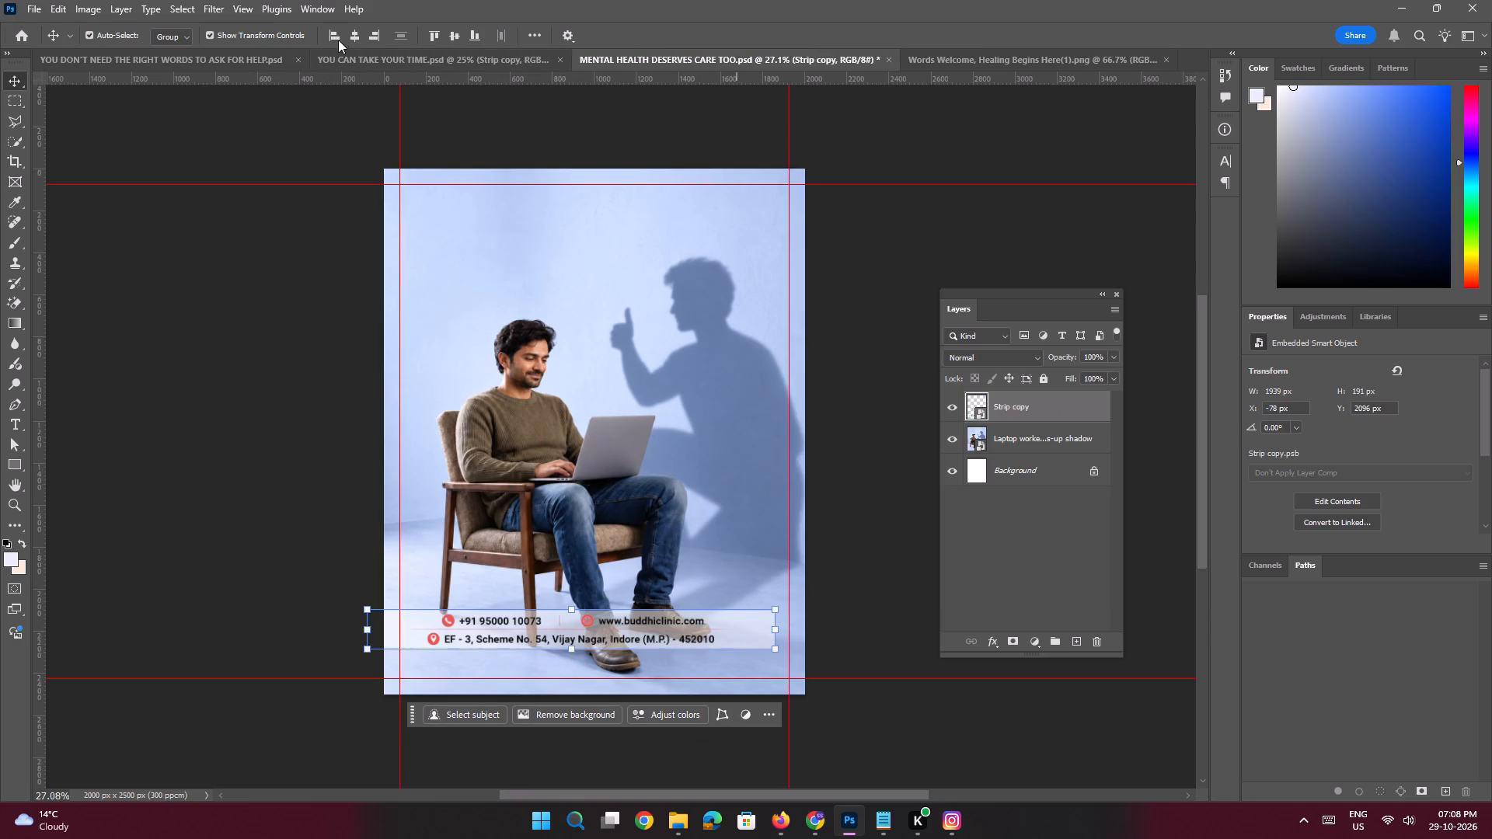
{"action": "double_click", "coordinate": [348, 34]}
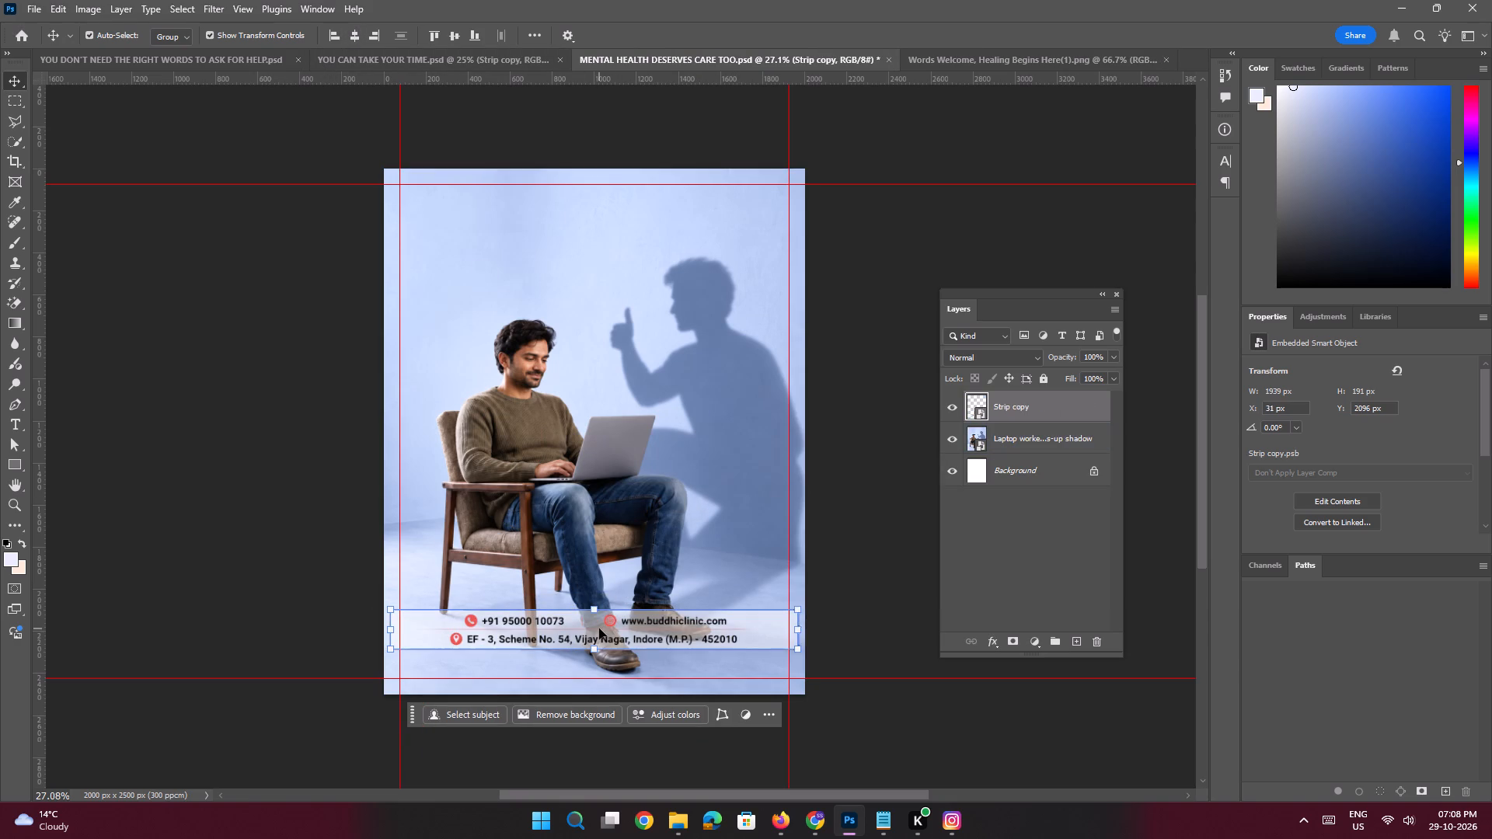
{"action": "left_click_drag", "start_coordinate": [598, 629], "coordinate": [598, 658], "text": "shift"}
{"action": "key", "text": "space"}
{"action": "left_click_drag", "start_coordinate": [522, 666], "coordinate": [578, 701], "text": "ctrl"}
{"action": "key", "text": "shift+Down"}
{"action": "key", "text": "shift+Down"}
{"action": "key", "text": "shift+Down"}
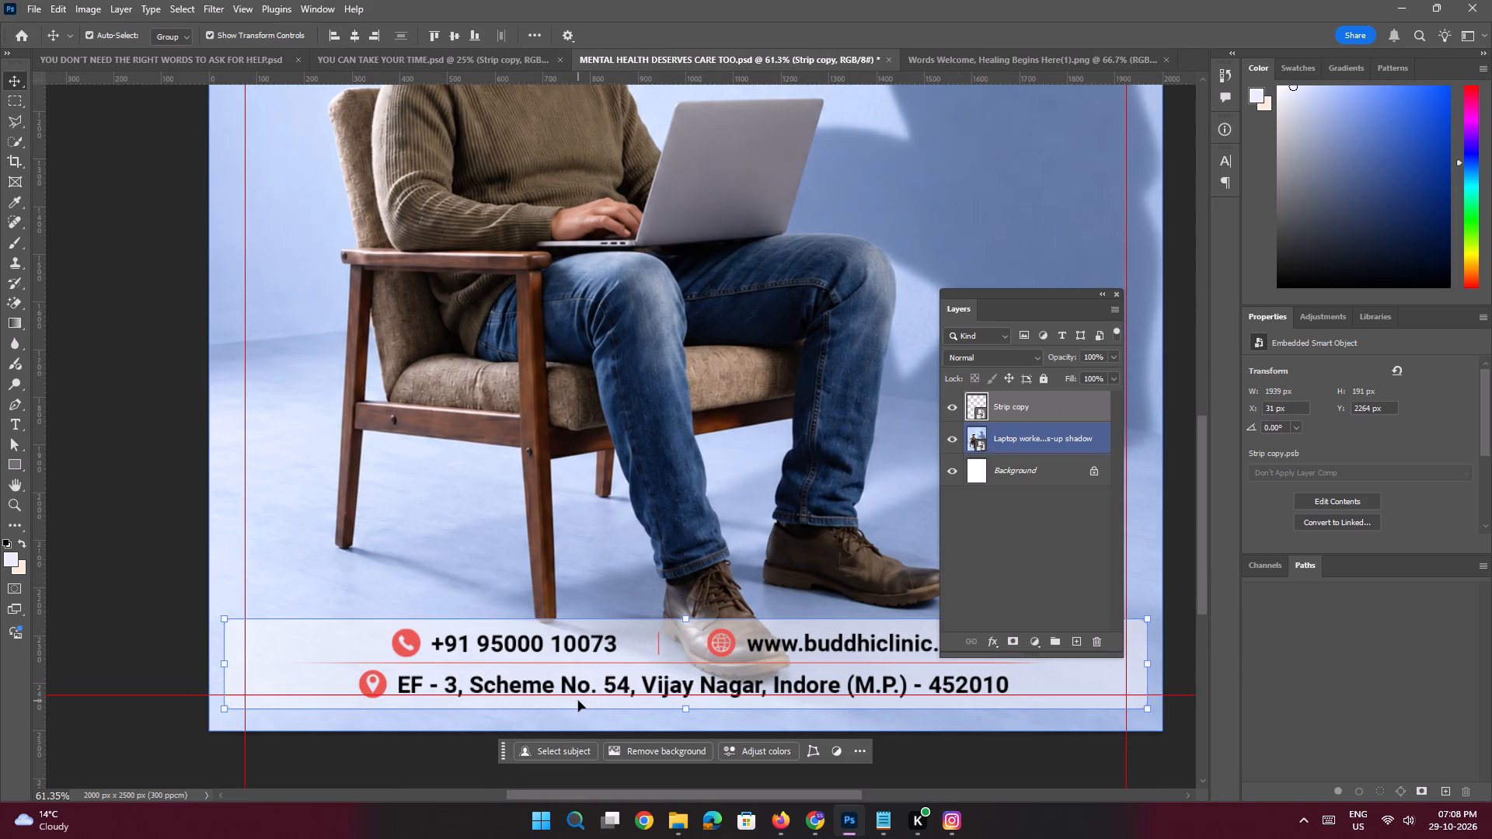
{"action": "key", "text": "ctrl+0"}
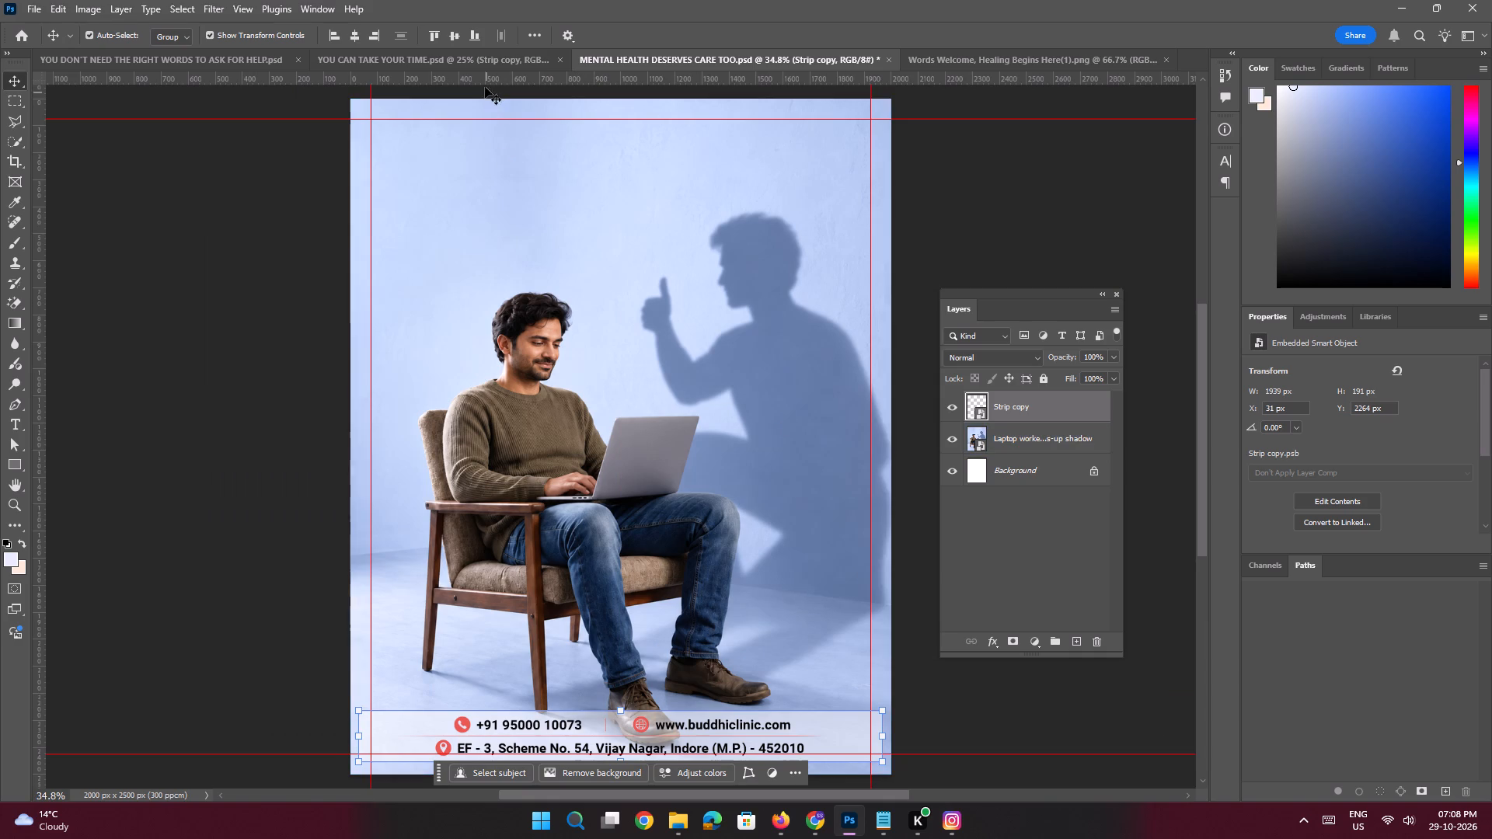
Copy the Apollo and Buddhi Clinic logo from YOU CAN TAKE YOUR TIME.psd into the MENTAL HEALTH document, aligned to the top and right margin guides.
{"action": "left_click", "coordinate": [482, 67]}
{"action": "key", "text": "space"}
{"action": "left_click", "coordinate": [703, 268]}
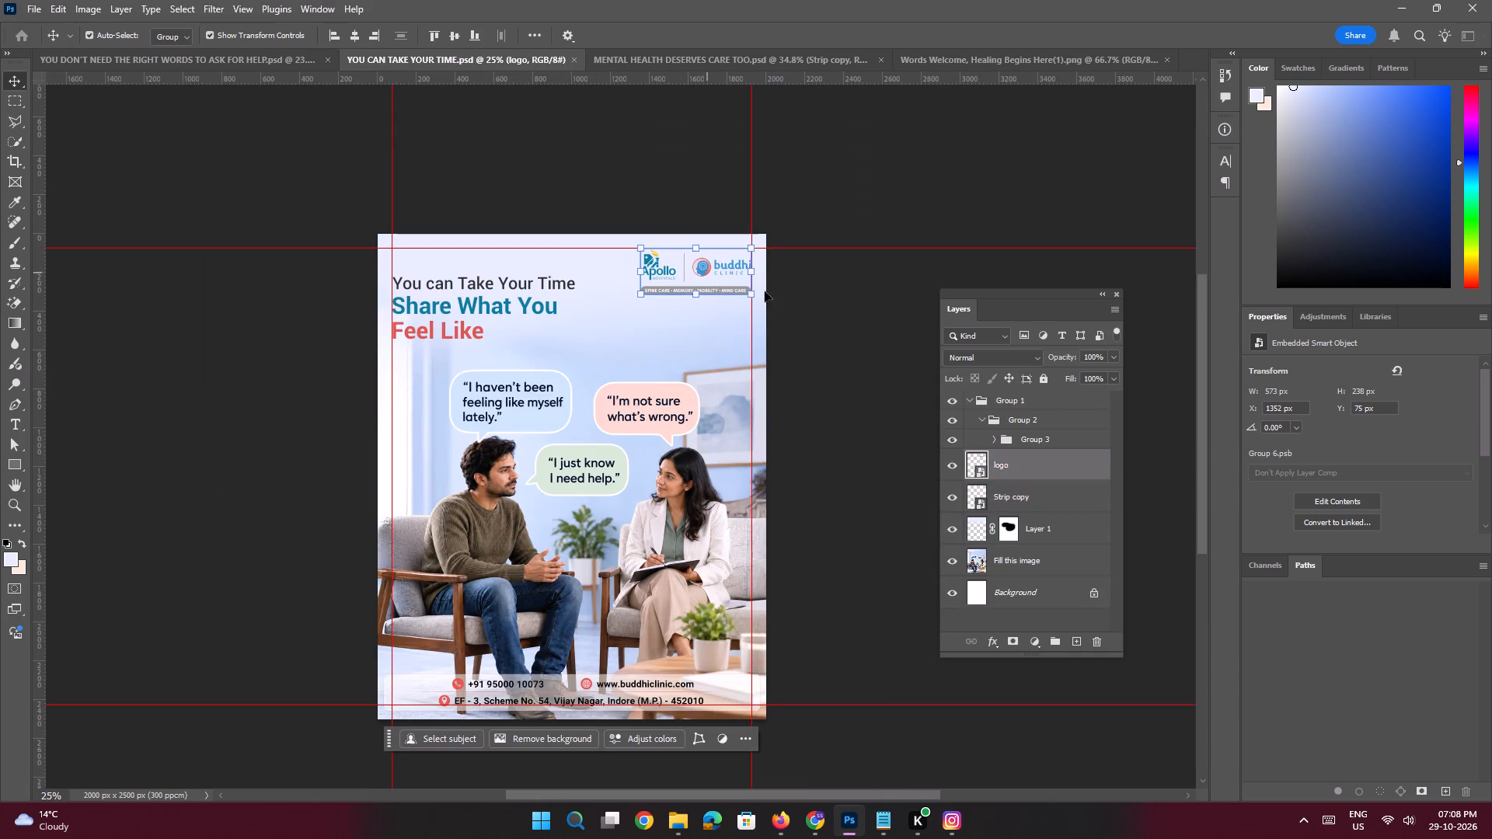
{"action": "left_click_drag", "start_coordinate": [1008, 469], "coordinate": [688, 54]}
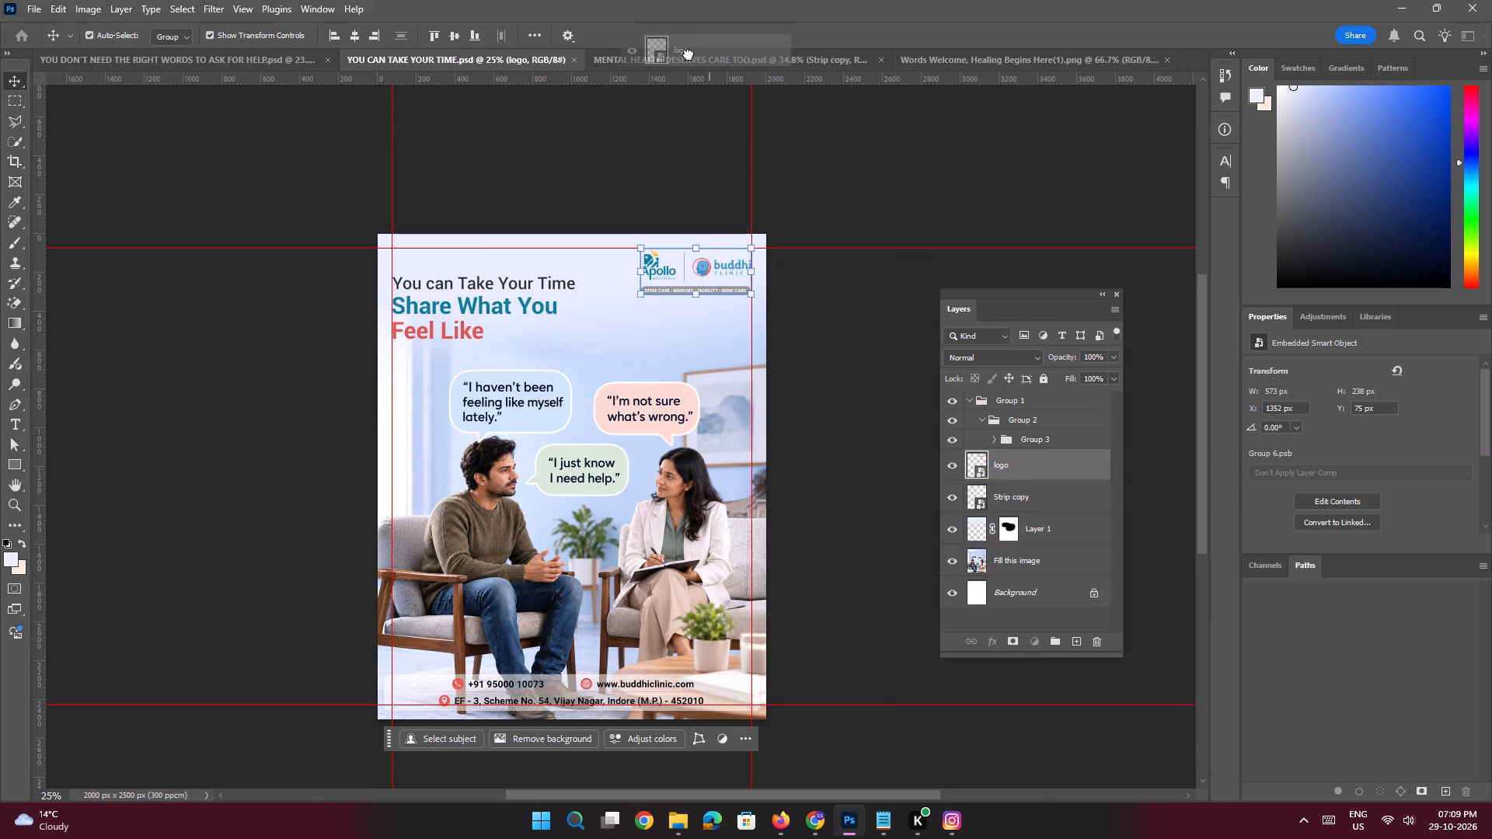
{"action": "left_click_drag", "start_coordinate": [688, 54], "coordinate": [778, 167]}
{"action": "key", "text": "space"}
{"action": "key", "text": "space"}
{"action": "key", "text": "space"}
{"action": "key", "text": "space"}
{"action": "key", "text": "space"}
{"action": "key", "text": "space"}
{"action": "key", "text": "space"}
{"action": "key", "text": "space"}
{"action": "key", "text": "space"}
{"action": "key", "text": "space"}
{"action": "key", "text": "space"}
{"action": "key", "text": "space"}
{"action": "key", "text": "space"}
{"action": "left_click_drag", "start_coordinate": [830, 158], "coordinate": [714, 245]}
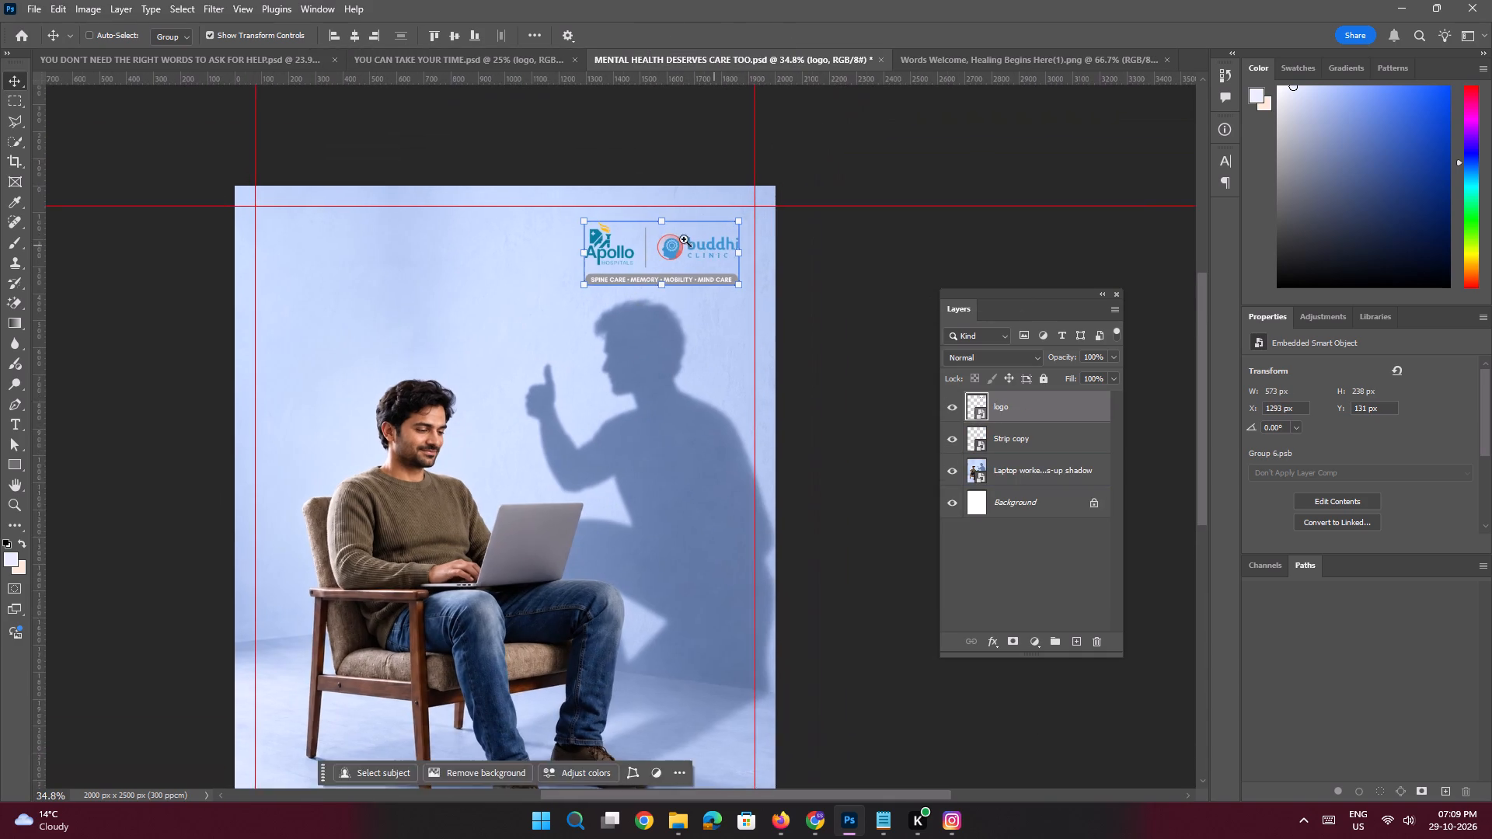
{"action": "left_click_drag", "start_coordinate": [678, 236], "coordinate": [730, 290], "text": "ctrl"}
{"action": "left_click_drag", "start_coordinate": [672, 263], "coordinate": [702, 228]}
{"action": "key", "text": "space"}
{"action": "left_click_drag", "start_coordinate": [707, 277], "coordinate": [647, 263], "text": "ctrl"}
Add a layer above the laptop worker image and brush soft pale colour over the top and left edges with a 1700 px brush.
{"action": "left_click", "coordinate": [469, 301]}
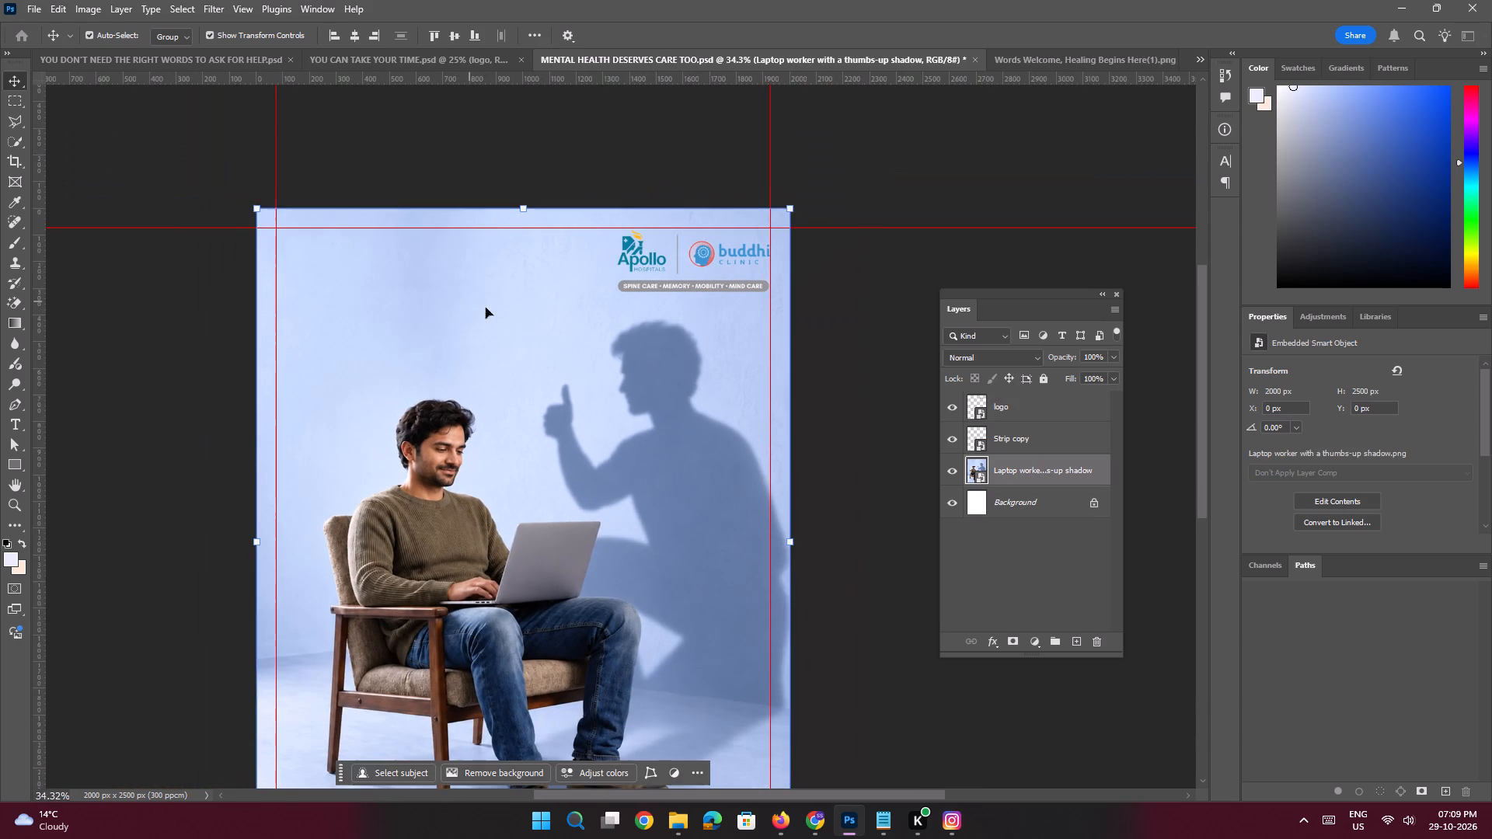
{"action": "left_click", "coordinate": [1076, 644]}
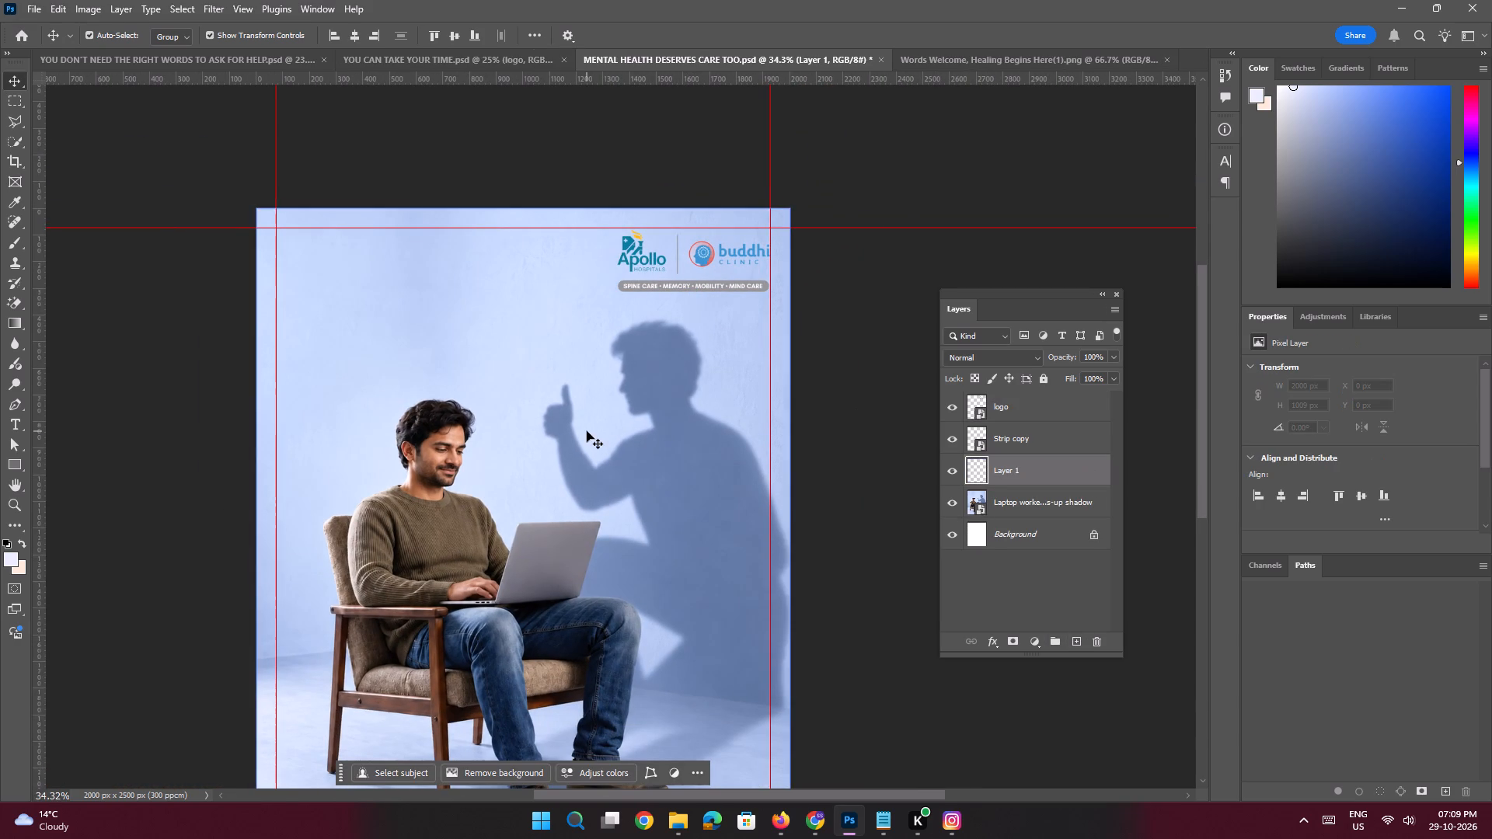
{"action": "key", "text": "b"}
{"action": "right_click_drag", "start_coordinate": [533, 396], "coordinate": [528, 90], "text": "alt"}
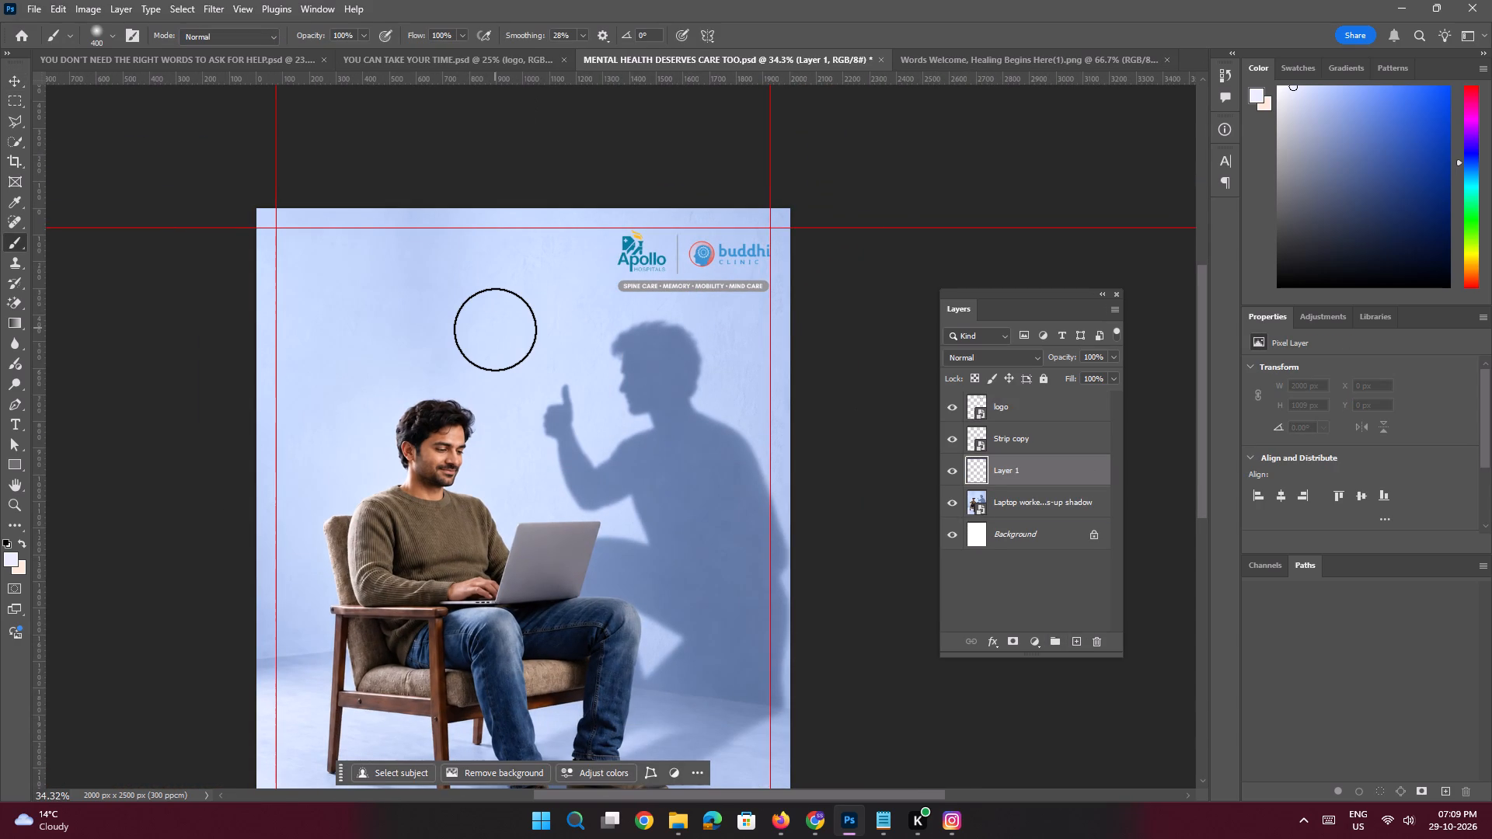
{"action": "key", "text": "bracketright"}
{"action": "key", "text": "bracketright"}
{"action": "key", "text": "bracketright"}
{"action": "key", "text": "bracketright"}
{"action": "key", "text": "bracketright"}
{"action": "key", "text": "bracketright"}
{"action": "key", "text": "bracketright"}
{"action": "type", "text": "]]]]"}
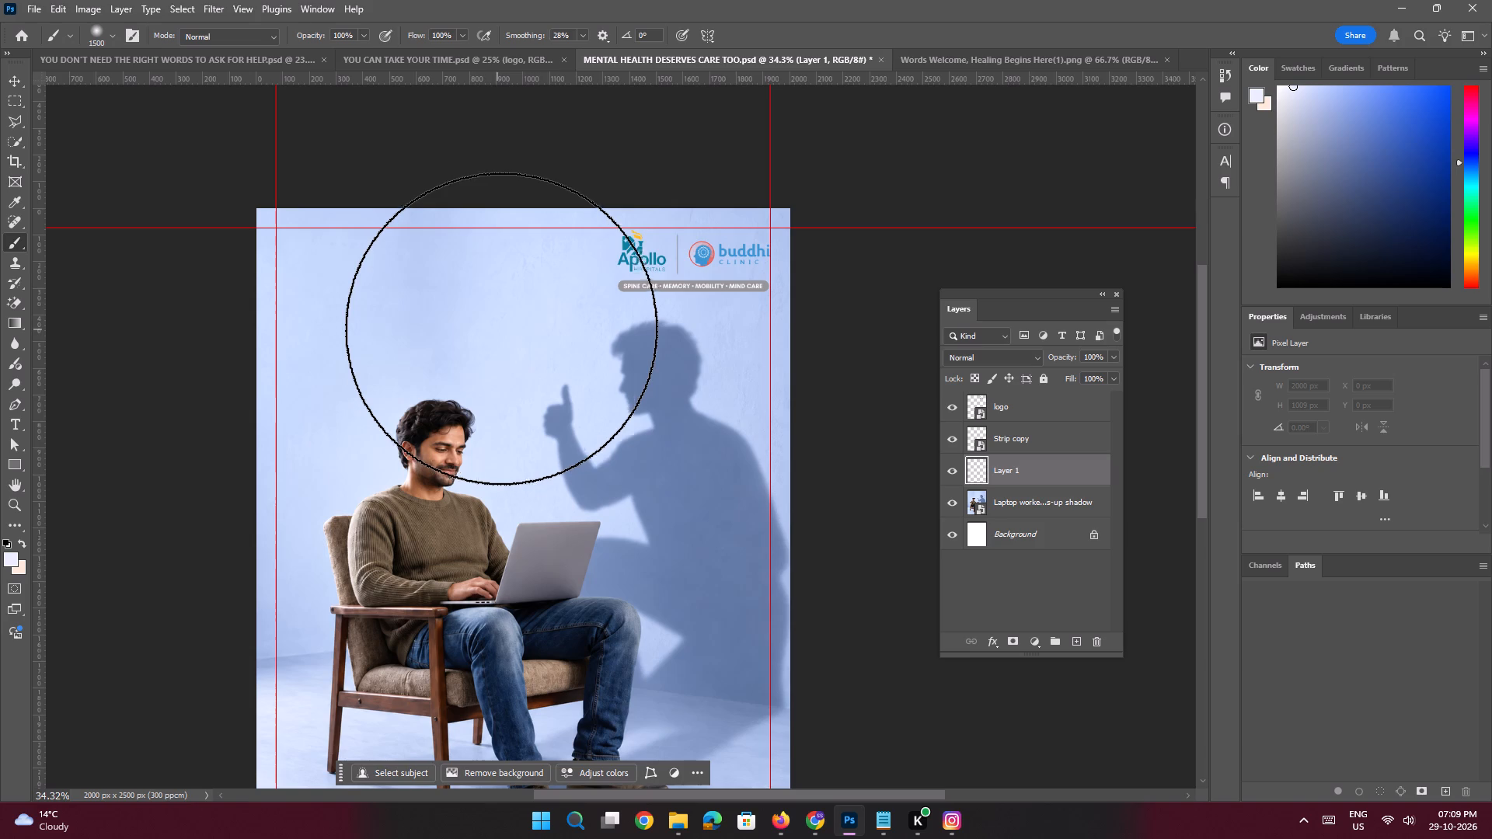
{"action": "key", "text": "space"}
{"action": "key", "text": "space"}
{"action": "key", "text": "space"}
{"action": "key", "text": "space"}
{"action": "key", "text": "space"}
{"action": "key", "text": "space"}
{"action": "key", "text": "space"}
{"action": "key", "text": "space"}
{"action": "key", "text": "space"}
{"action": "left_click_drag", "start_coordinate": [554, 272], "coordinate": [556, 338]}
{"action": "type", "text": "]]"}
{"action": "left_click_drag", "start_coordinate": [318, 232], "coordinate": [504, 153]}
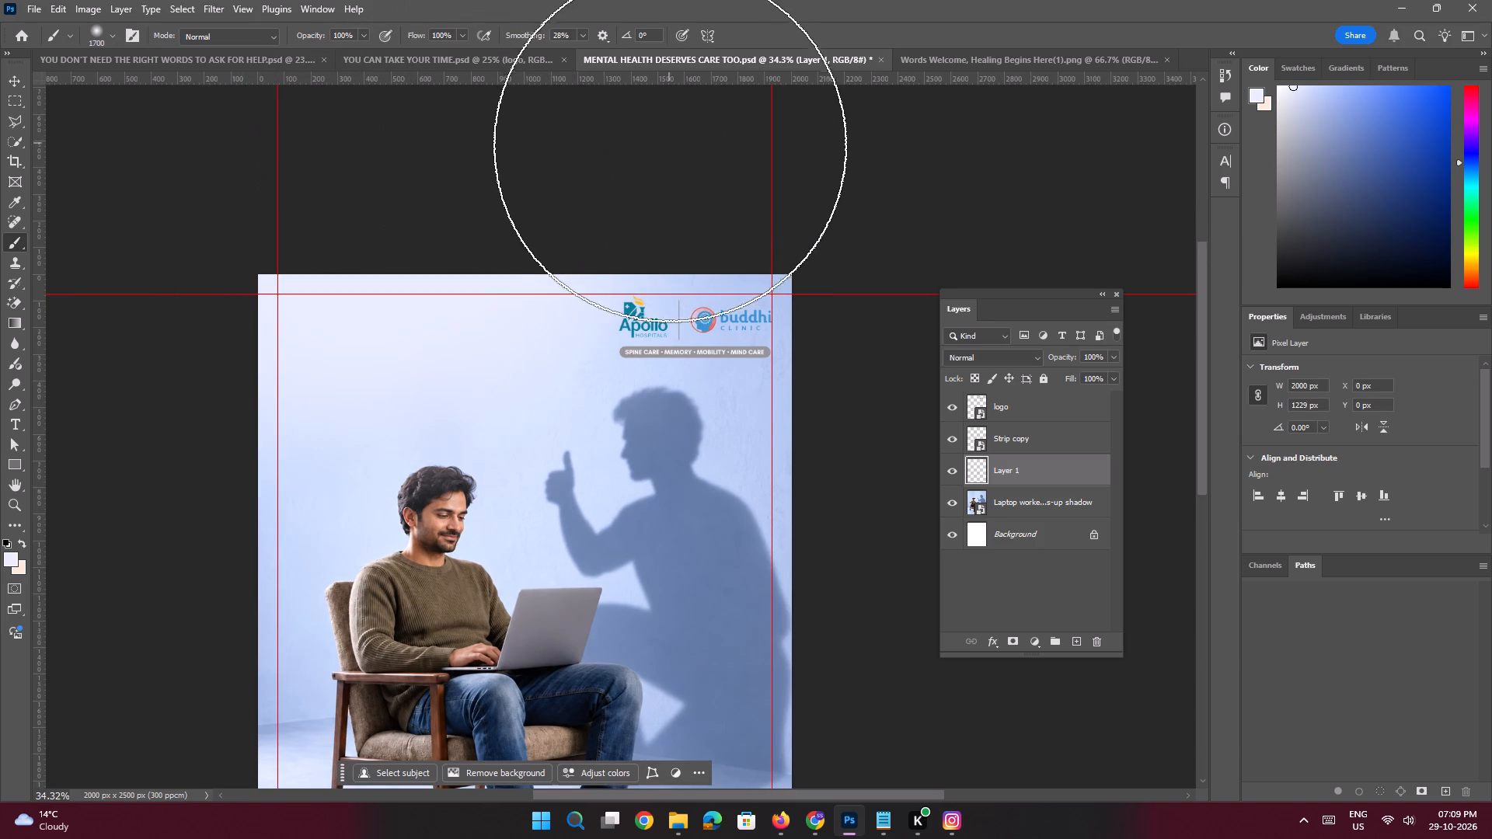
{"action": "left_click_drag", "start_coordinate": [693, 156], "coordinate": [984, 112]}
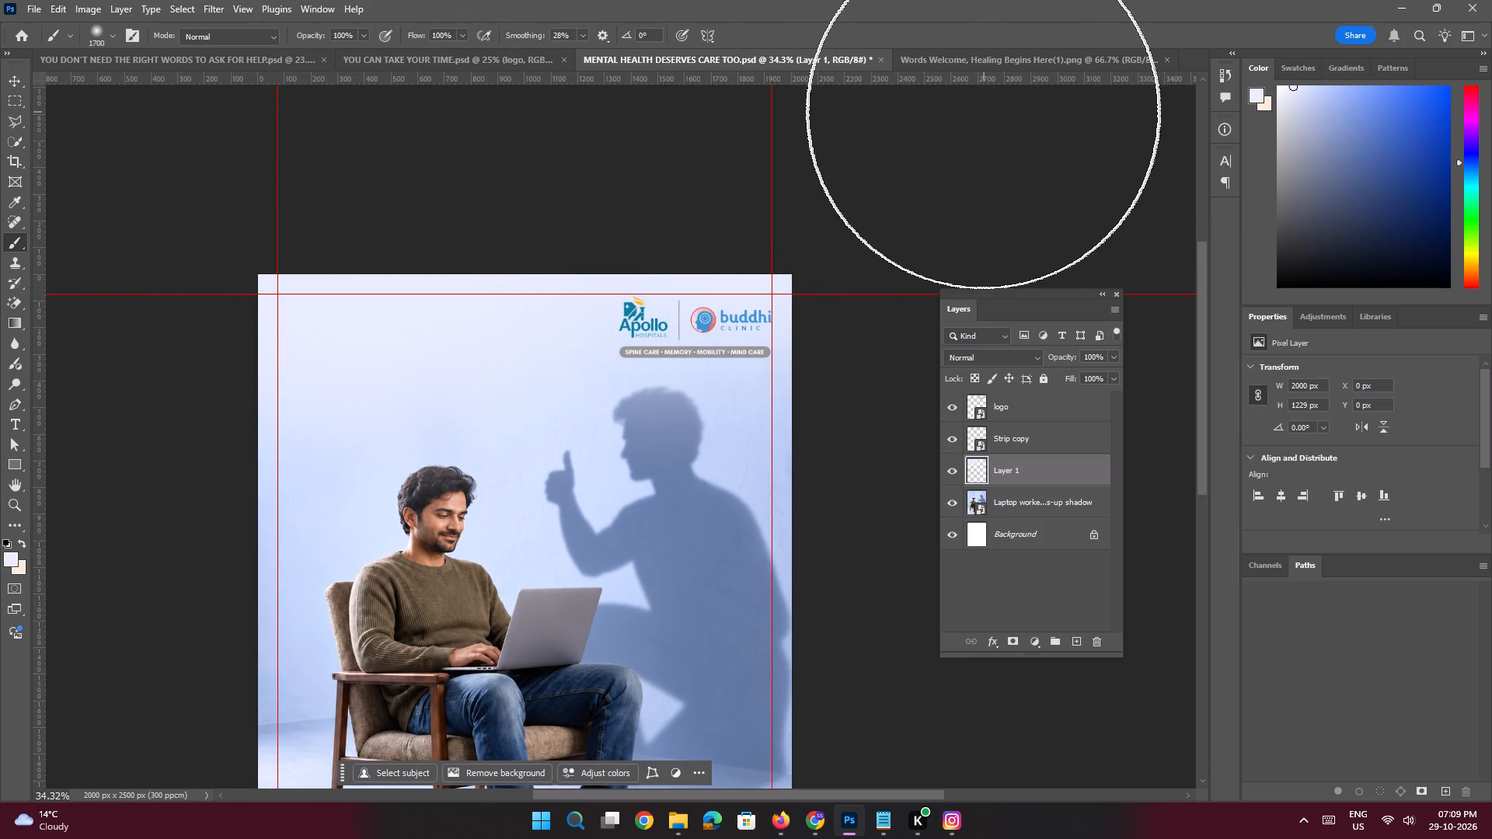
{"action": "key", "text": "space"}
{"action": "key", "text": "space"}
{"action": "key", "text": "space"}
{"action": "key", "text": "space"}
{"action": "key", "text": "space"}
{"action": "key", "text": "space"}
{"action": "key", "text": "space"}
{"action": "key", "text": "space"}
{"action": "key", "text": "space"}
{"action": "key", "text": "space"}
{"action": "key", "text": "space"}
{"action": "key", "text": "space"}
{"action": "key", "text": "space"}
{"action": "key", "text": "space"}
{"action": "key", "text": "space"}
{"action": "key", "text": "space"}
{"action": "left_click_drag", "start_coordinate": [548, 312], "coordinate": [583, 154]}
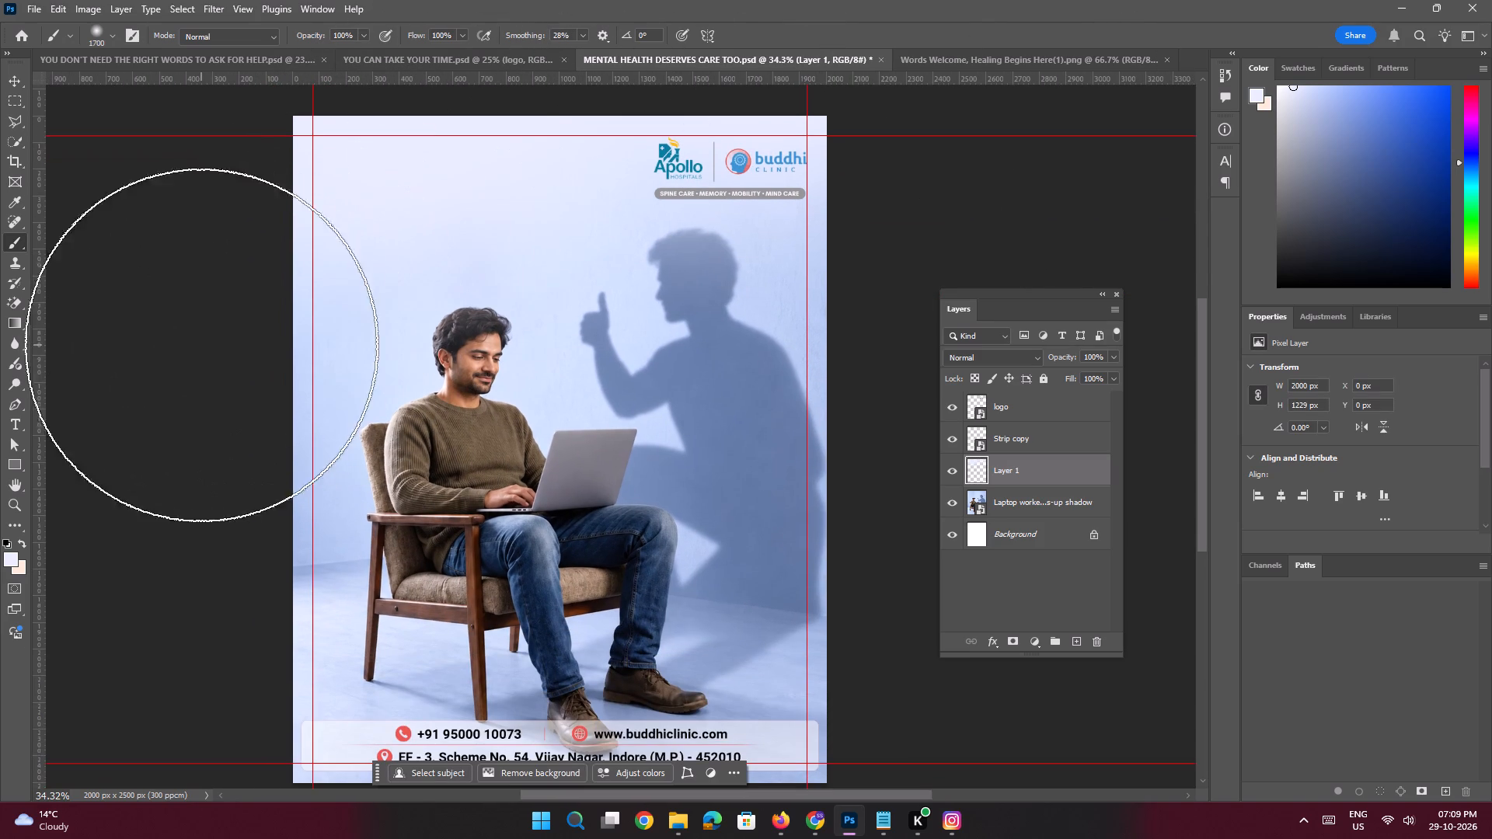
{"action": "key", "text": "space"}
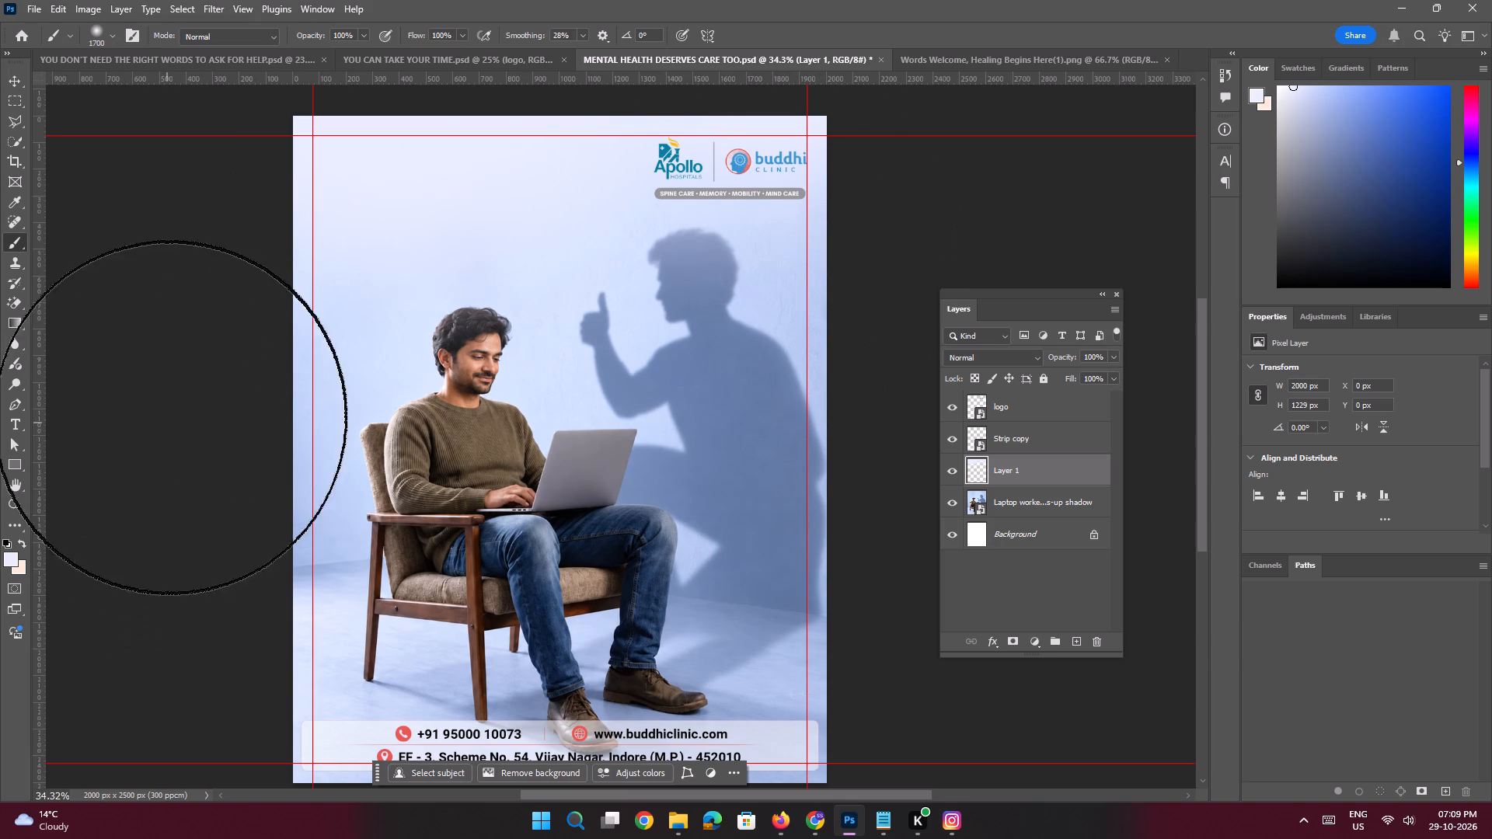
{"action": "left_click", "coordinate": [176, 407]}
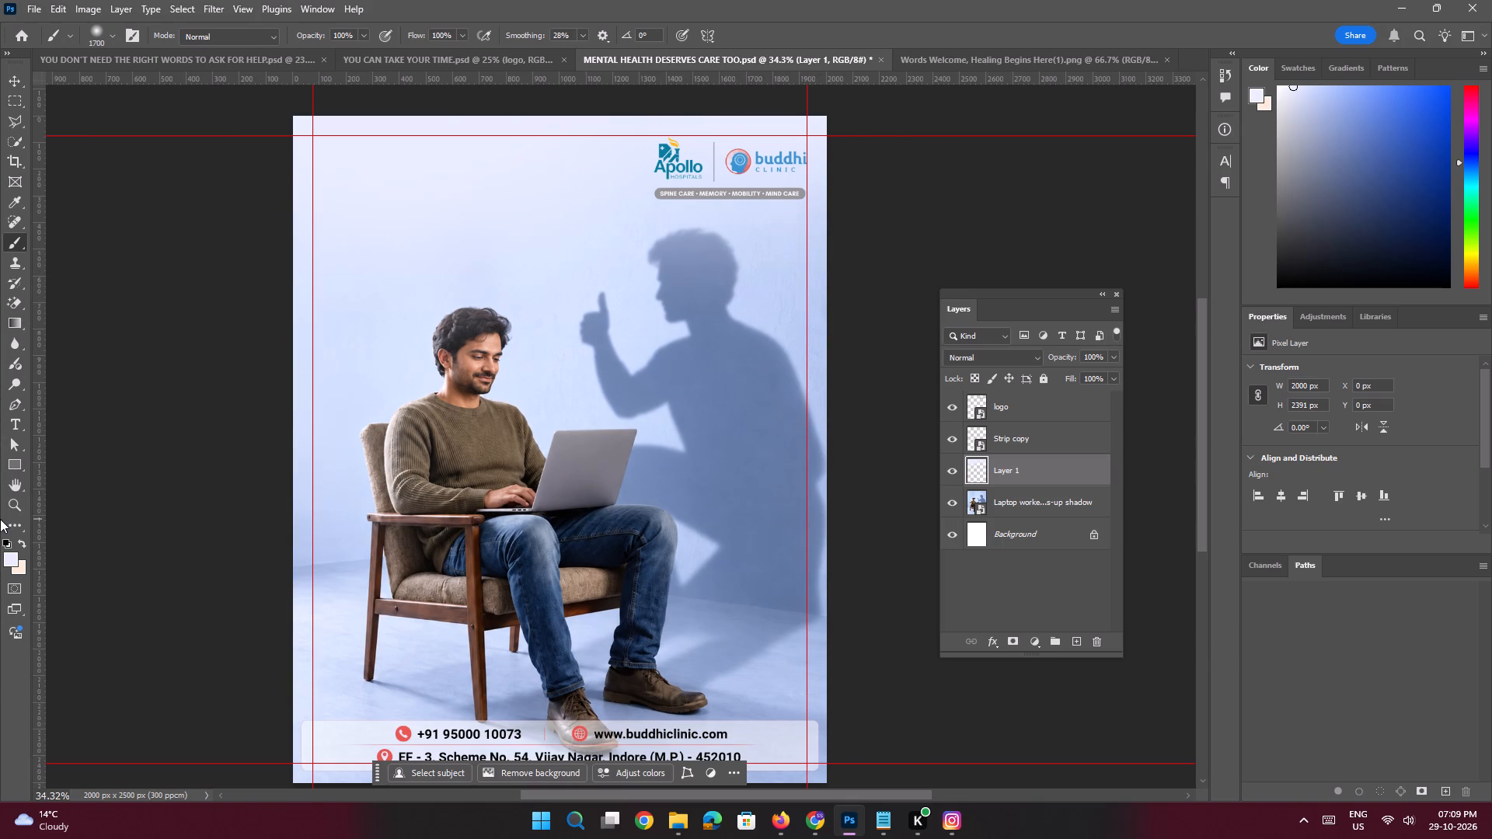
Lower the pale brushed layer's opacity to 71% and deselect it with the Move tool.
{"action": "left_click_drag", "start_coordinate": [1058, 358], "coordinate": [1040, 357]}
{"action": "left_click_drag", "start_coordinate": [1040, 357], "coordinate": [1035, 357]}
{"action": "key", "text": "space"}
{"action": "key", "text": "space"}
{"action": "key", "text": "space"}
{"action": "key", "text": "space"}
{"action": "key", "text": "space"}
{"action": "key", "text": "space"}
{"action": "key", "text": "space"}
{"action": "key", "text": "space"}
{"action": "key", "text": "space"}
{"action": "key", "text": "space"}
{"action": "left_click_drag", "start_coordinate": [608, 343], "coordinate": [629, 385]}
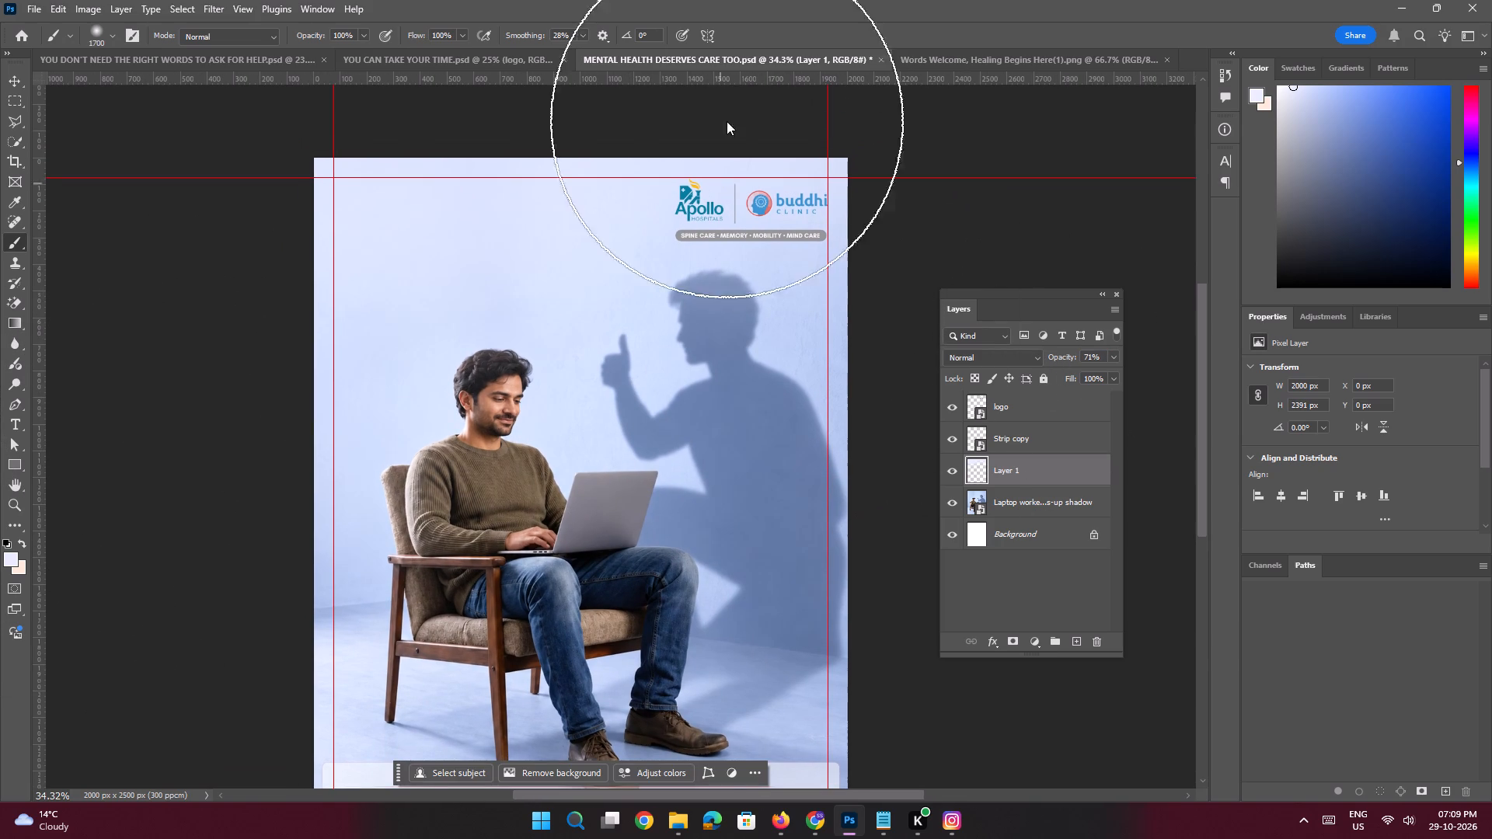
{"action": "left_click", "coordinate": [19, 77]}
{"action": "left_click", "coordinate": [152, 274]}
Save the MENTAL HEALTH DESERVES CARE TOO document.
{"action": "key", "text": "space"}
{"action": "key", "text": "space"}
{"action": "key", "text": "space"}
{"action": "key", "text": "space"}
{"action": "key", "text": "space"}
{"action": "key", "text": "space"}
{"action": "key", "text": "space"}
{"action": "key", "text": "space"}
{"action": "key", "text": "space"}
{"action": "key", "text": "space"}
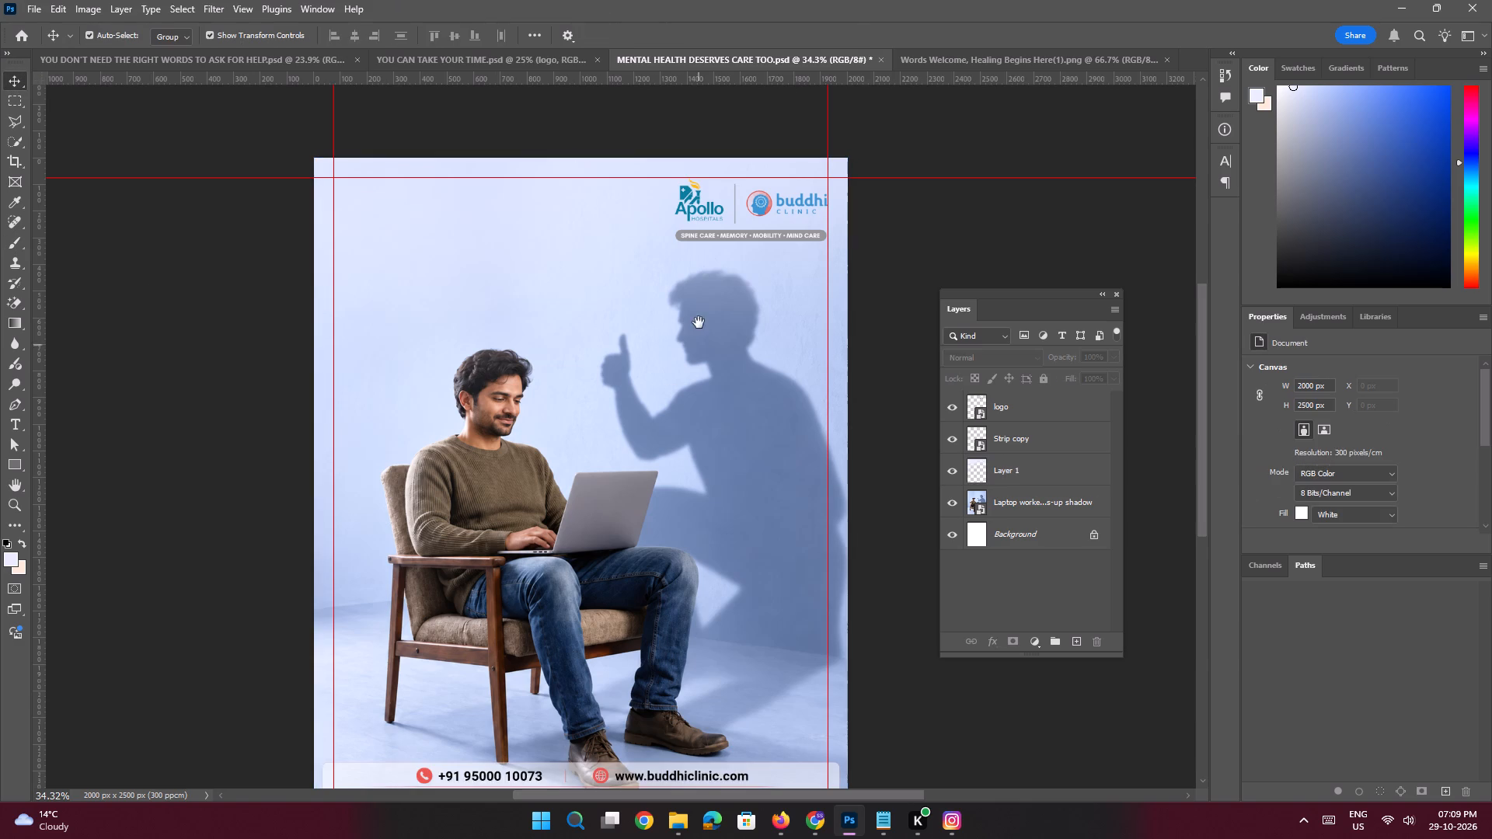
{"action": "left_click_drag", "start_coordinate": [699, 322], "coordinate": [701, 339]}
{"action": "key", "text": "ctrl+s"}
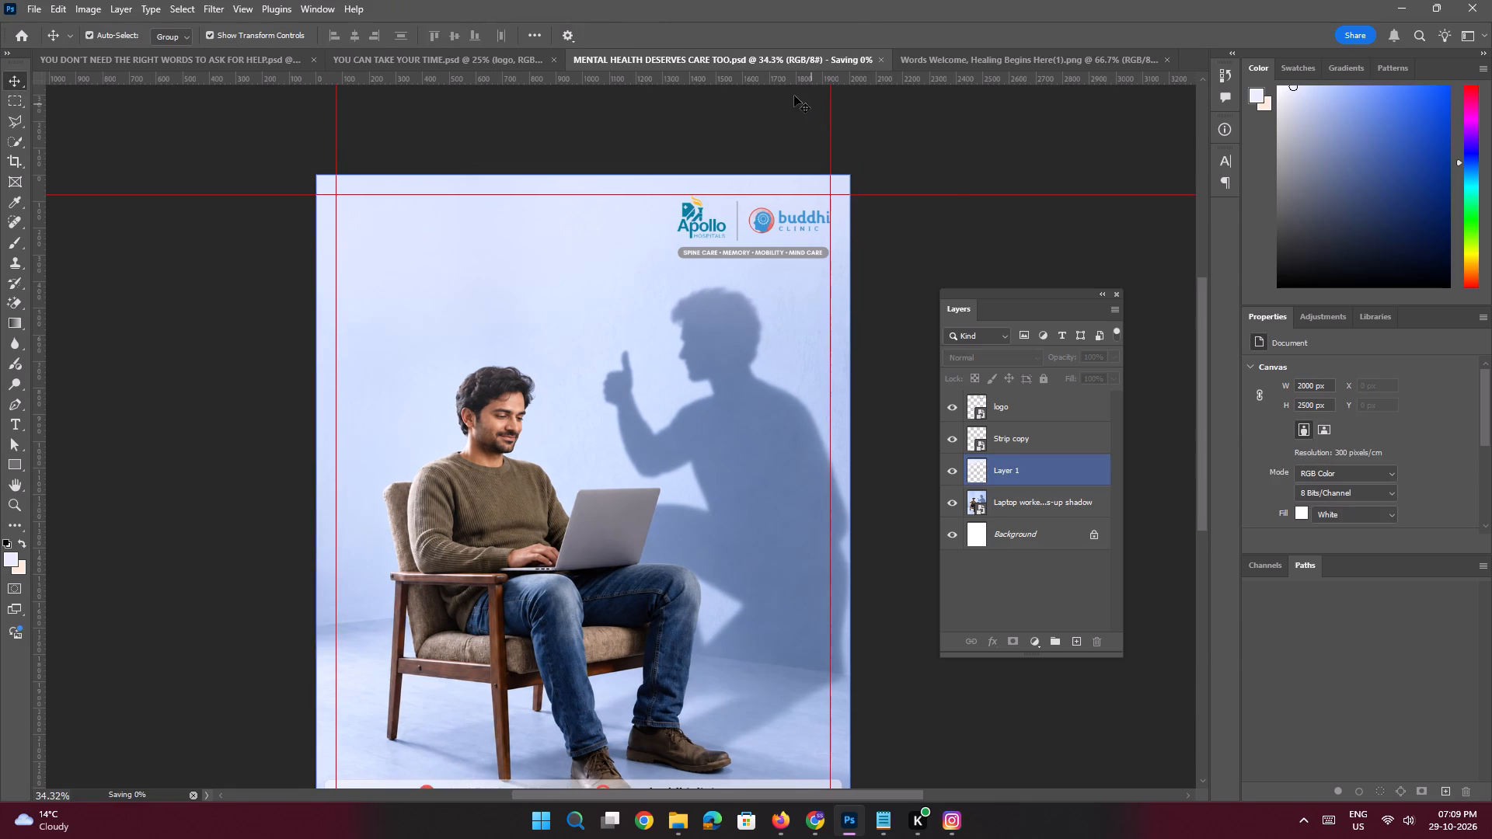
Add a horizontal guide across the logo area, just below the upper margin guide.
{"action": "left_click_drag", "start_coordinate": [777, 81], "coordinate": [783, 165]}
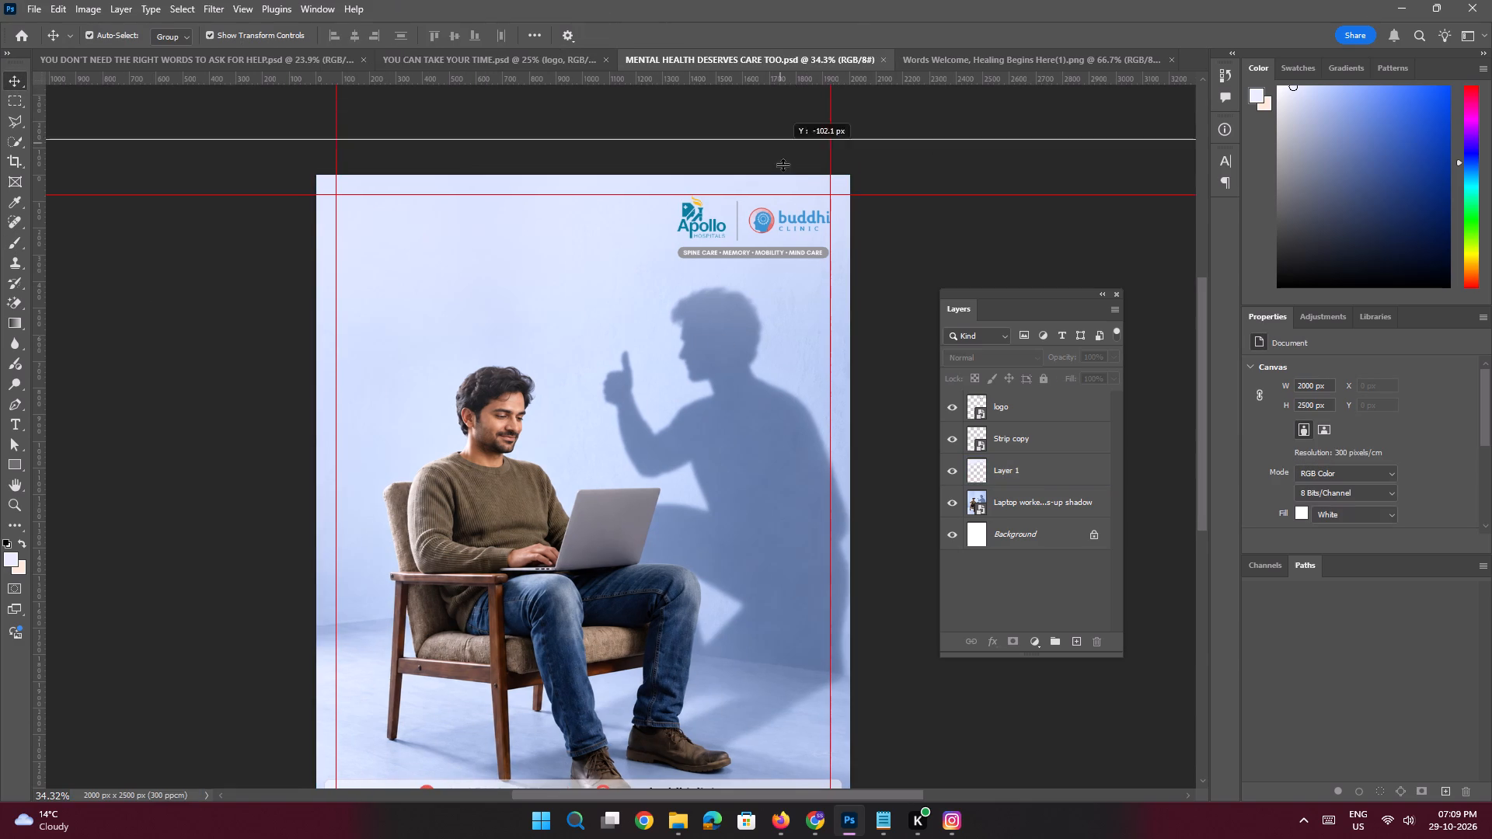
{"action": "left_click_drag", "start_coordinate": [783, 165], "coordinate": [786, 232]}
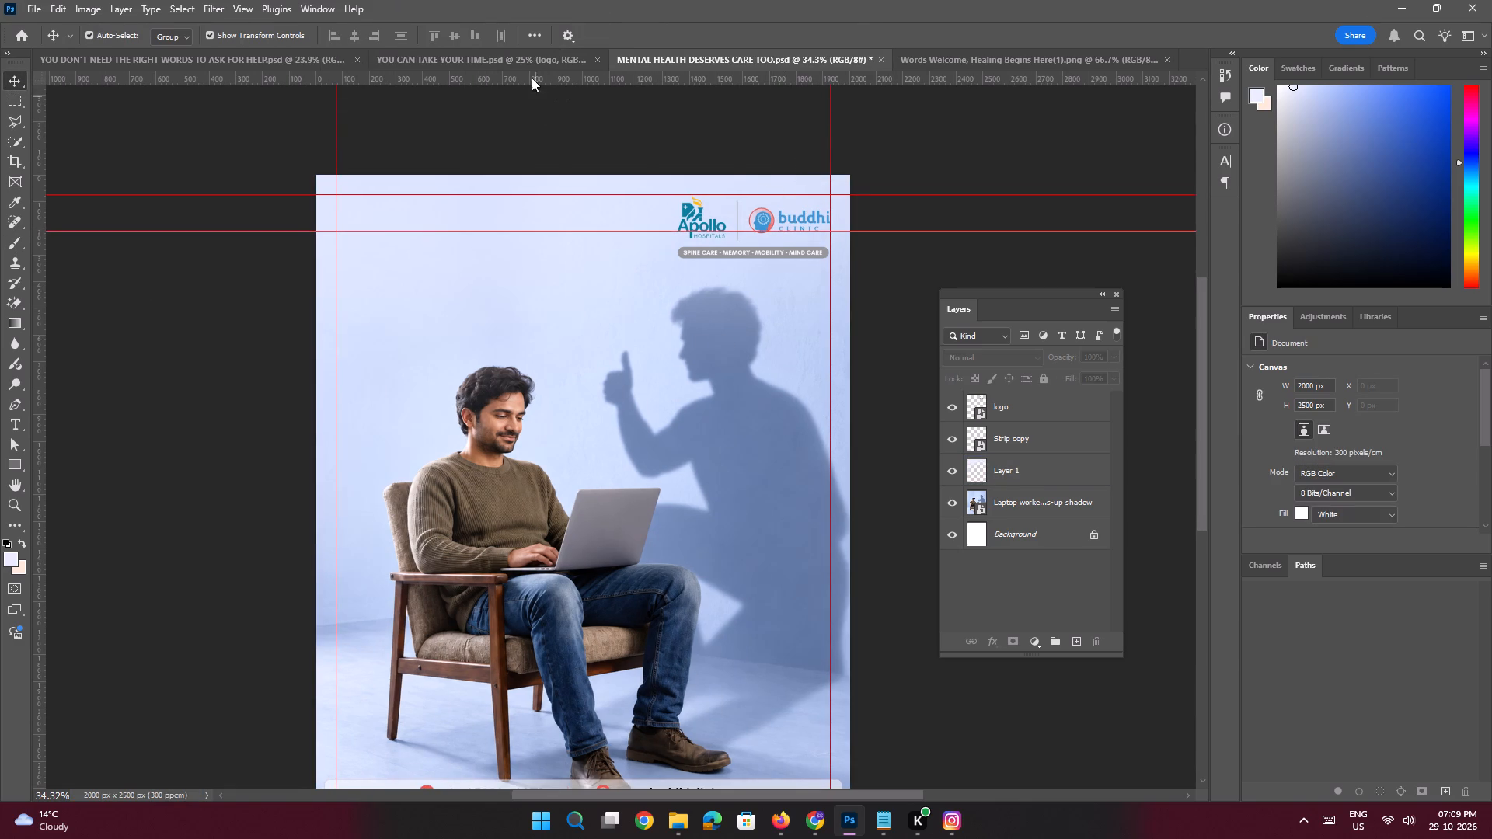
Copy the heading text group from YOU CAN TAKE YOUR TIME.psd into the MENTAL HEALTH document, aligned to the left margin and the new guide.
{"action": "left_click", "coordinate": [525, 60]}
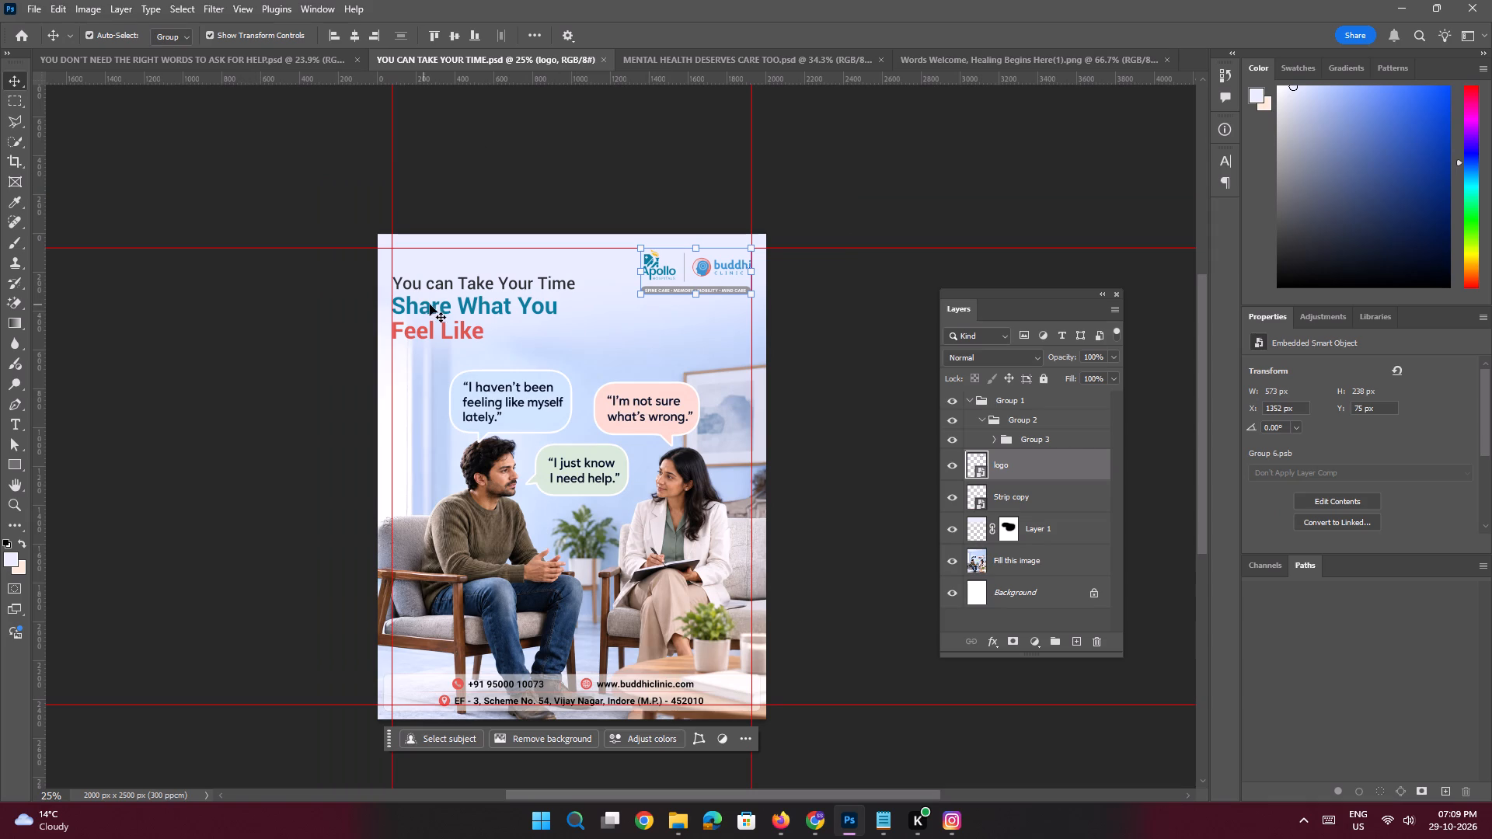
{"action": "left_click", "coordinate": [431, 305]}
{"action": "left_click_drag", "start_coordinate": [1018, 401], "coordinate": [731, 59]}
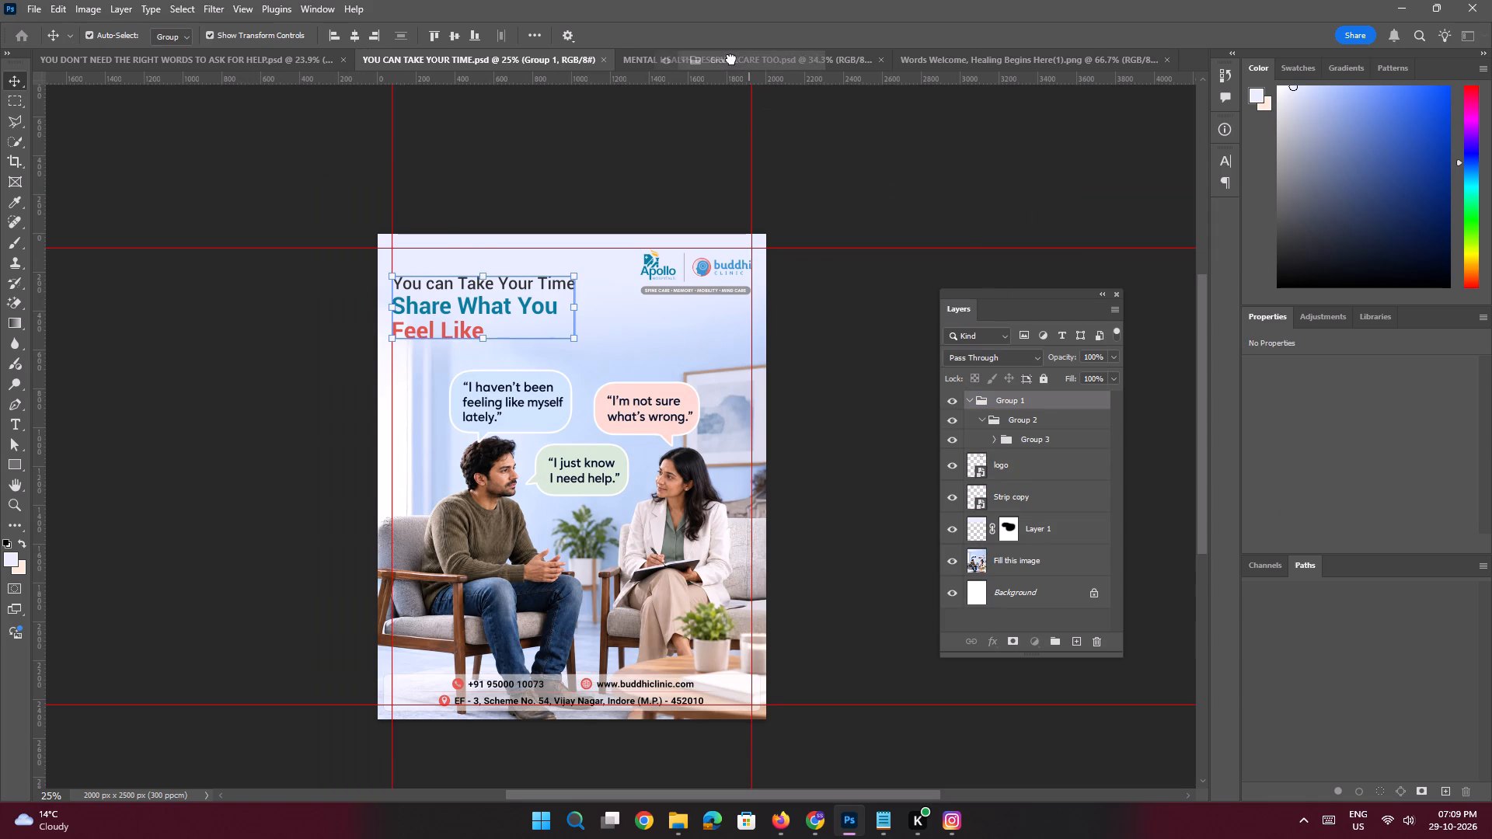
{"action": "left_click_drag", "start_coordinate": [731, 59], "coordinate": [442, 231]}
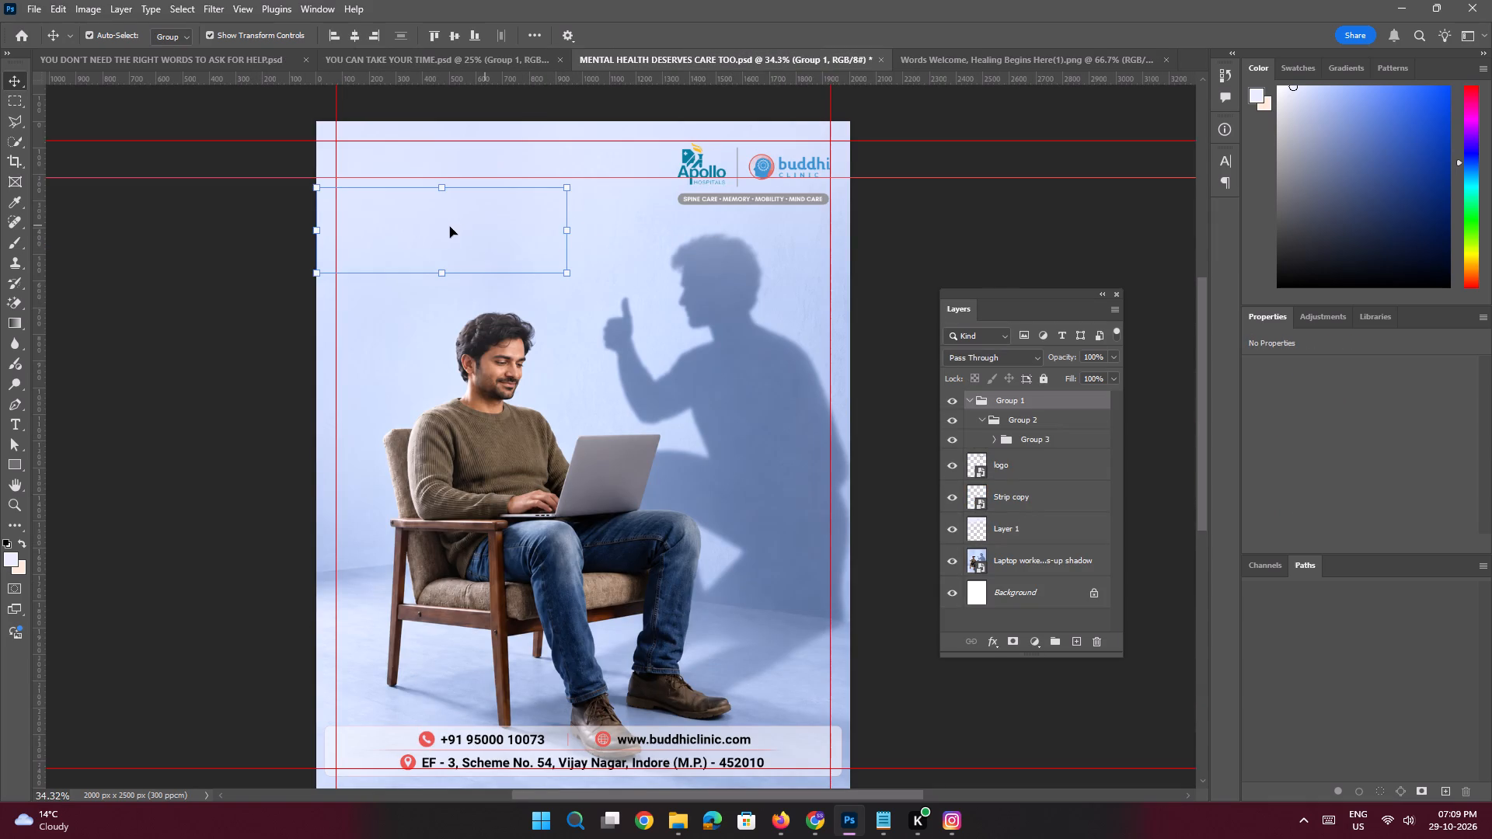
{"action": "left_click_drag", "start_coordinate": [407, 225], "coordinate": [430, 221]}
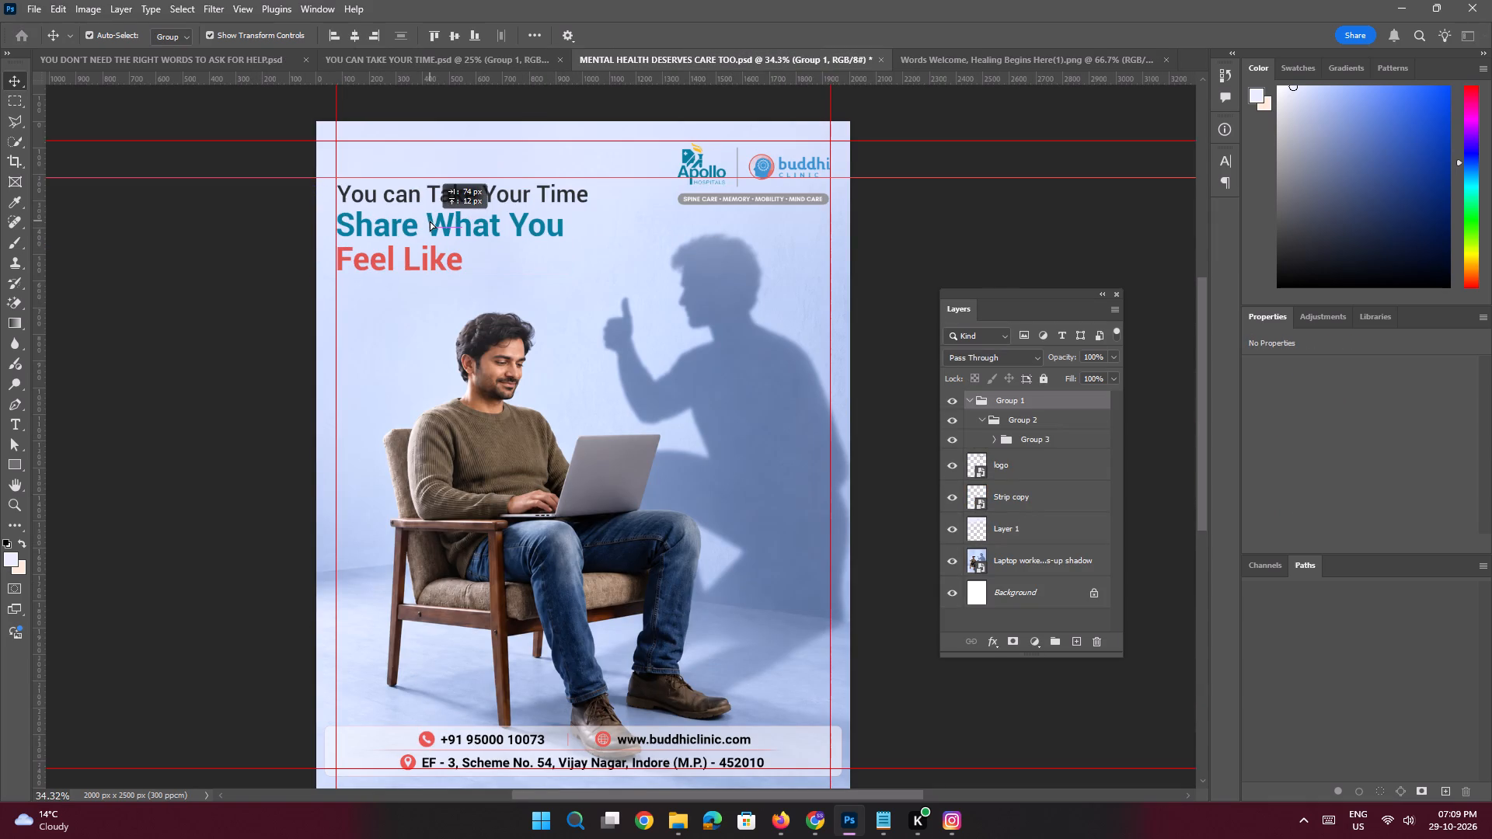
{"action": "left_click_drag", "start_coordinate": [430, 221], "coordinate": [431, 216]}
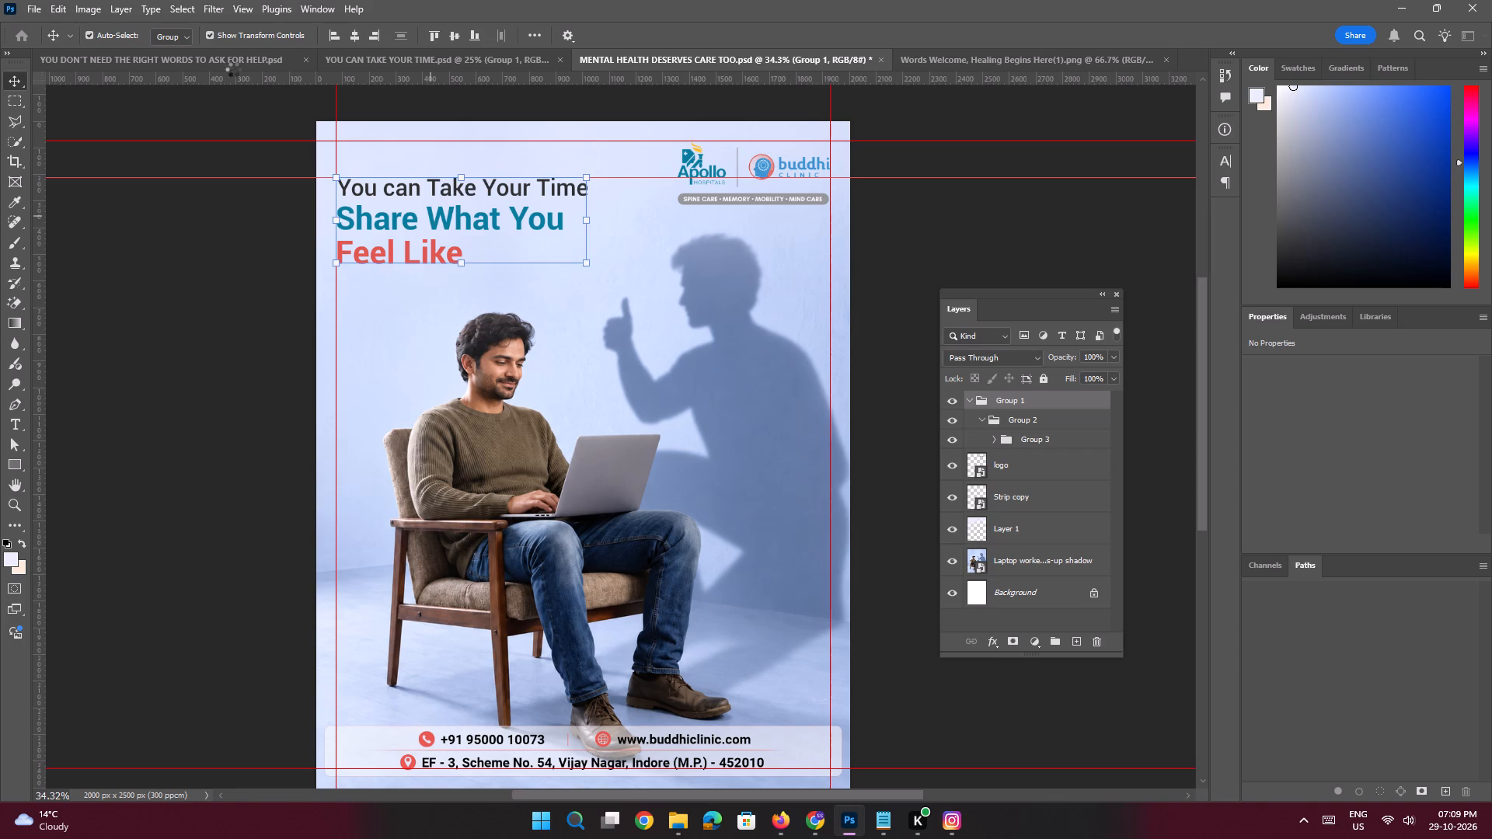
Set the Move tool's auto-select to Layer and clear the current selection.
{"action": "left_click", "coordinate": [184, 42]}
{"action": "left_click", "coordinate": [176, 37]}
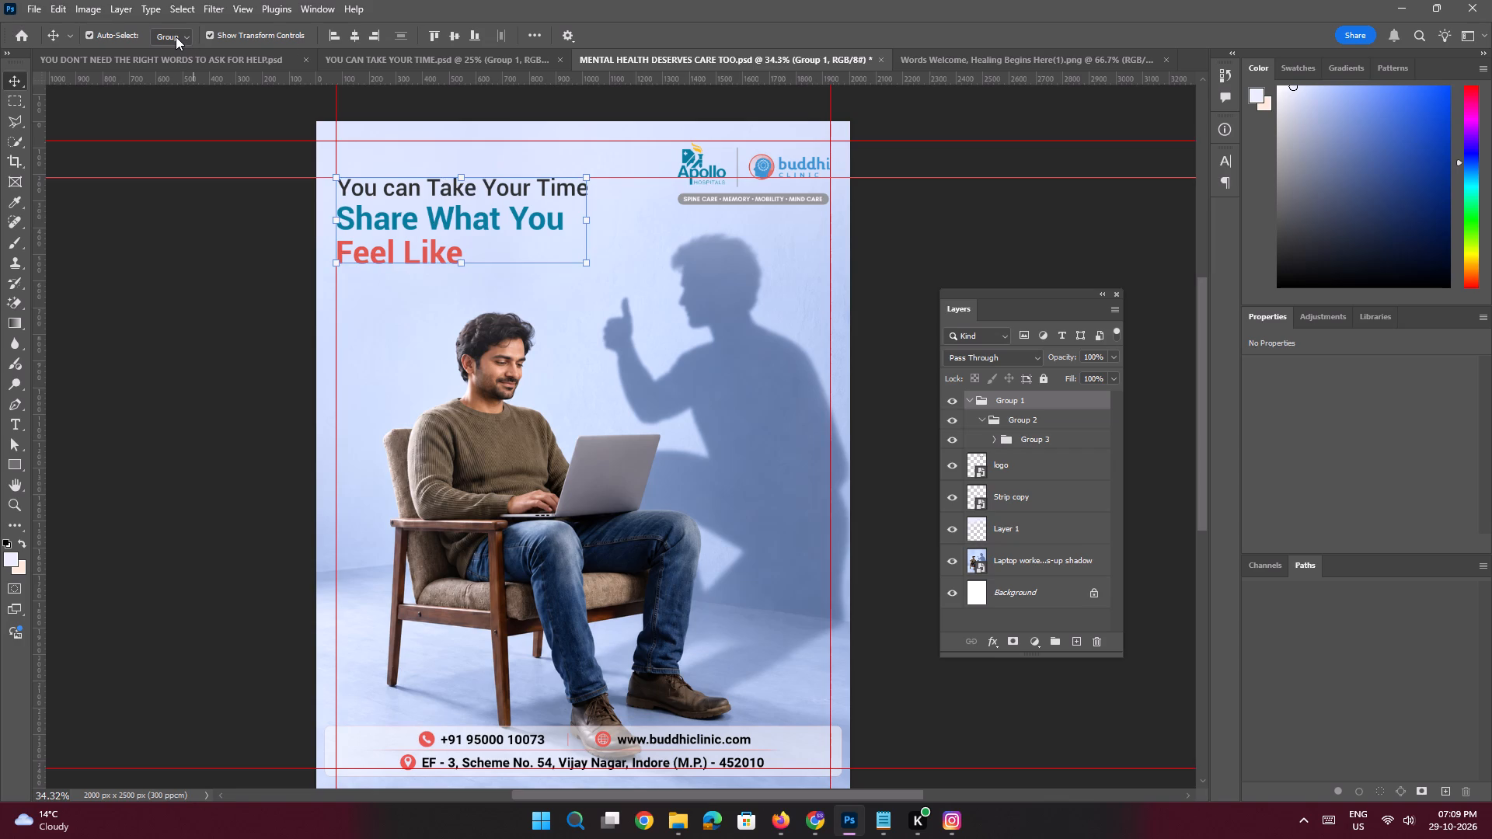
{"action": "left_click", "coordinate": [180, 37]}
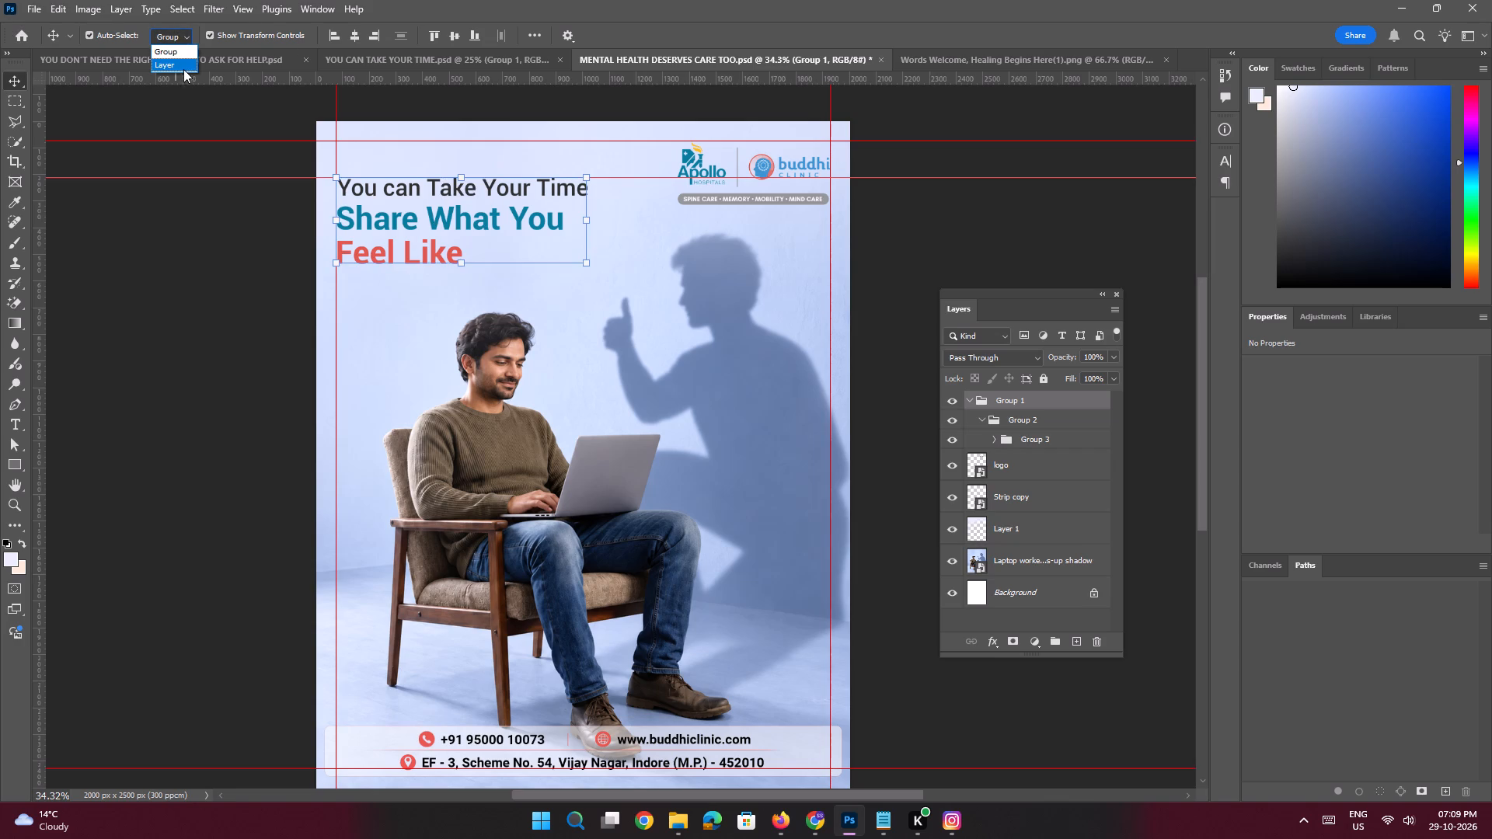
{"action": "left_click", "coordinate": [182, 65]}
{"action": "left_click", "coordinate": [176, 282]}
Switch to Notepad and copy the Slide 3 heading "MENTAL HEALTH DESERVES CARE TOO!" including the exclamation mark.
{"action": "left_click", "coordinate": [890, 824]}
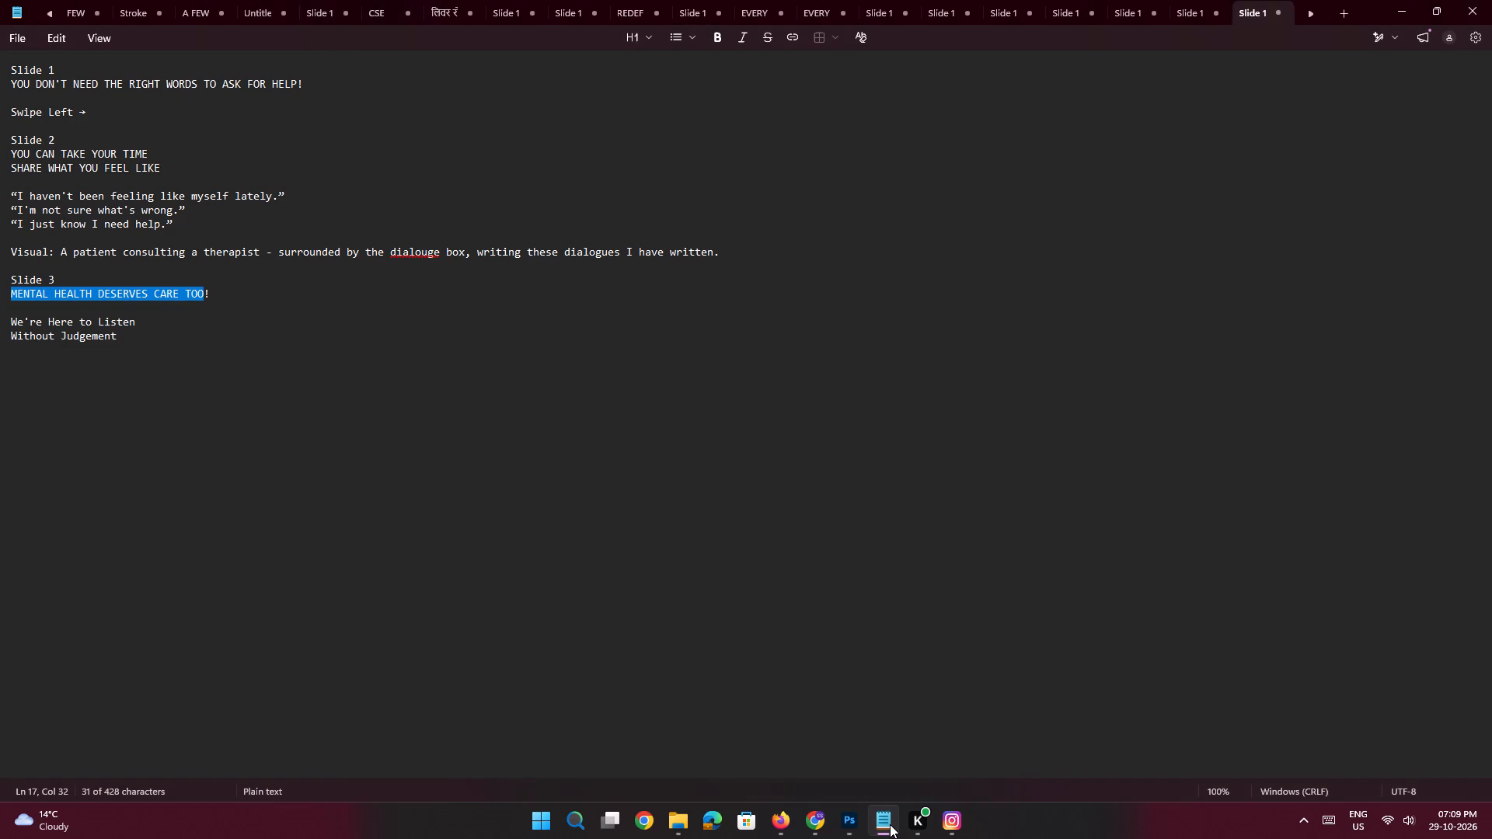
{"action": "left_click", "coordinate": [220, 297]}
{"action": "left_click_drag", "start_coordinate": [215, 293], "coordinate": [0, 296]}
{"action": "key", "text": "ctrl+c"}
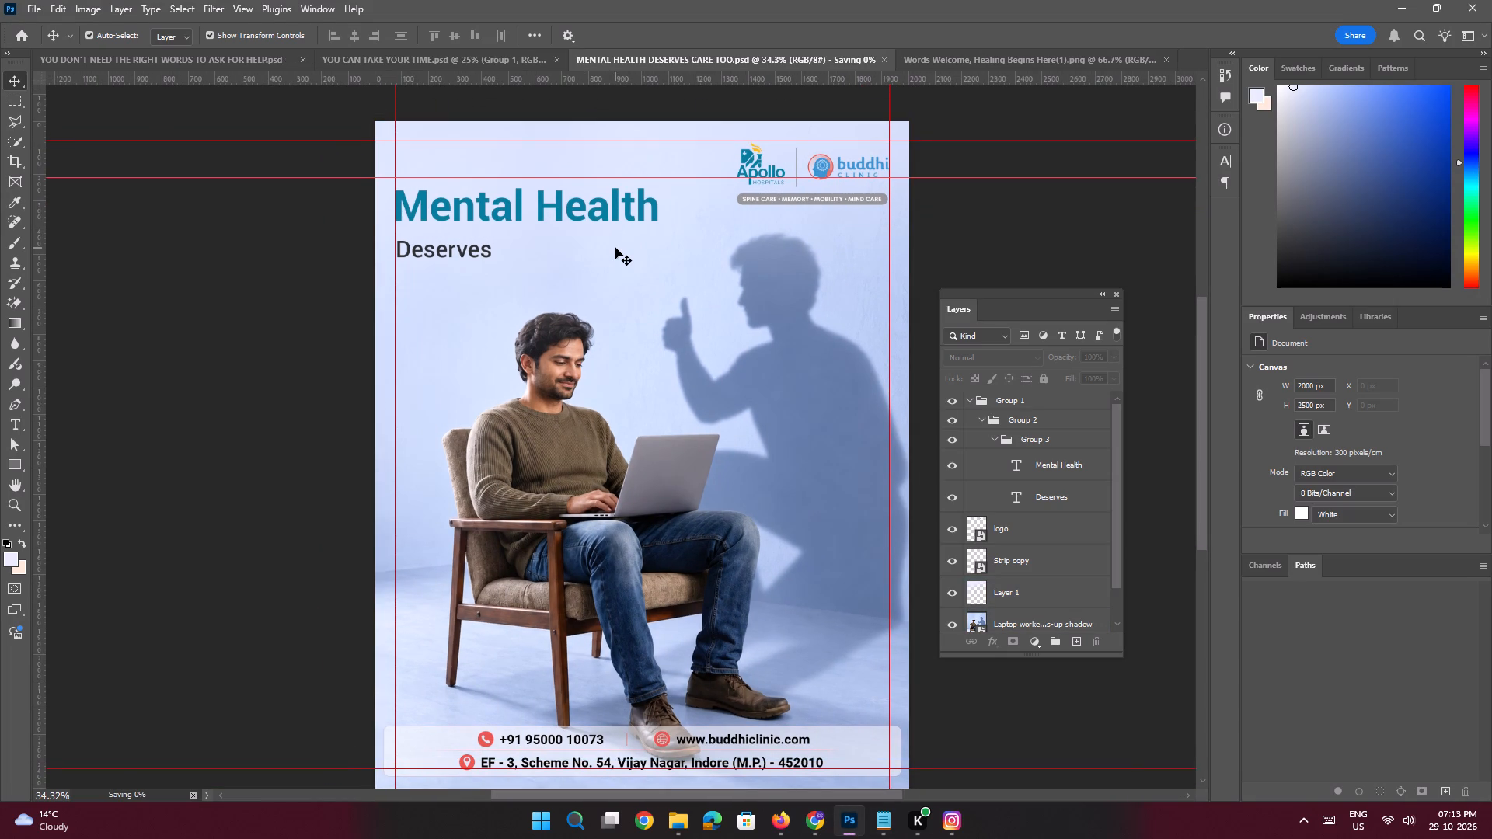
{"action": "left_click", "coordinate": [12, 82]}
{"action": "left_click", "coordinate": [231, 301]}
Export the YOU DON'T NEED THE RIGHT WORDS TO ASK FOR HELP slide as a 2000 x 2500 px PNG, then save its document.
{"action": "left_click", "coordinate": [218, 64]}
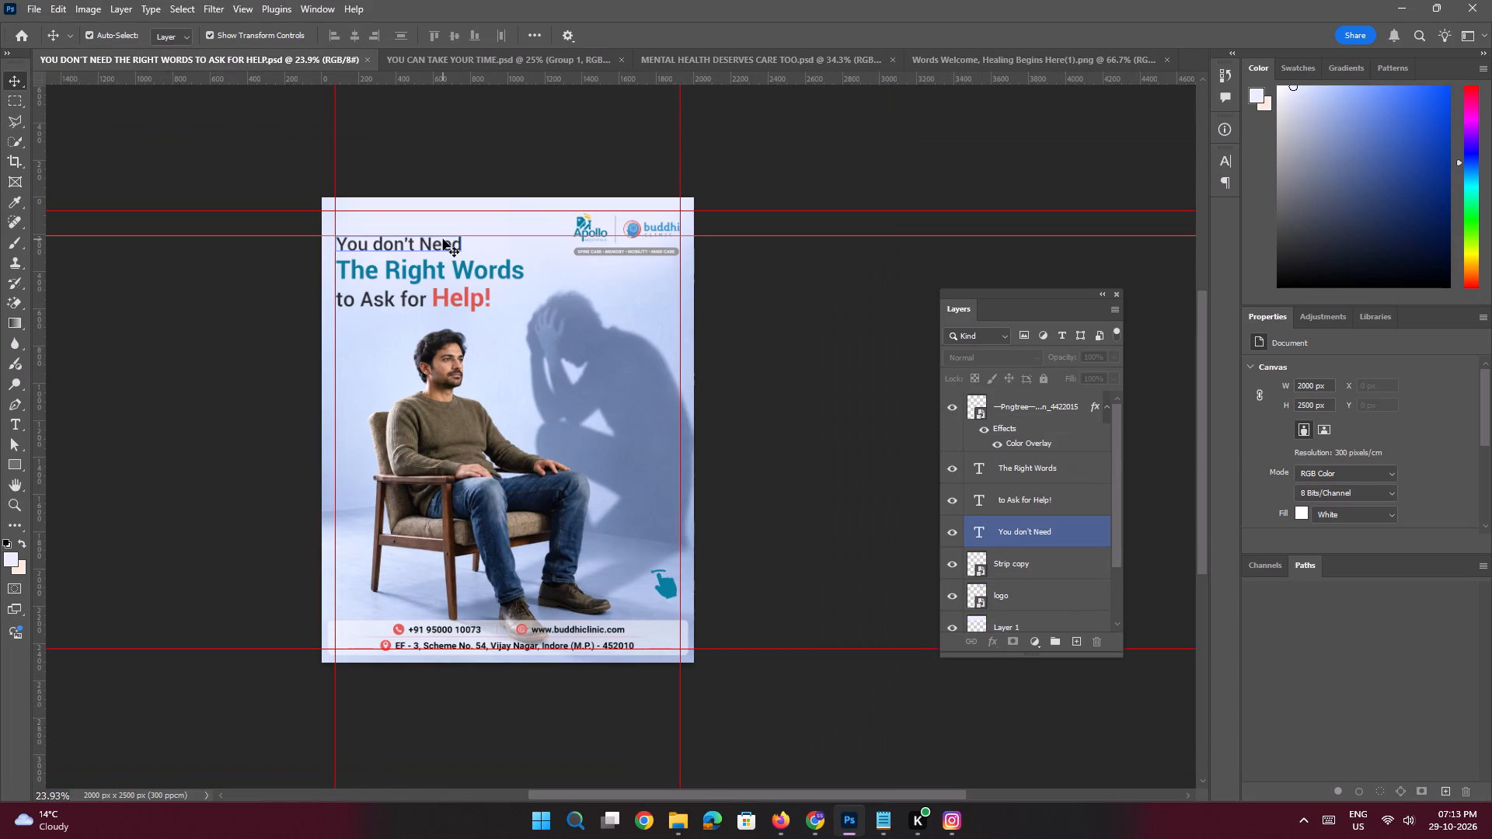
{"action": "key", "text": "ctrl+alt+shift+w"}
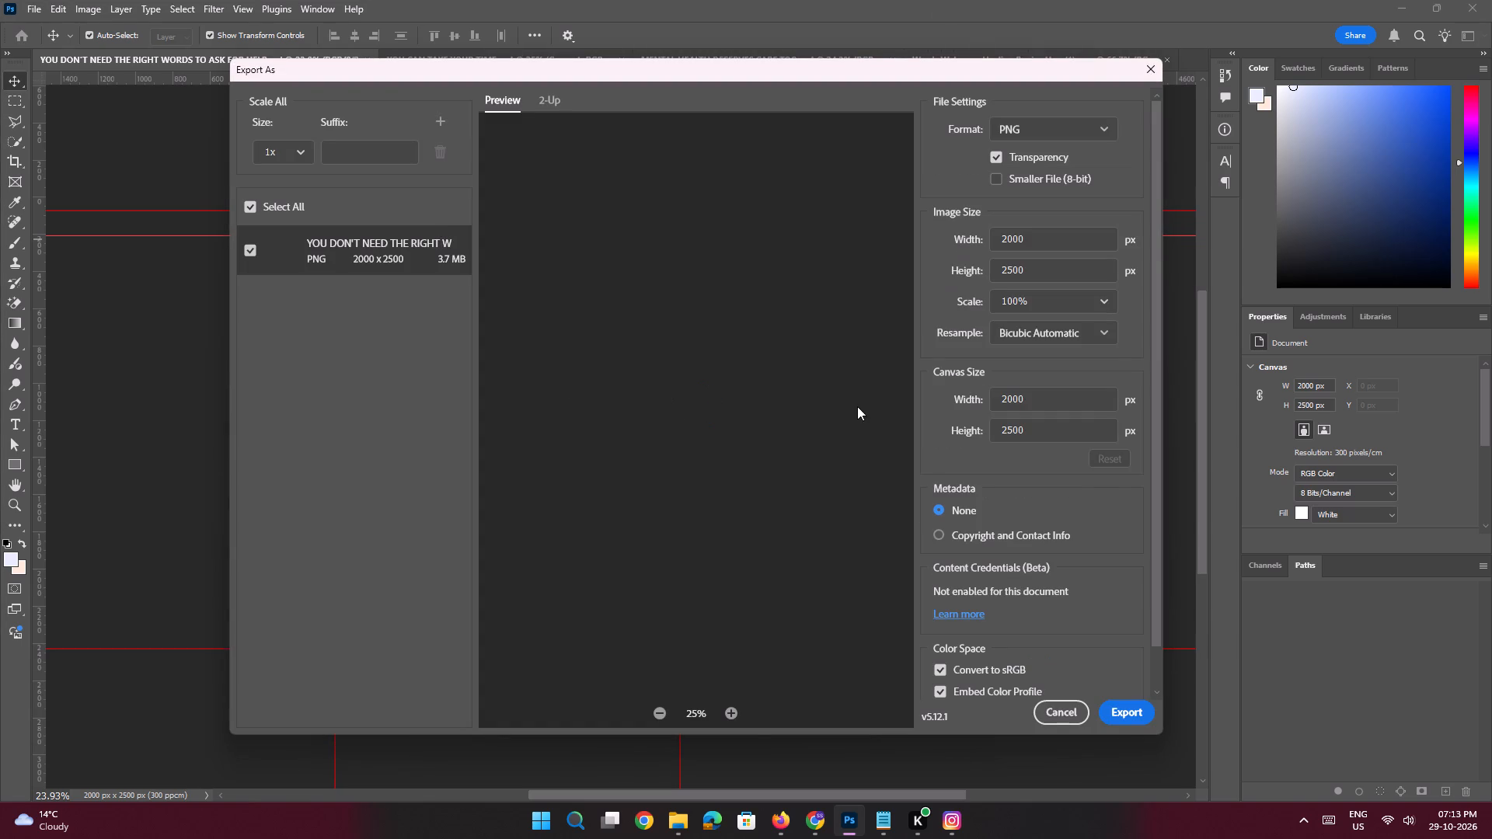
{"action": "left_click", "coordinate": [1128, 710]}
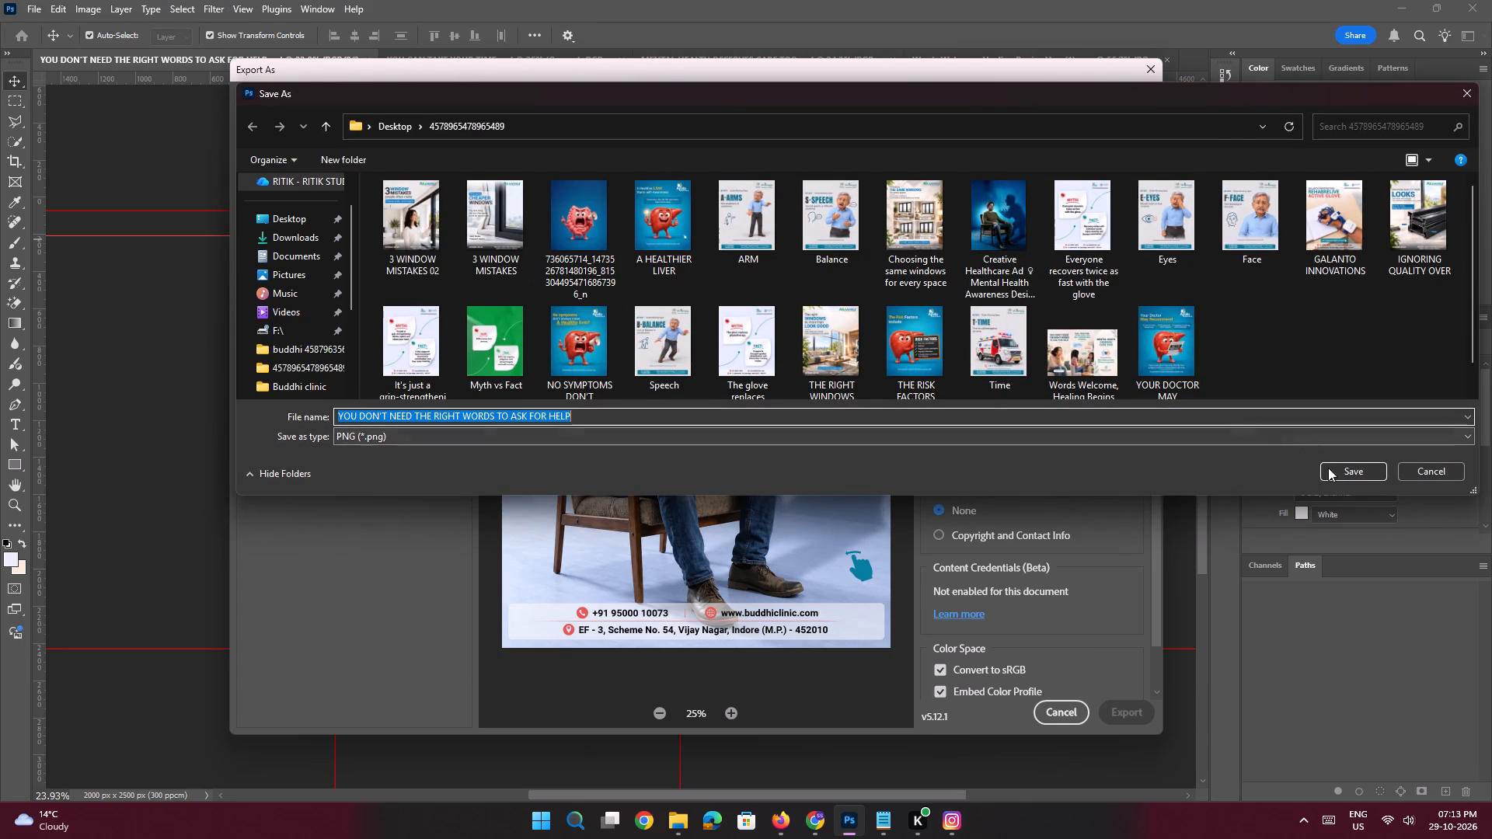
{"action": "left_click", "coordinate": [1337, 474]}
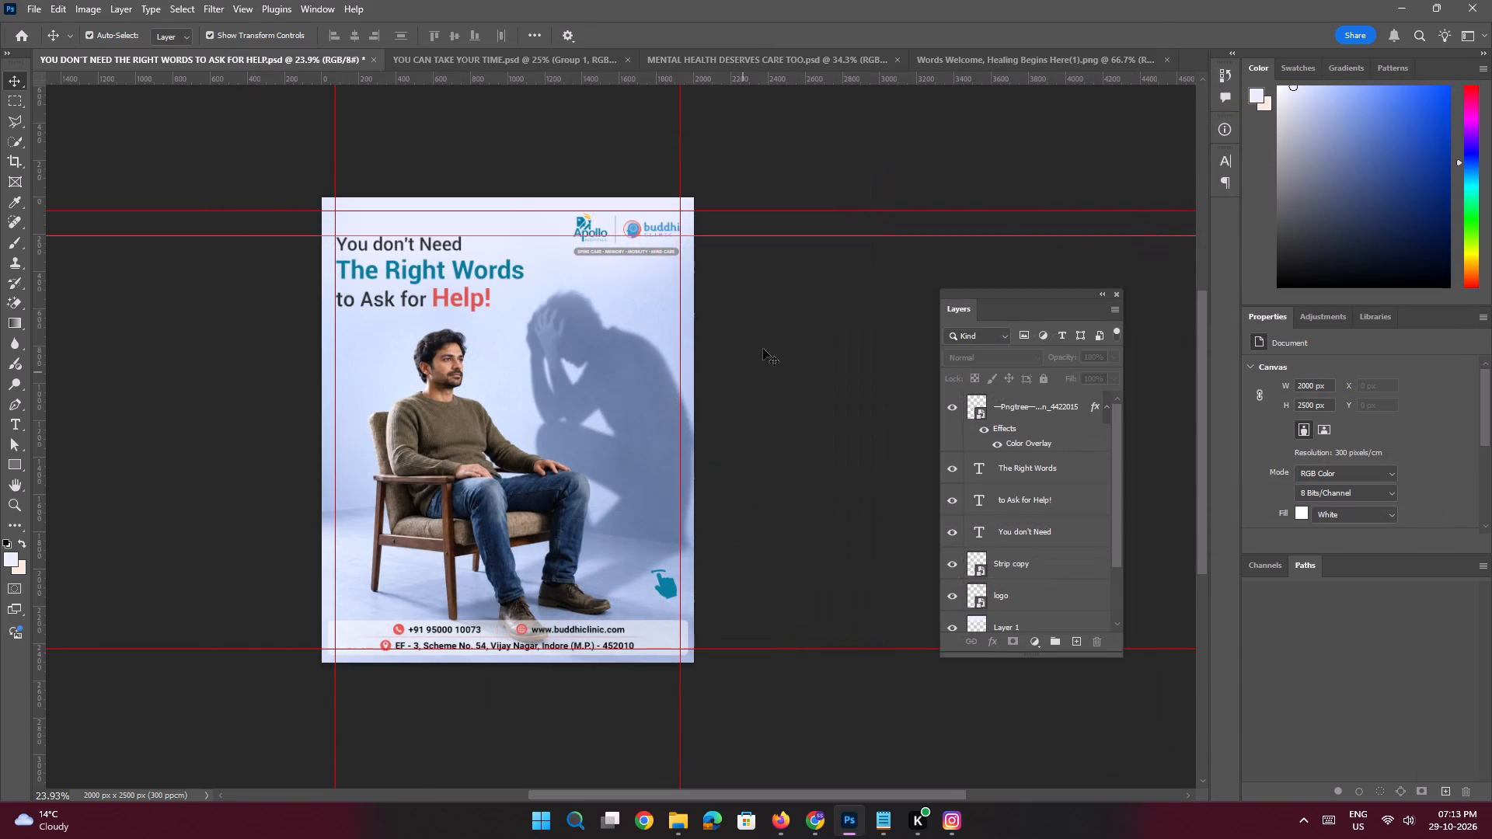
{"action": "key", "text": "ctrl+s"}
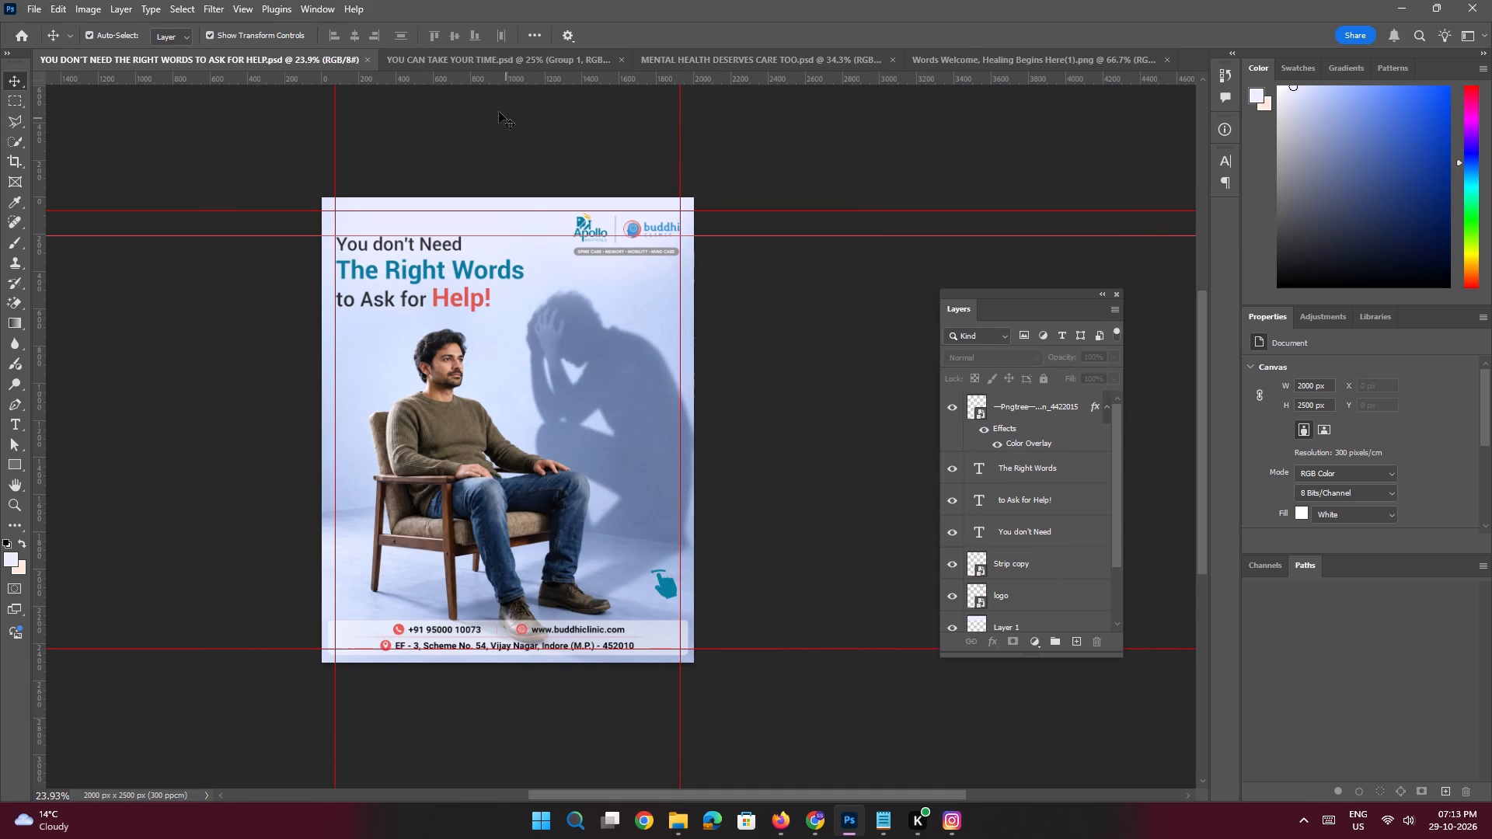
Start exporting the YOU CAN TAKE YOUR TIME slide.
{"action": "left_click", "coordinate": [446, 60]}
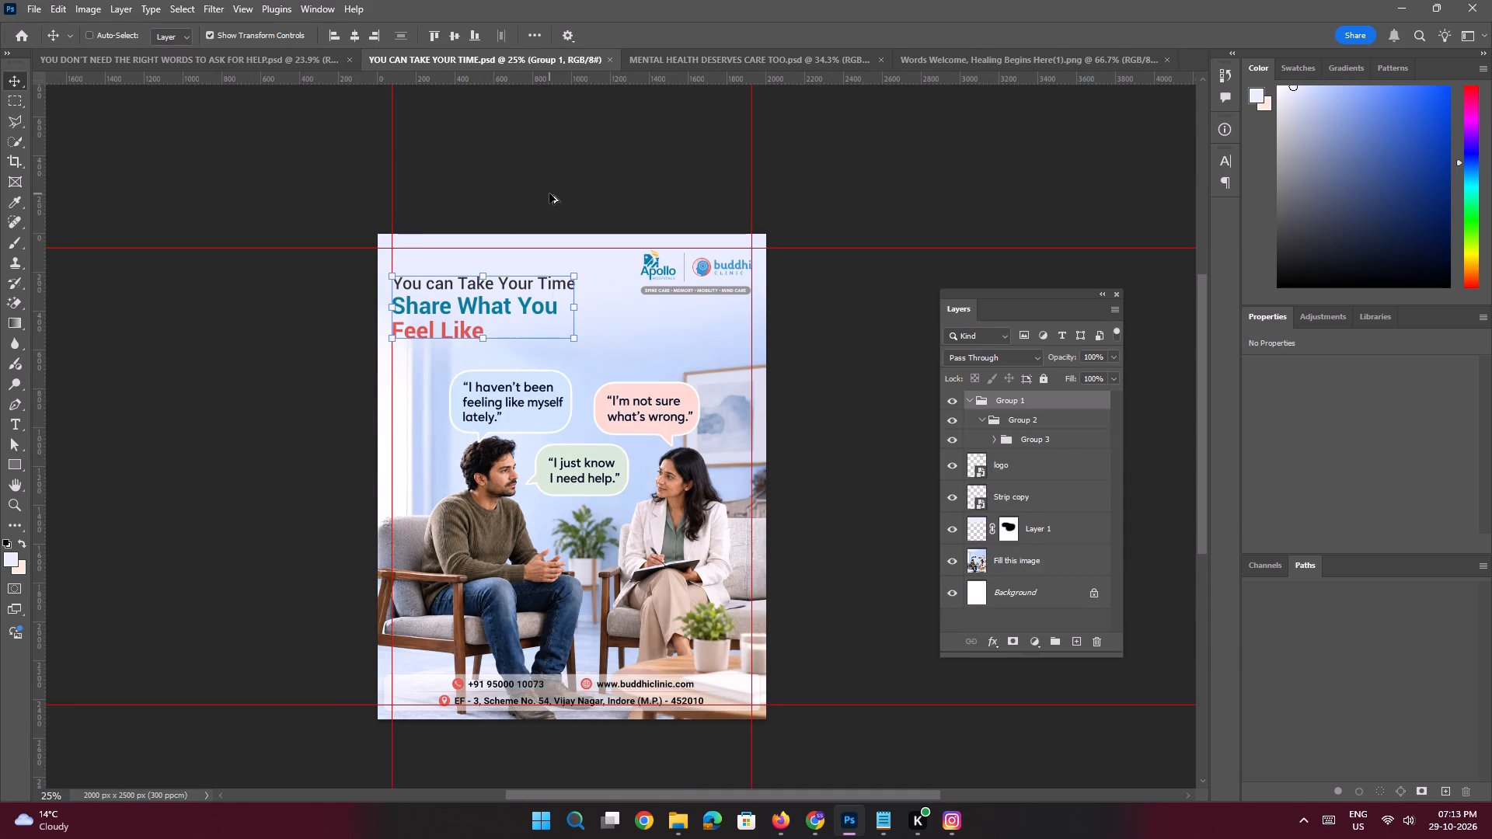
{"action": "key", "text": "ctrl+alt+shift+w"}
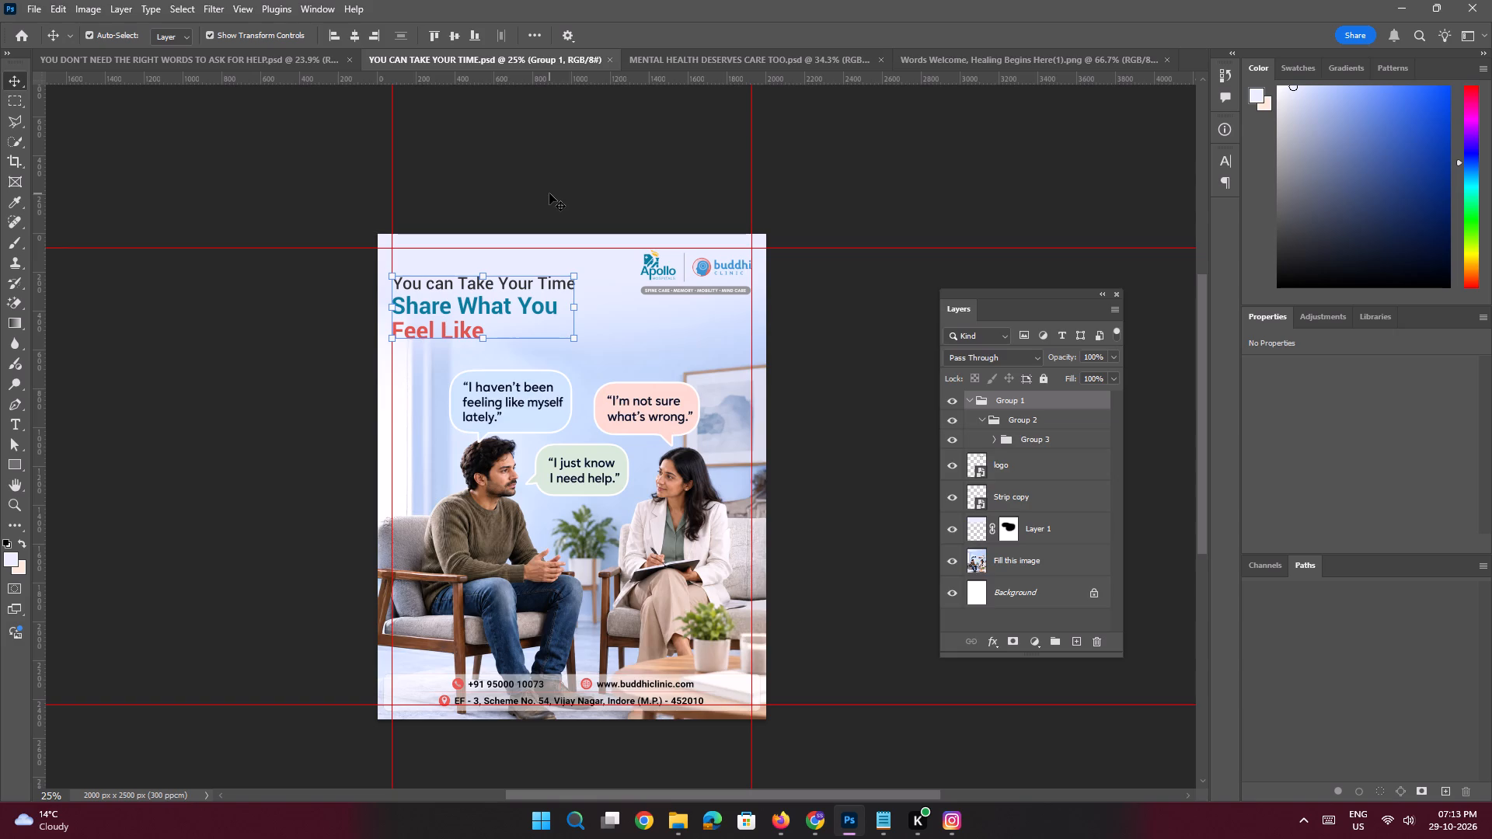
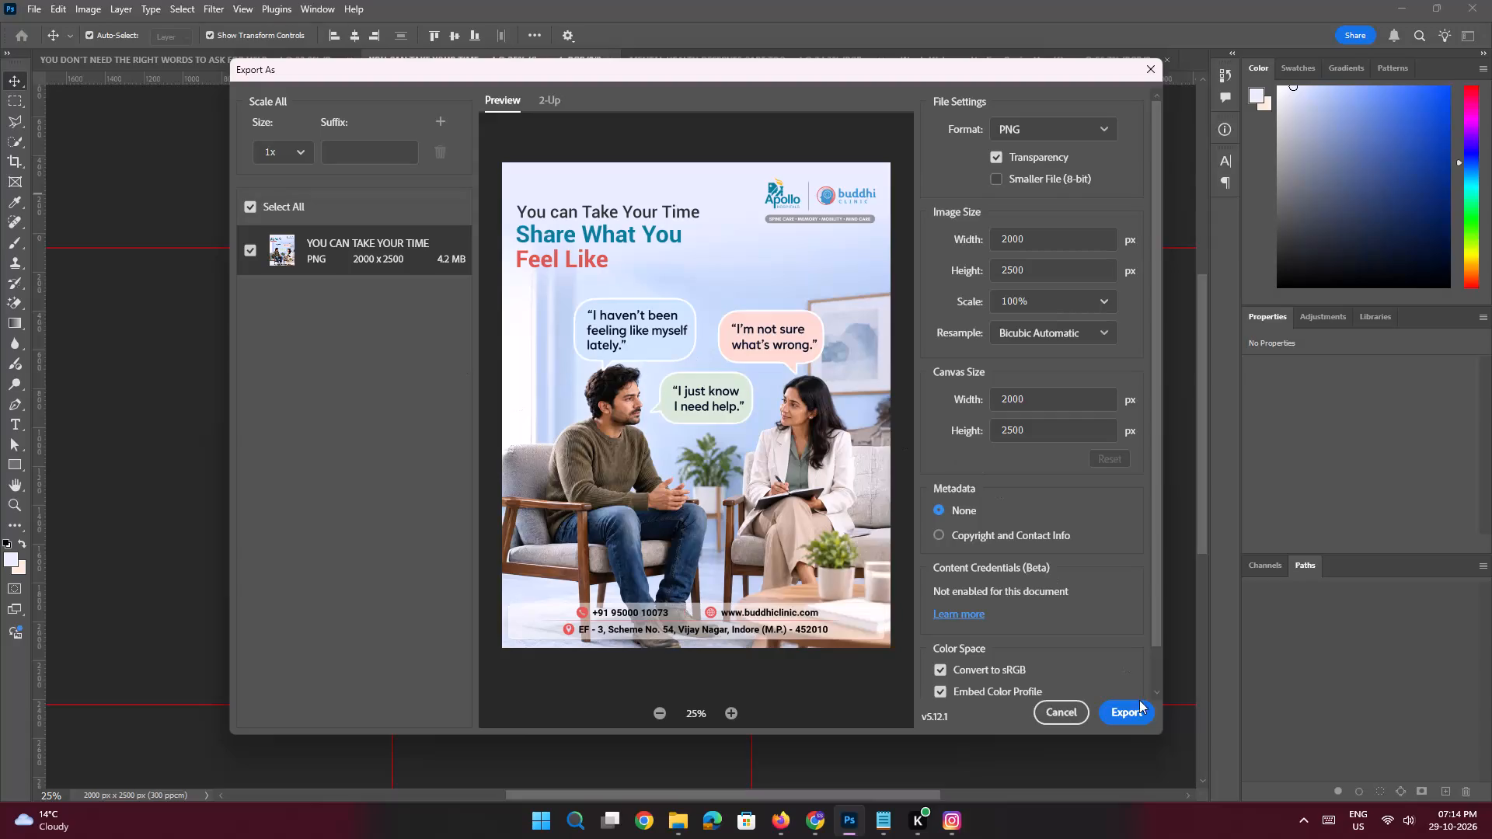
{"action": "left_click", "coordinate": [1098, 713]}
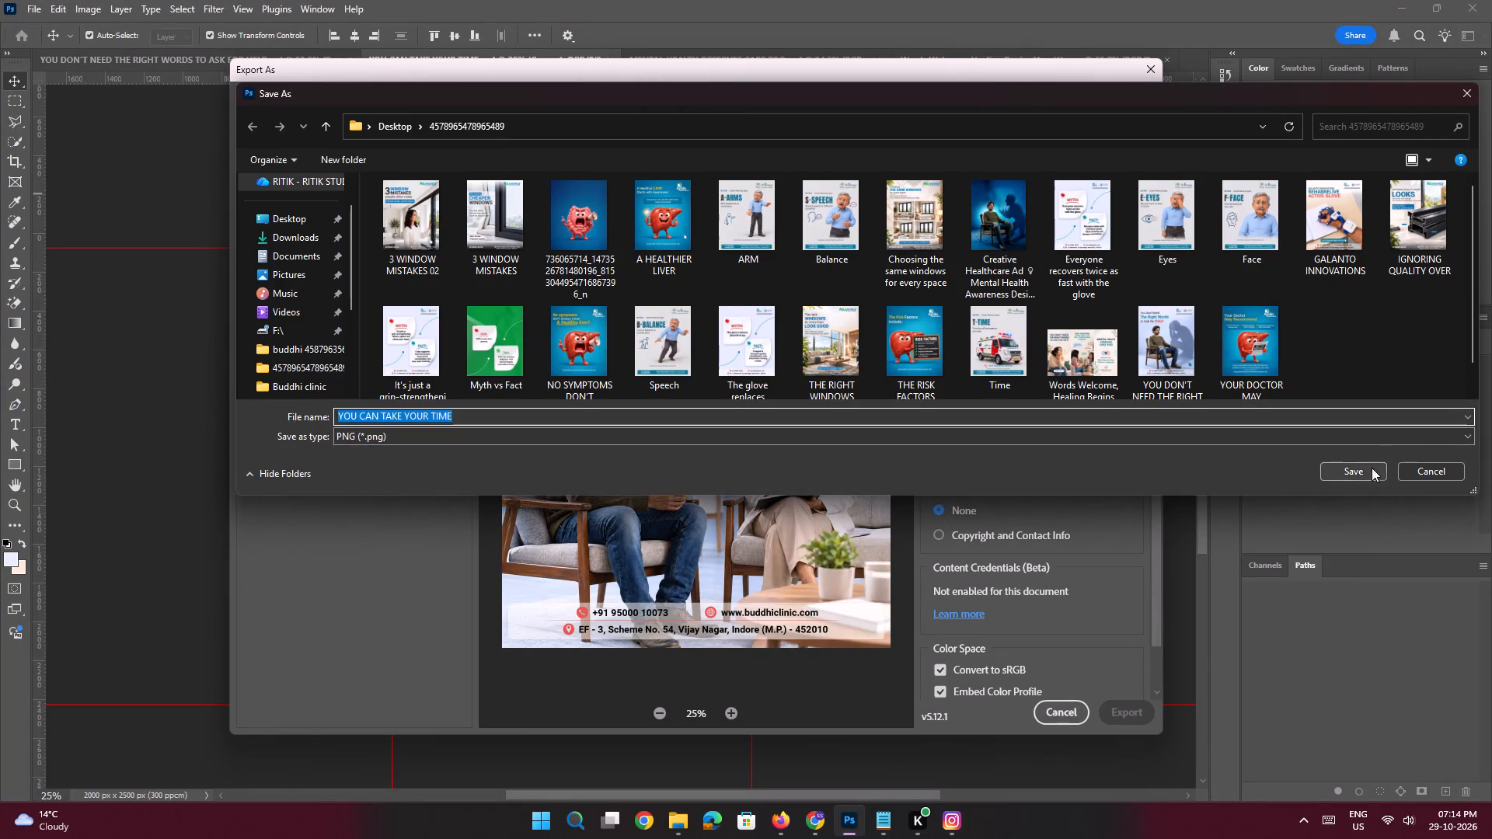
{"action": "left_click", "coordinate": [1359, 468]}
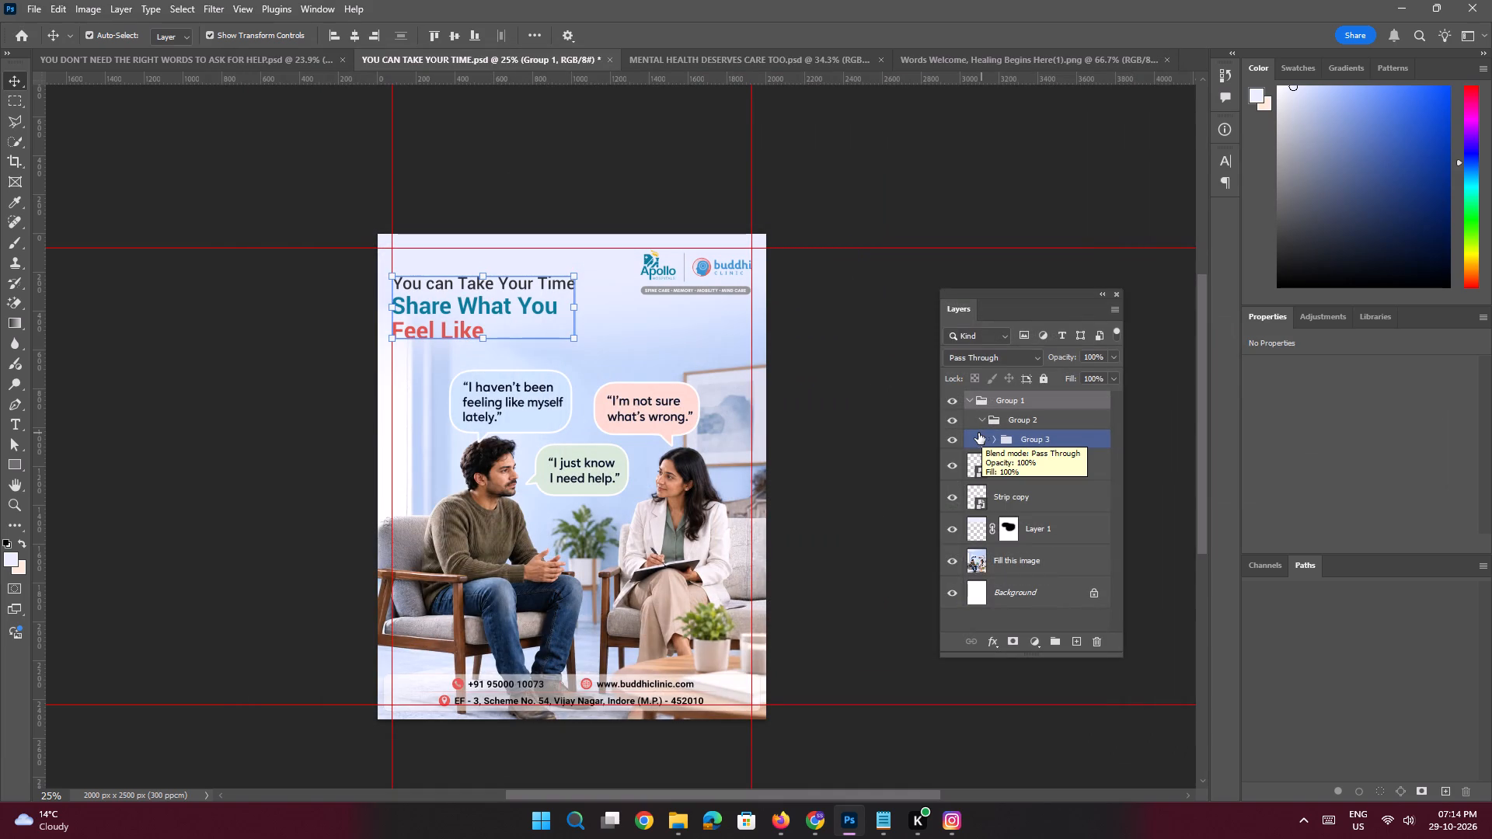
Switch to the MENTAL HEALTH DESERVES CARE TOO document.
{"action": "left_click", "coordinate": [737, 68]}
{"action": "key", "text": "space"}
{"action": "key", "text": "space"}
{"action": "key", "text": "space"}
{"action": "key", "text": "space"}
{"action": "key", "text": "space"}
{"action": "key", "text": "space"}
{"action": "key", "text": "space"}
{"action": "left_click_drag", "start_coordinate": [635, 332], "coordinate": [642, 322]}
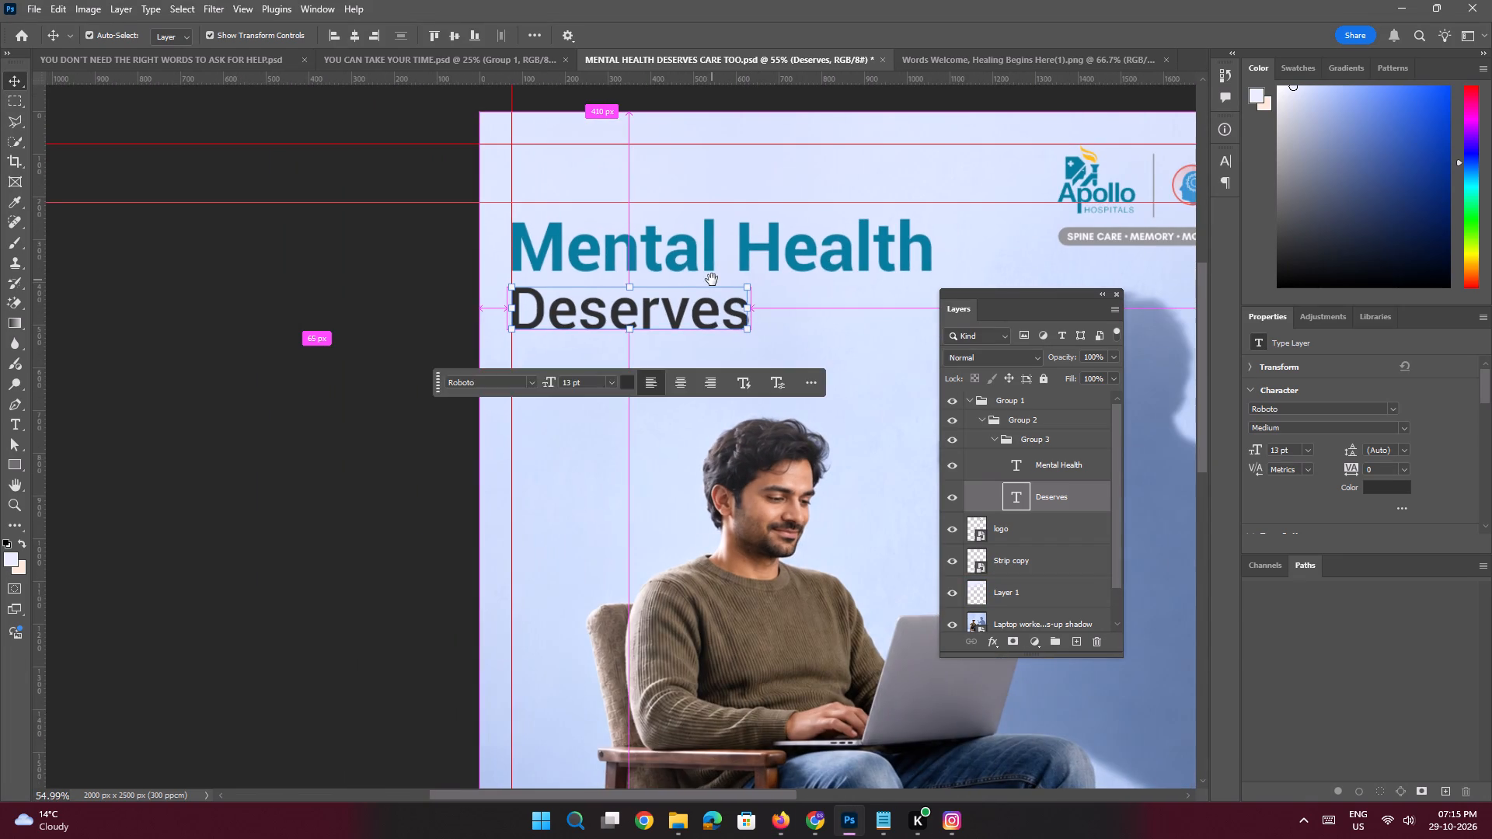
{"action": "left_click", "coordinate": [677, 249]}
{"action": "left_click_drag", "start_coordinate": [692, 251], "coordinate": [688, 342], "text": "alt+shift"}
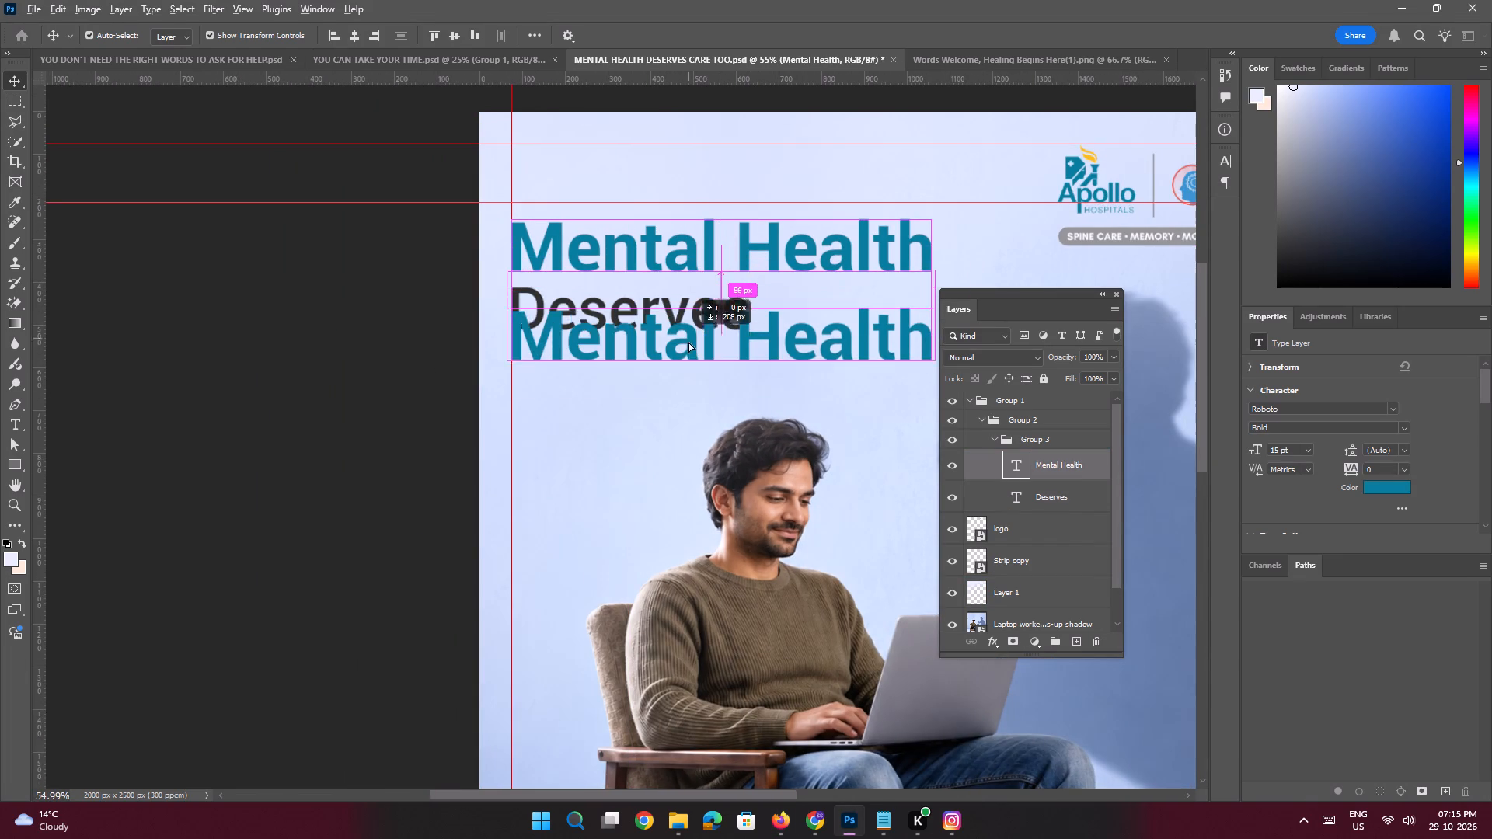
{"action": "left_click_drag", "start_coordinate": [688, 342], "coordinate": [688, 369], "text": "alt+shift"}
{"action": "double_click", "coordinate": [688, 371]}
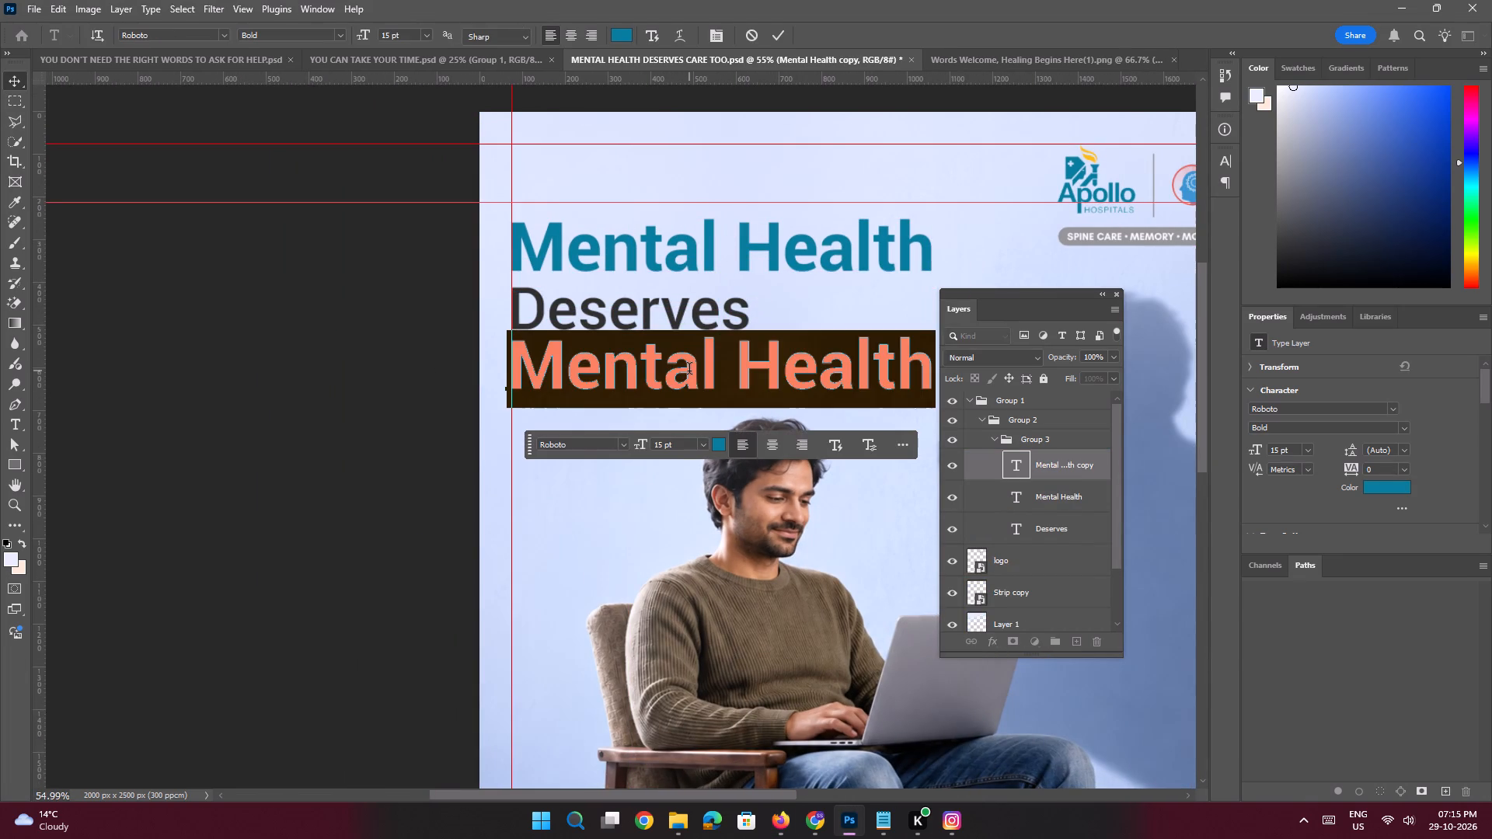
{"action": "key", "text": "ctrl+v"}
{"action": "key", "text": "Return"}
Capitalize the third heading line's initials so it reads "Care Too!".
{"action": "key", "text": "space"}
{"action": "key", "text": "space"}
{"action": "key", "text": "space"}
{"action": "key", "text": "space"}
{"action": "key", "text": "space"}
{"action": "key", "text": "space"}
{"action": "key", "text": "space"}
{"action": "key", "text": "space"}
{"action": "key", "text": "space"}
{"action": "key", "text": "space"}
{"action": "key", "text": "space"}
{"action": "key", "text": "space"}
{"action": "key", "text": "space"}
{"action": "key", "text": "space"}
{"action": "key", "text": "space"}
{"action": "key", "text": "space"}
{"action": "key", "text": "space"}
{"action": "key", "text": "space"}
{"action": "key", "text": "space"}
{"action": "key", "text": "space"}
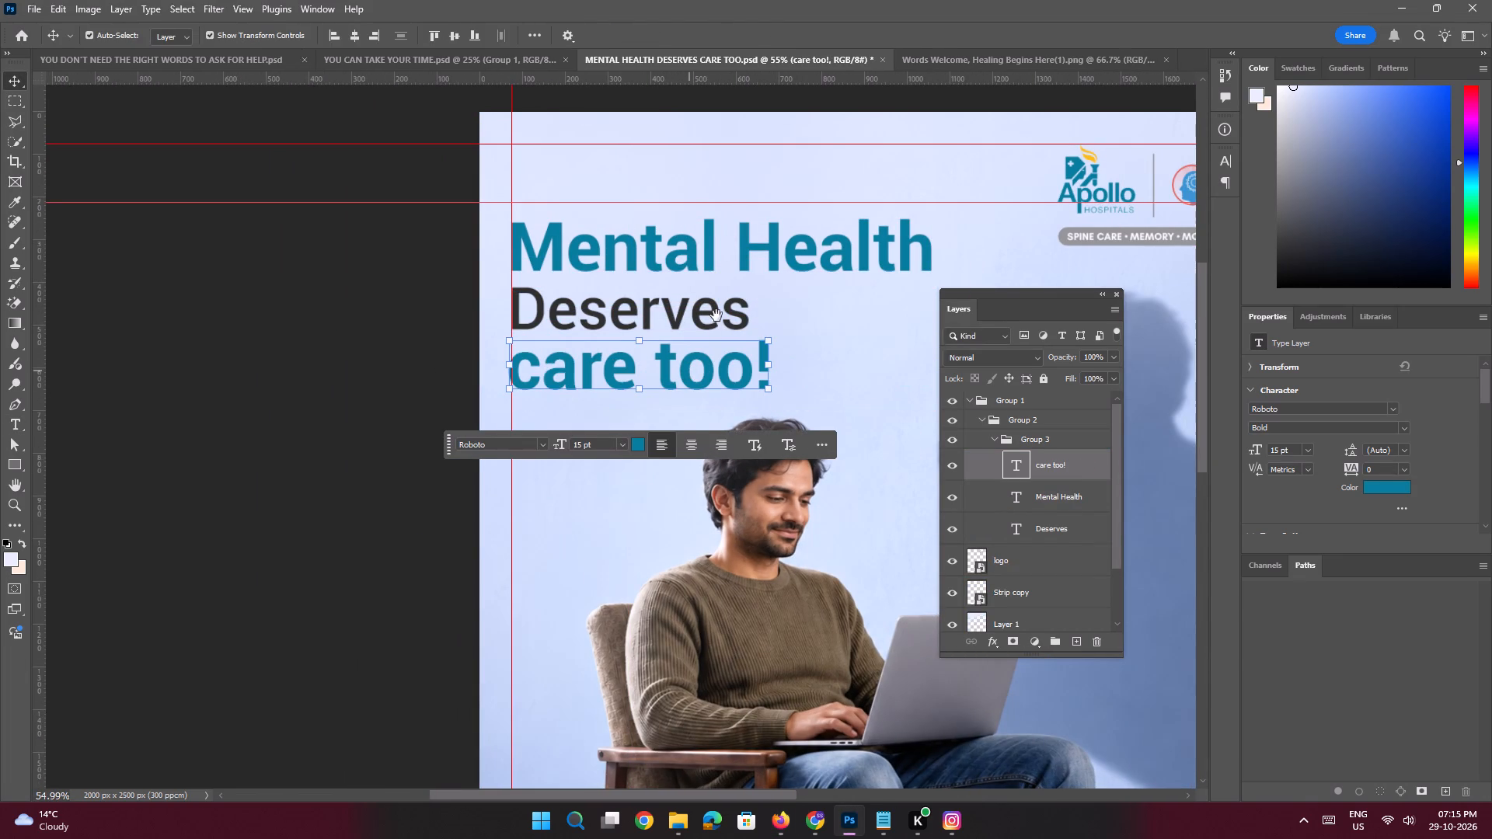
{"action": "left_click_drag", "start_coordinate": [716, 315], "coordinate": [647, 379]}
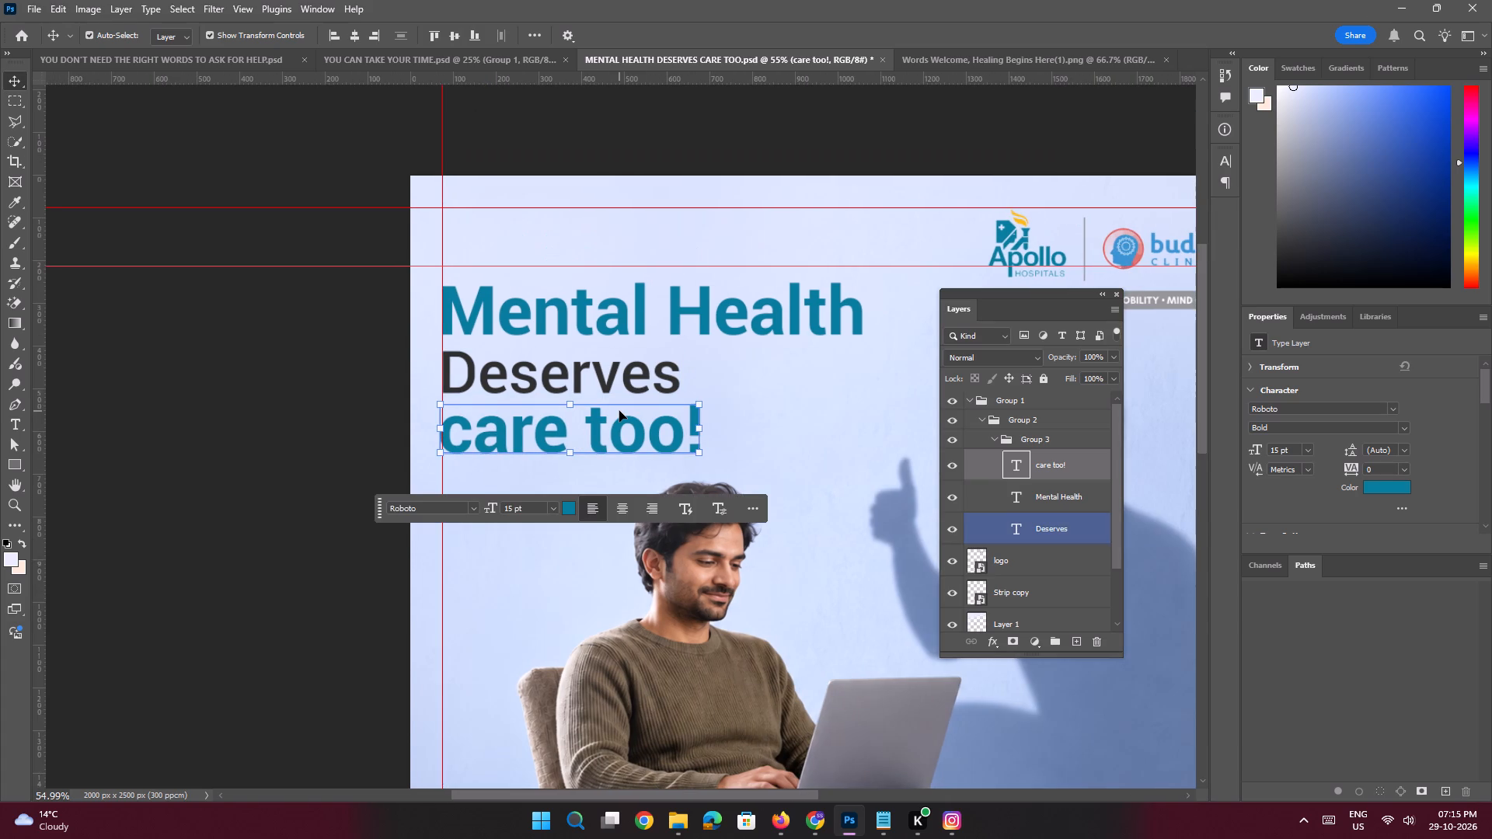
{"action": "double_click", "coordinate": [588, 423]}
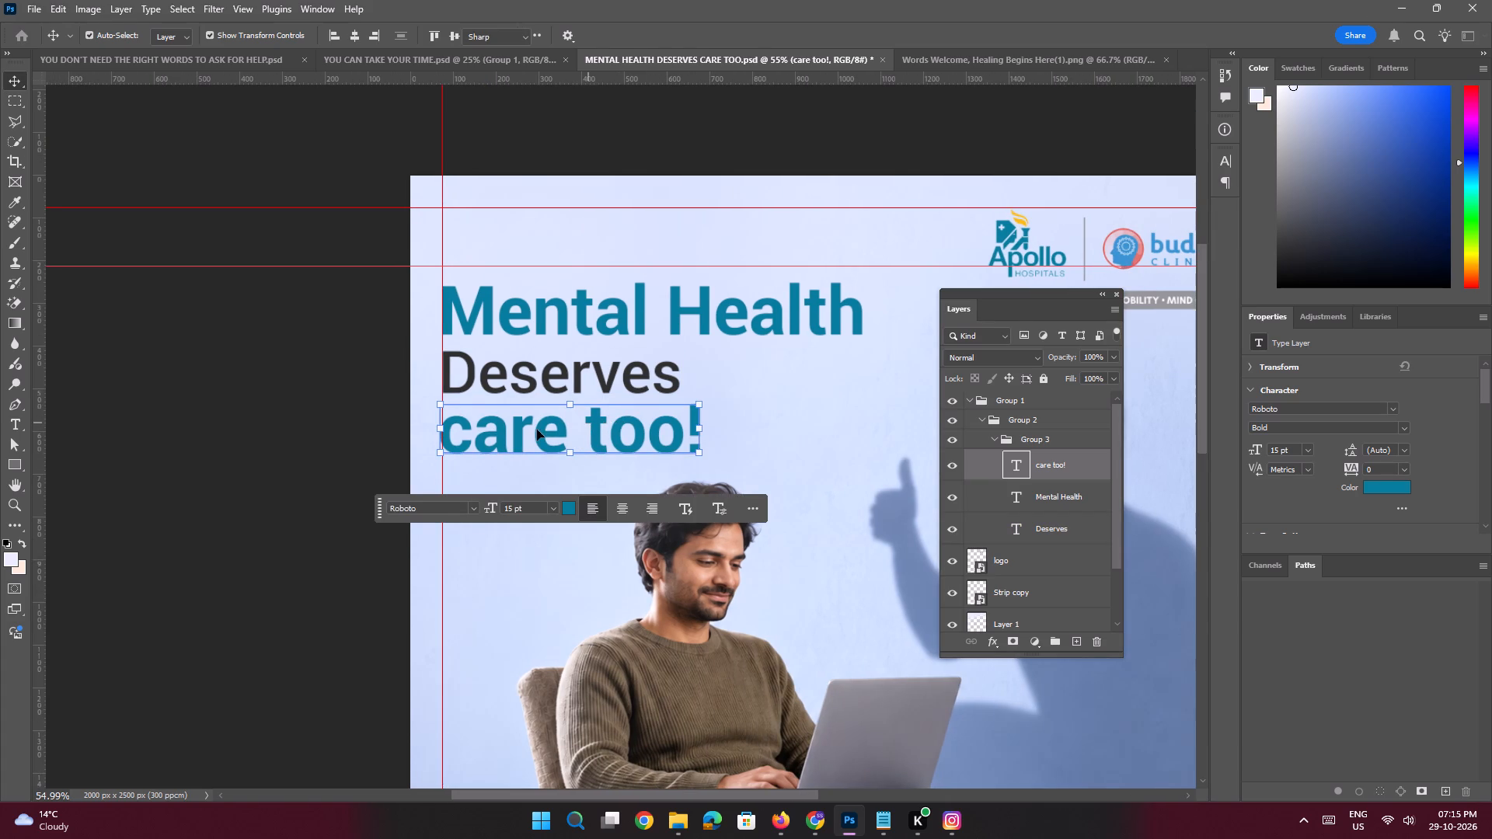
{"action": "left_click", "coordinate": [472, 430]}
{"action": "key", "text": "BackSpace"}
{"action": "key", "text": "shift+c"}
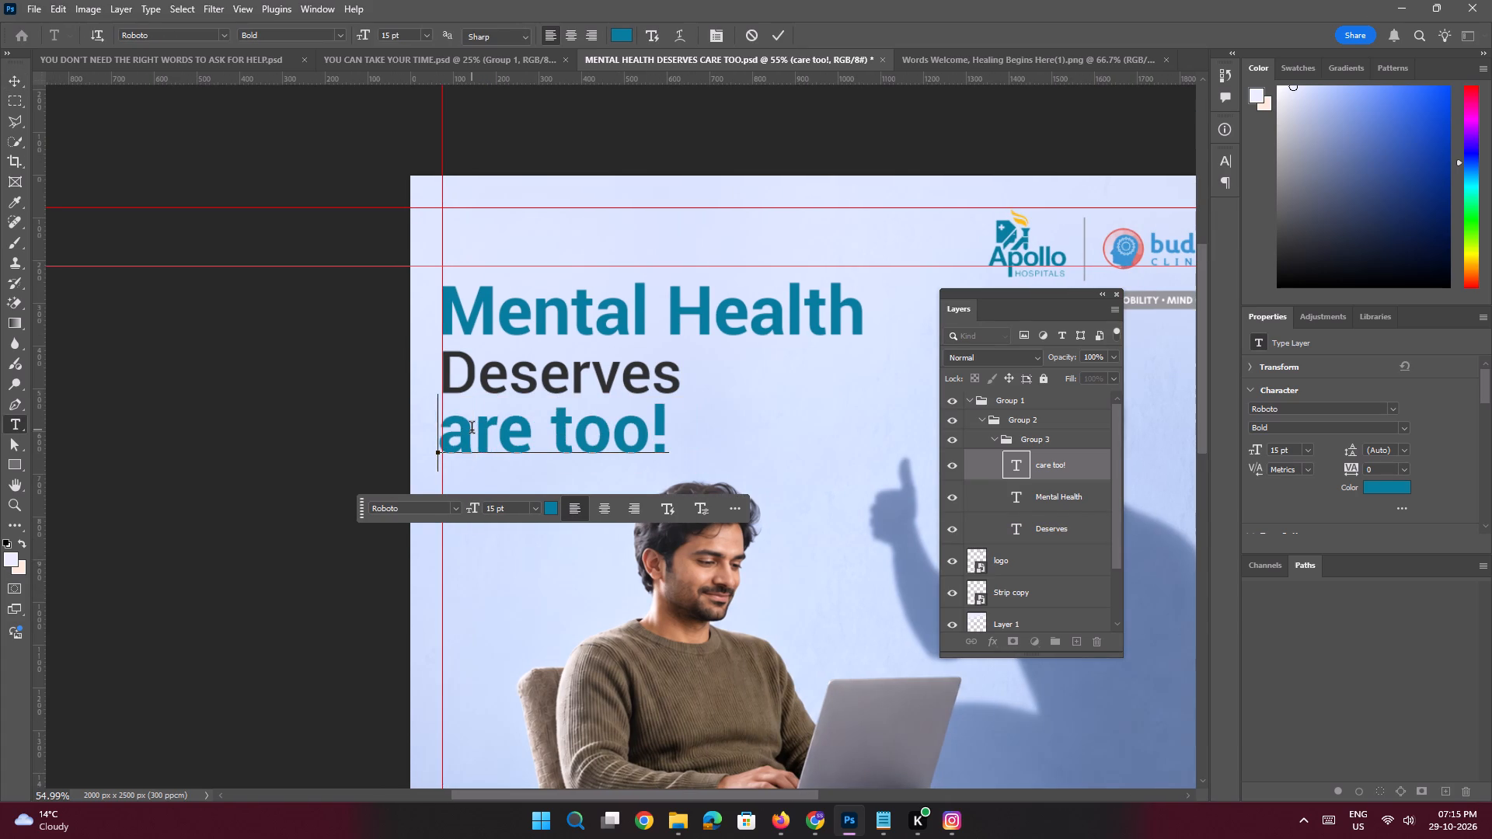
{"action": "left_click", "coordinate": [605, 437]}
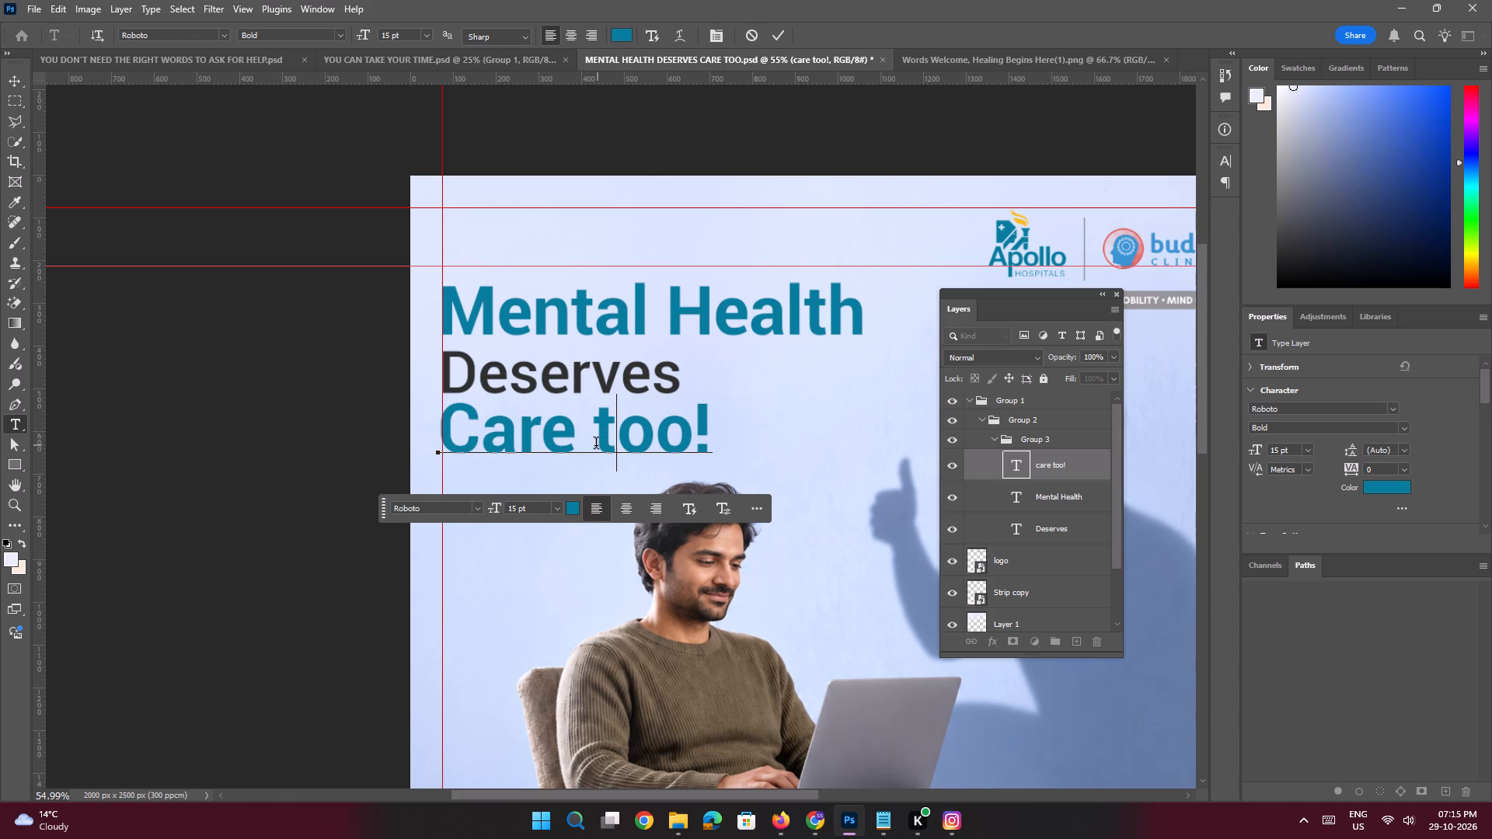
{"action": "key", "text": "BackSpace"}
{"action": "key", "text": "shift+t"}
{"action": "key", "text": "Return"}
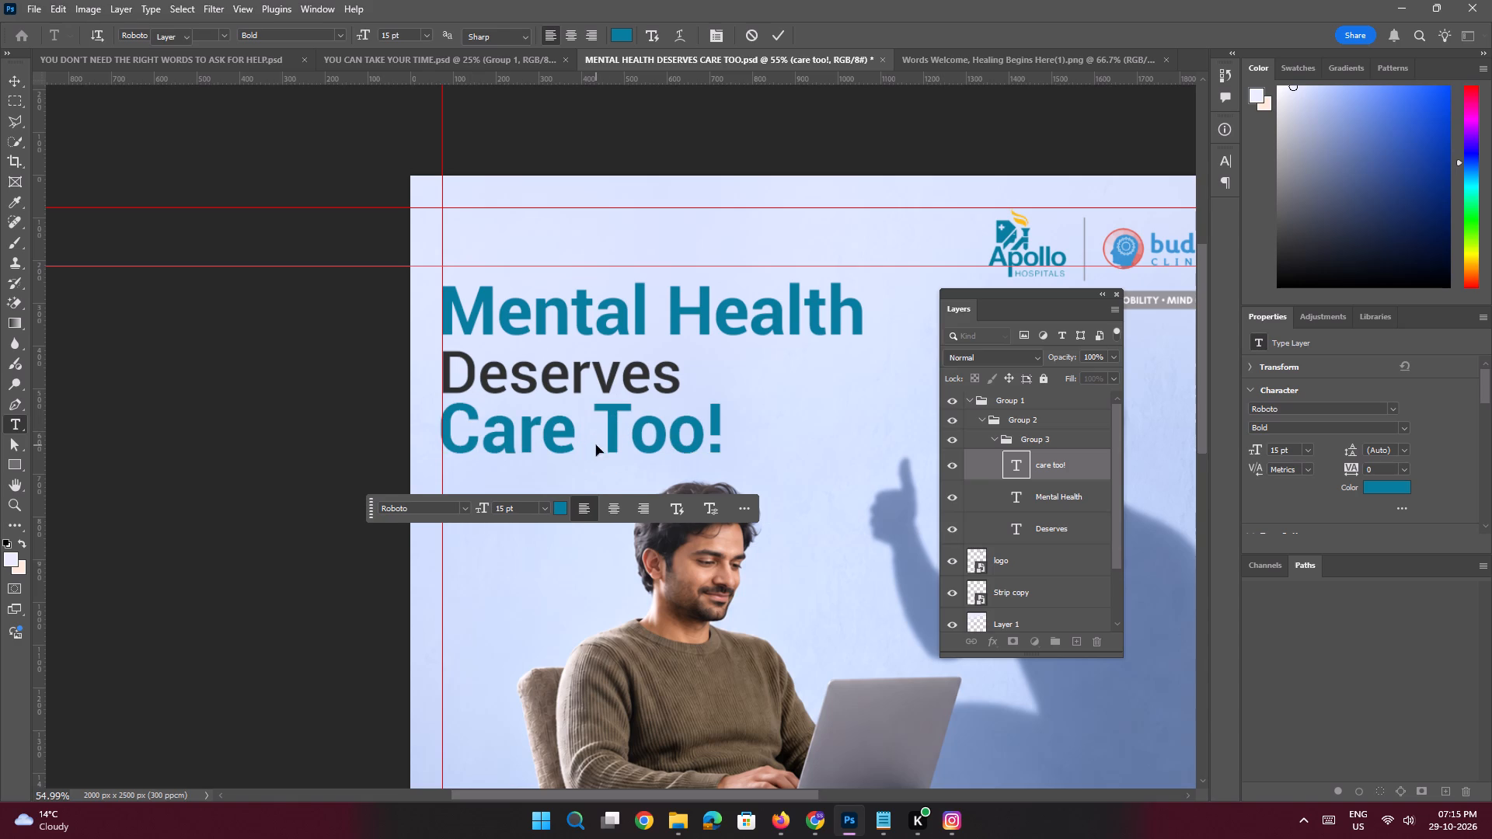
In the YOU CAN TAKE YOUR TIME document, sample the red of the Feel Like text and copy its hex code df574e.
{"action": "left_click", "coordinate": [476, 65]}
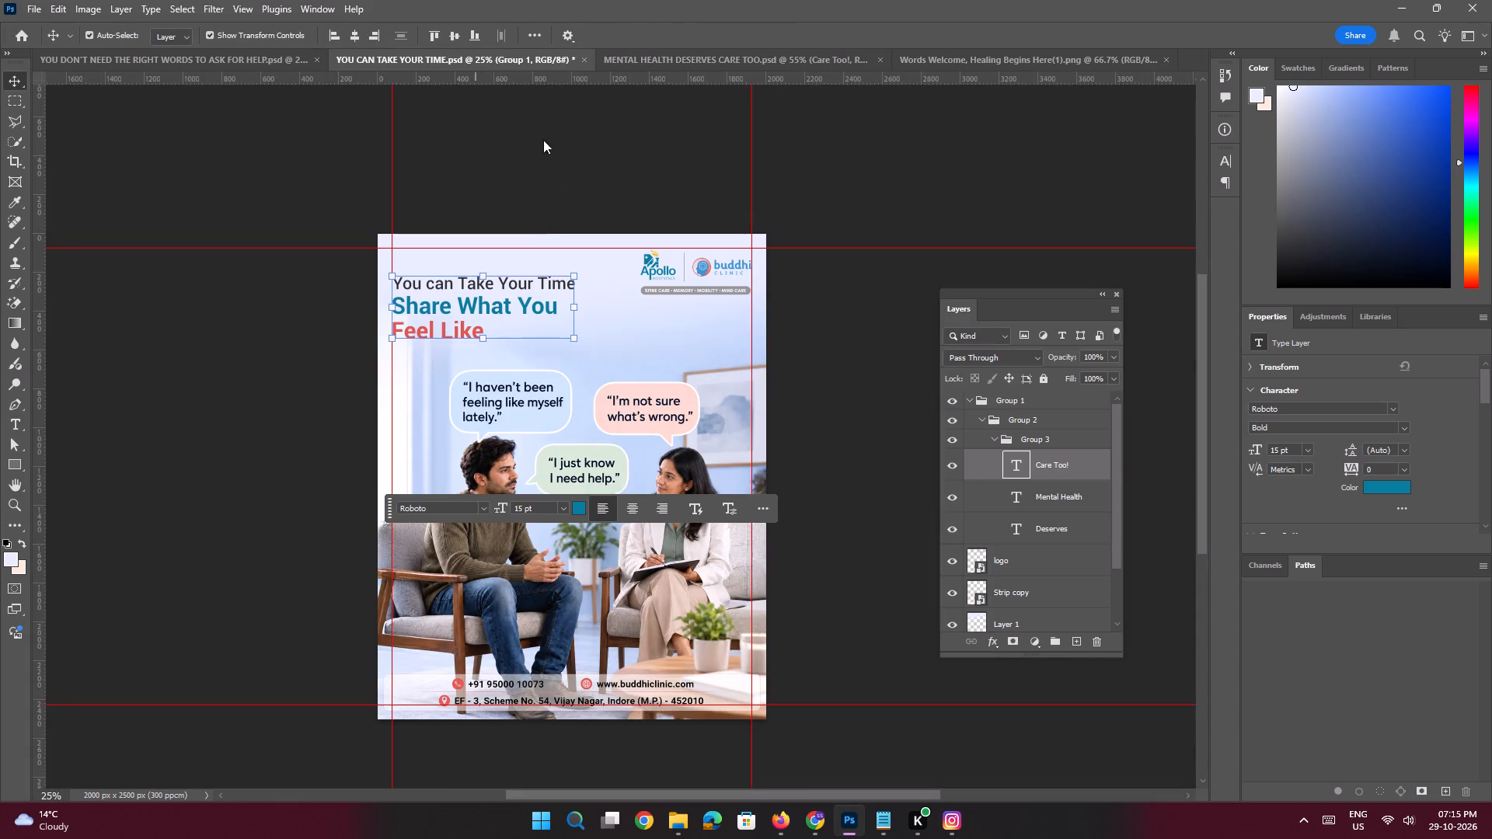
{"action": "key", "text": "space"}
{"action": "left_click_drag", "start_coordinate": [420, 322], "coordinate": [495, 402], "text": "ctrl"}
{"action": "left_click", "coordinate": [231, 346]}
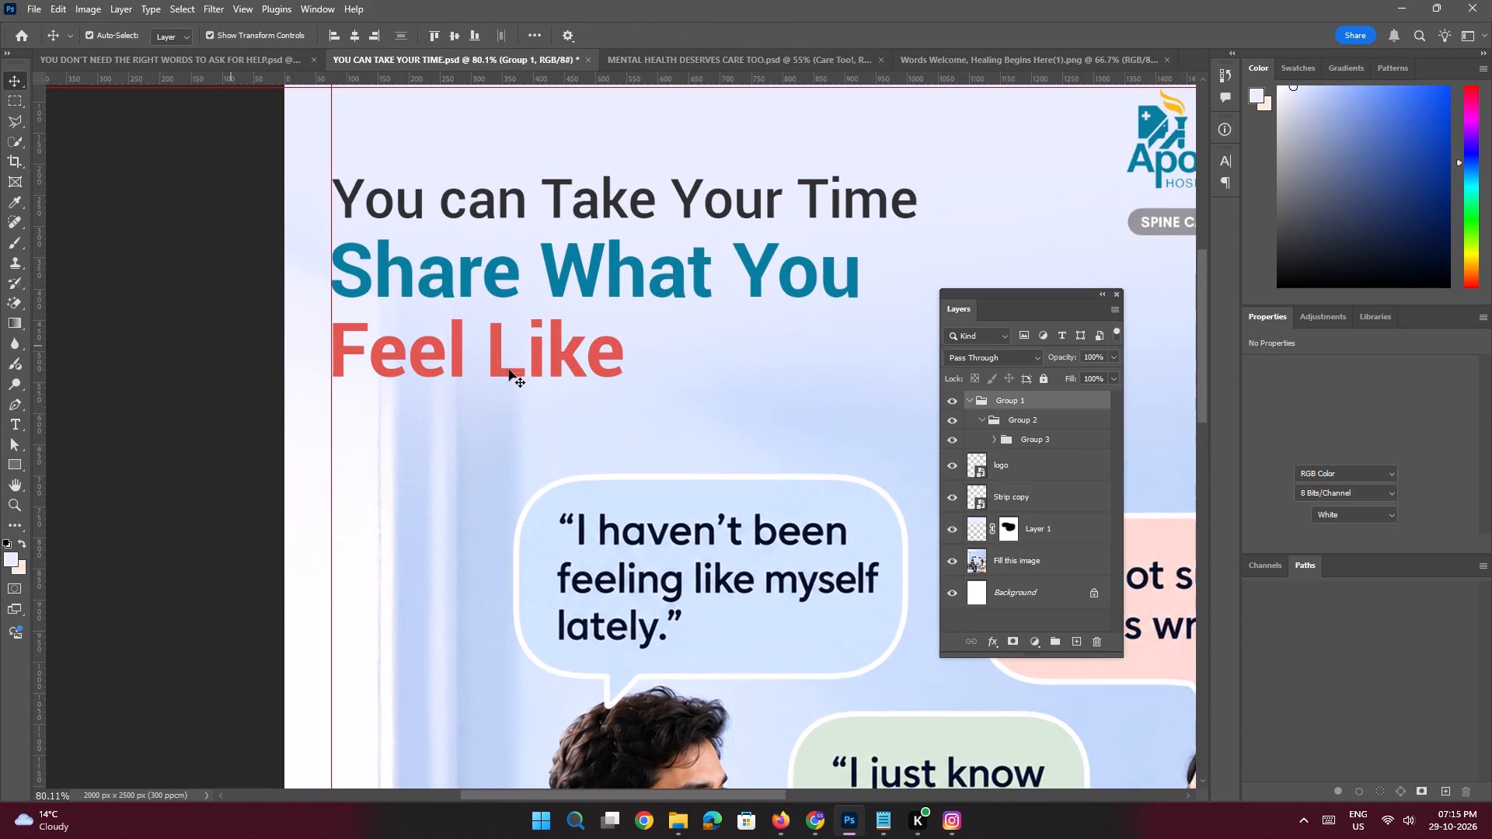
{"action": "key", "text": "i"}
{"action": "left_click", "coordinate": [497, 343]}
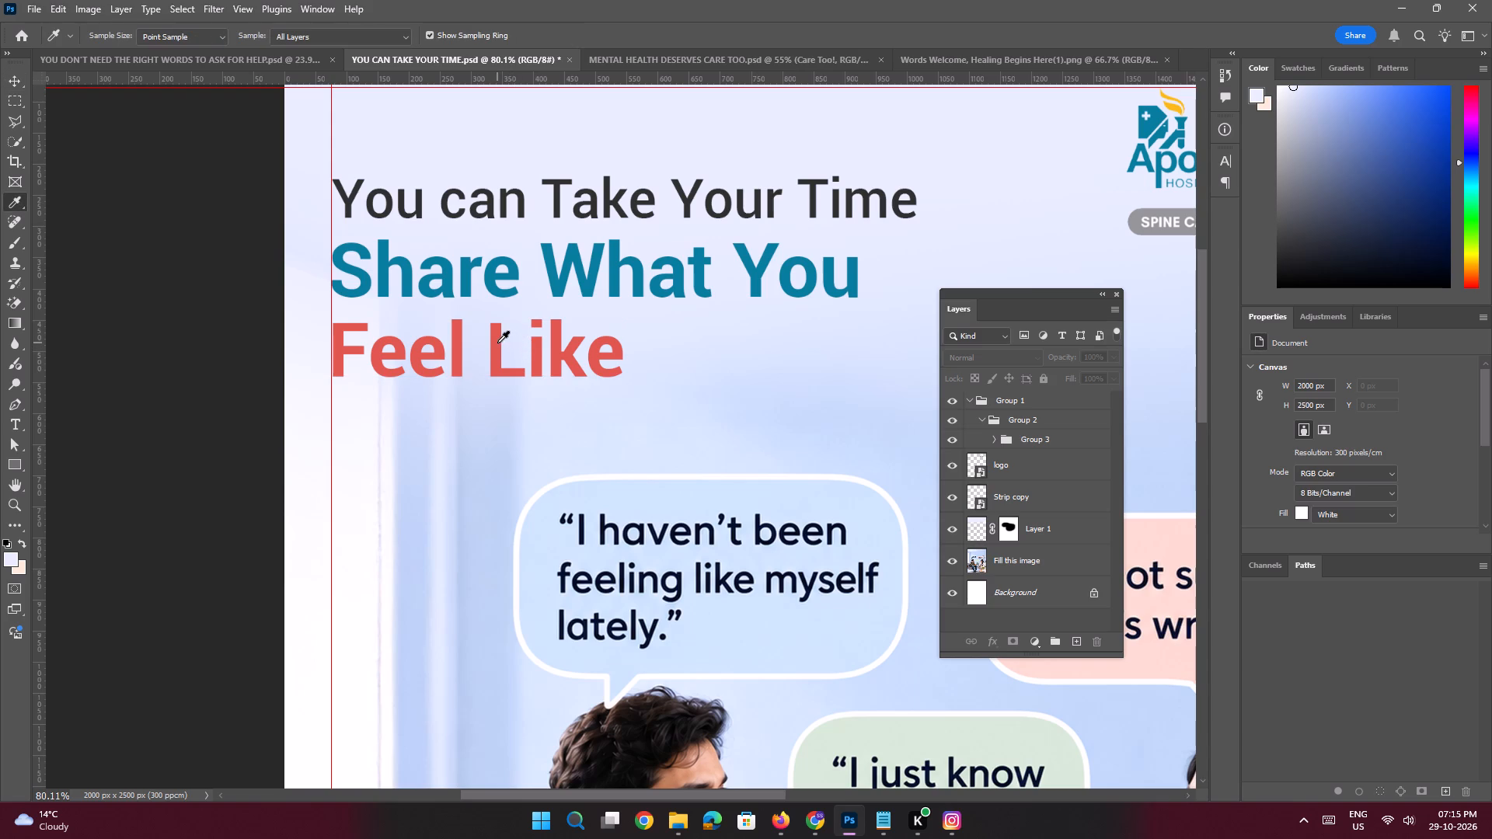
{"action": "left_click", "coordinate": [12, 561]}
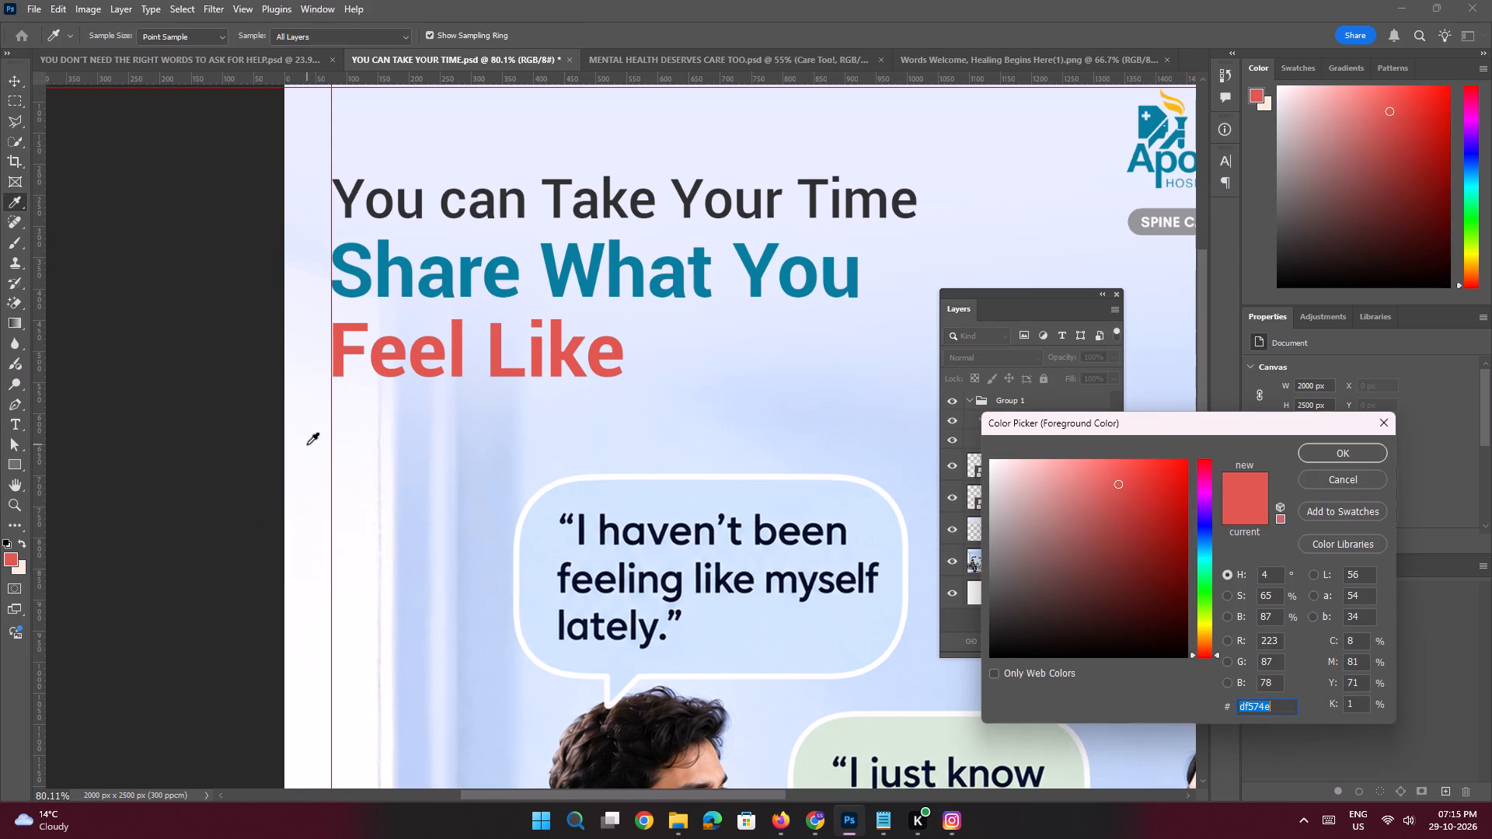
{"action": "key", "text": "ctrl+c"}
{"action": "left_click", "coordinate": [1368, 452]}
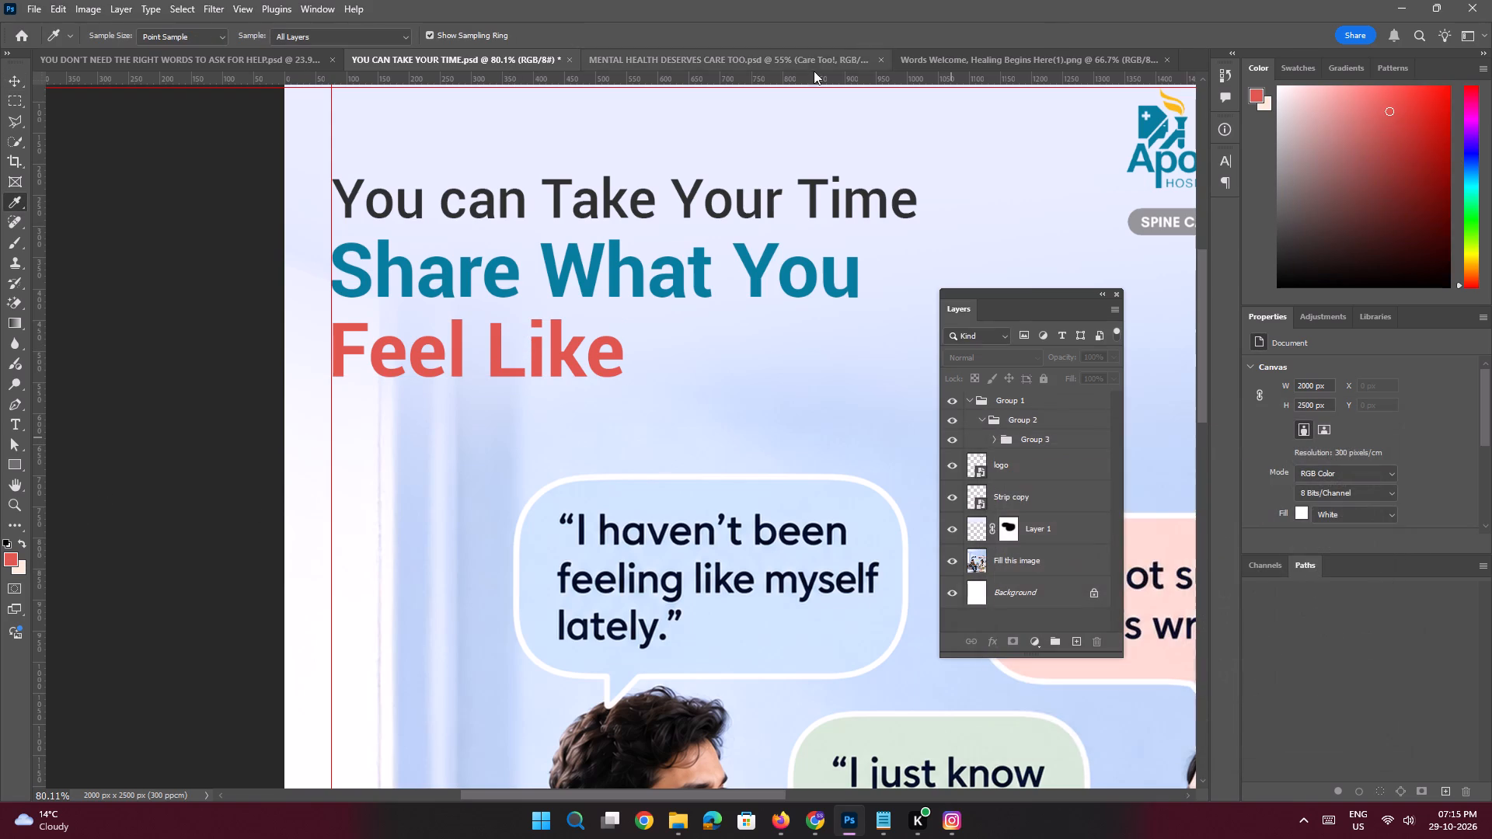
Return to the MENTAL HEALTH DESERVES CARE TOO document and recolor the "Care Too!" text with the copied hex df574e.
{"action": "left_click", "coordinate": [746, 66]}
{"action": "left_click", "coordinate": [16, 82]}
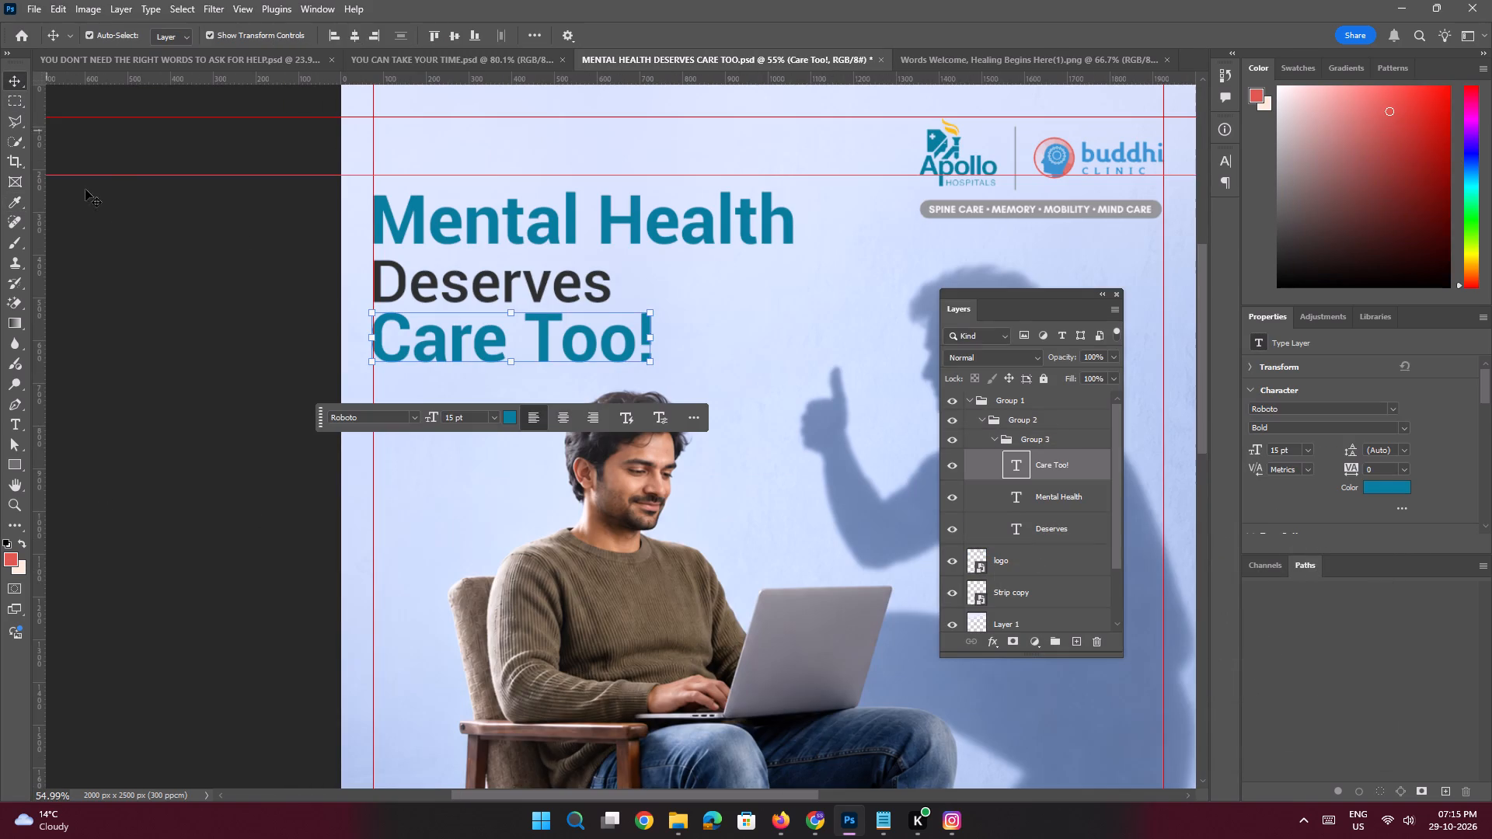
{"action": "left_click", "coordinate": [143, 256]}
{"action": "left_click", "coordinate": [548, 350]}
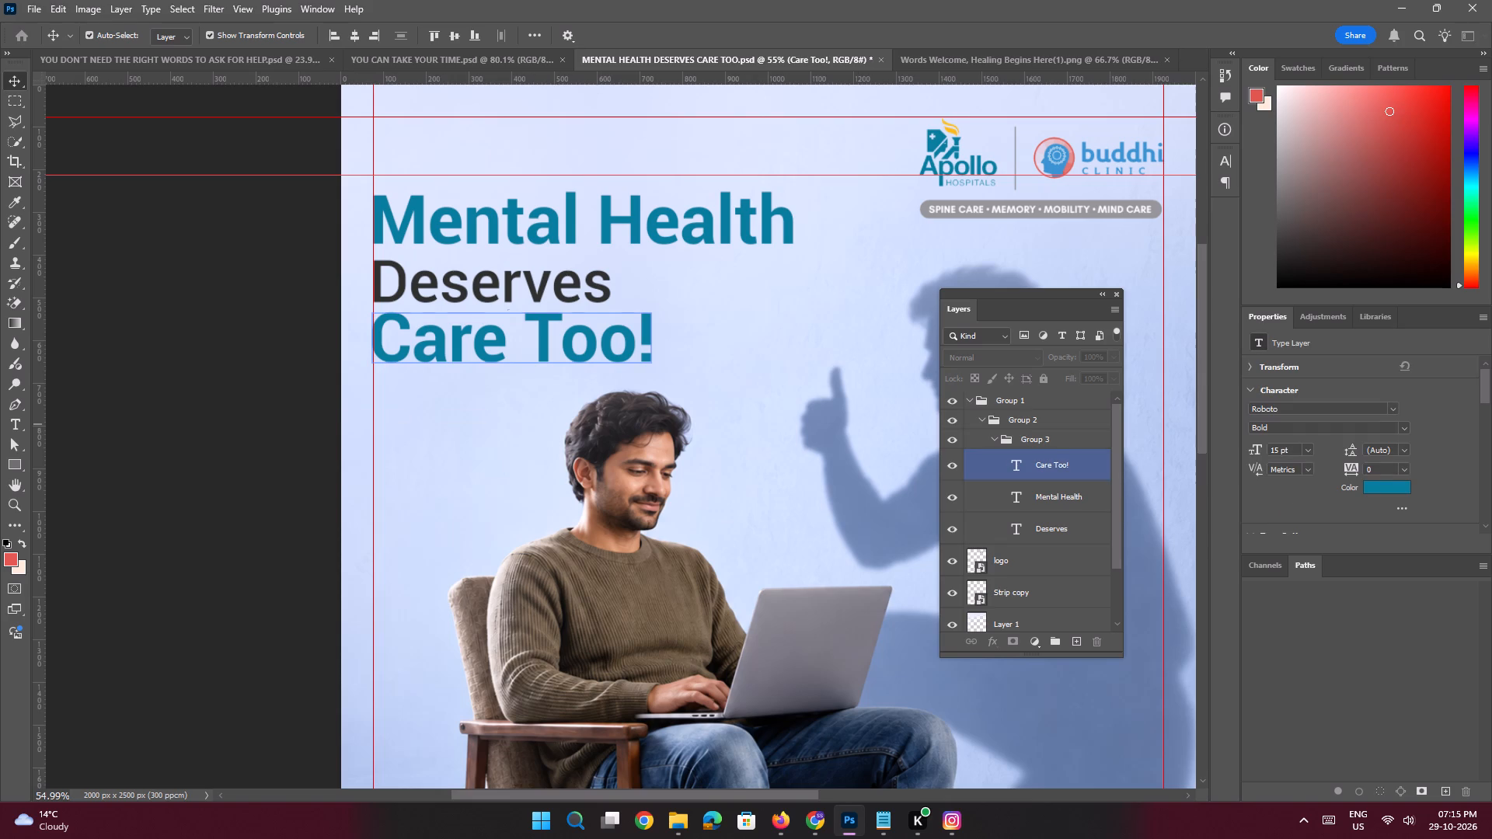
{"action": "left_click", "coordinate": [507, 420]}
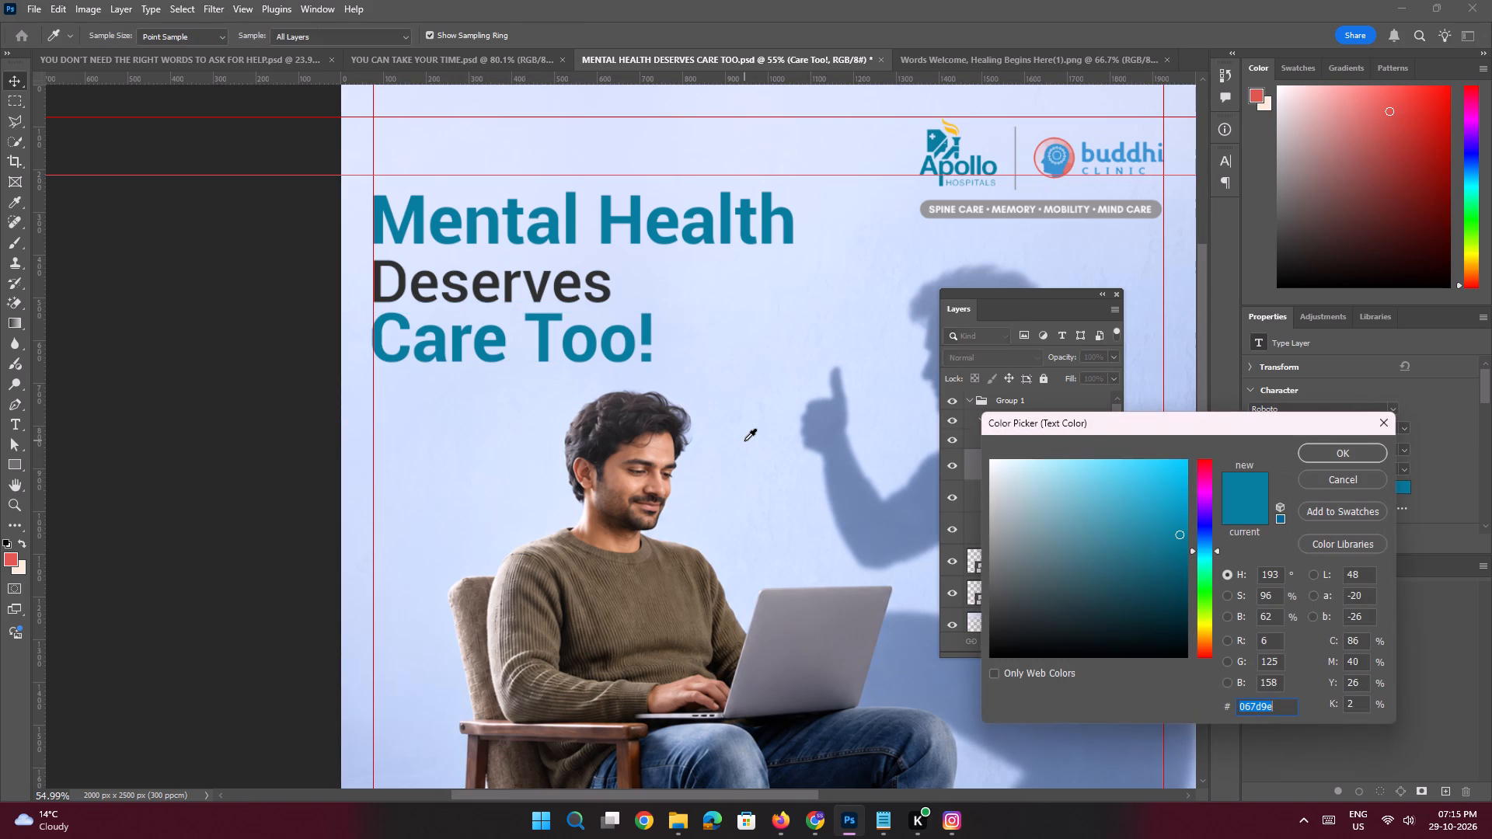
{"action": "key", "text": "ctrl+v"}
{"action": "key", "text": "Return"}
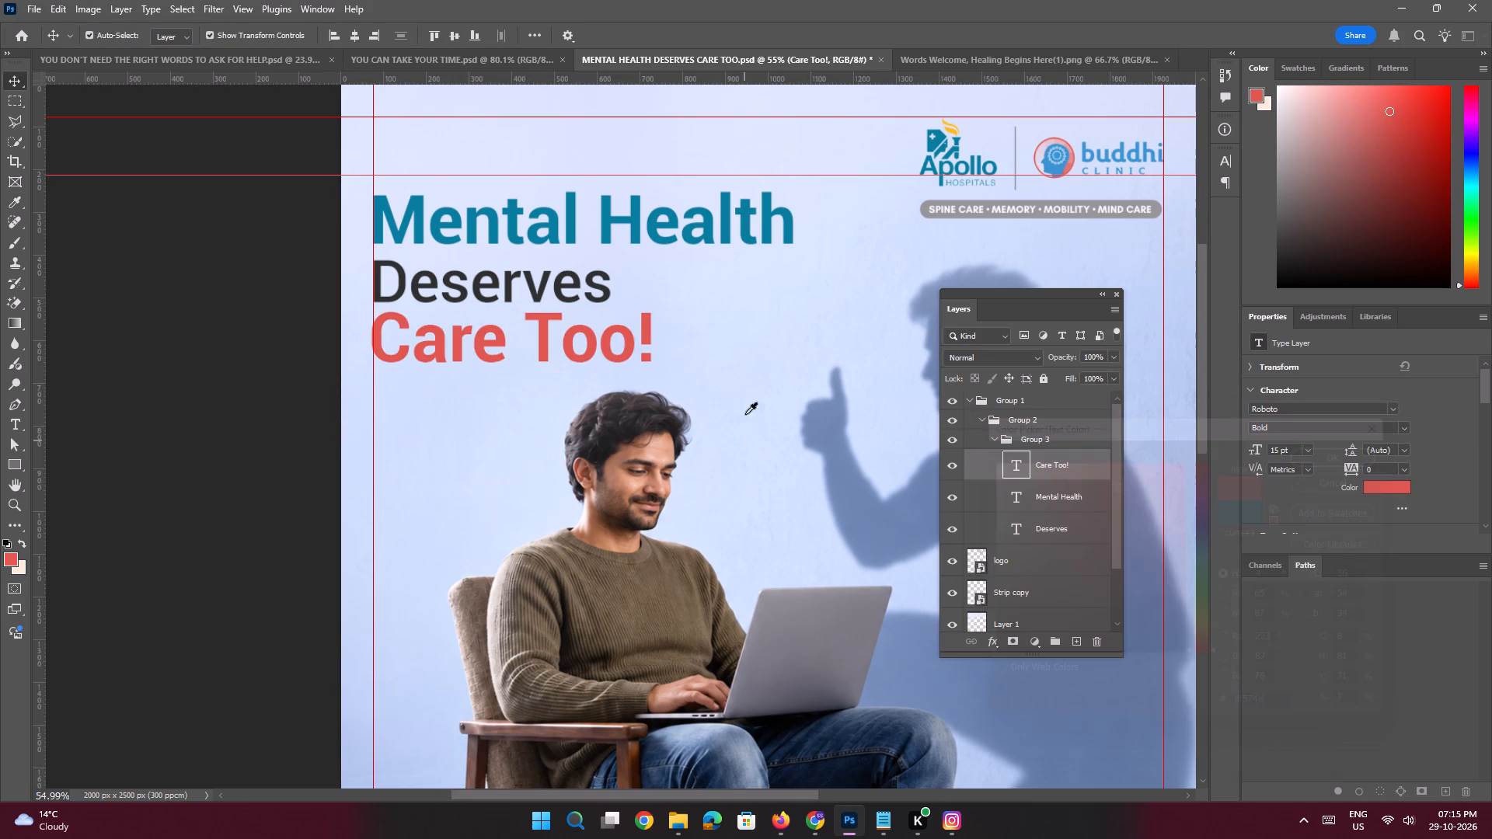
Move all three heading lines up together by 50 px so the Mental Health line meets the lower of the two top guides.
{"action": "left_click", "coordinate": [542, 274], "text": "shift"}
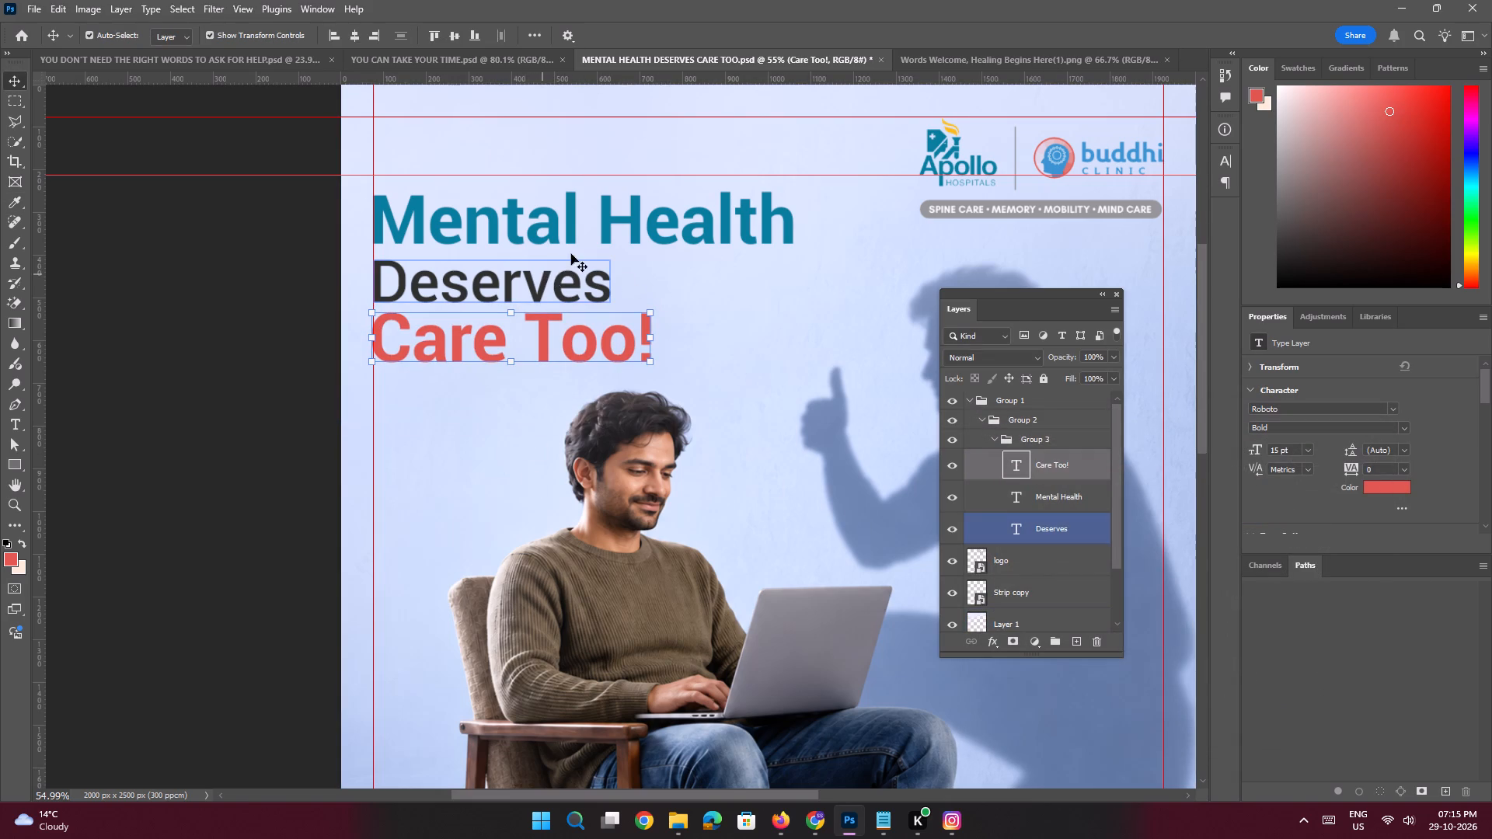
{"action": "left_click", "coordinate": [577, 223], "text": "shift"}
{"action": "key", "text": "shift+Up"}
{"action": "key", "text": "shift+Up"}
{"action": "key", "text": "shift+Up"}
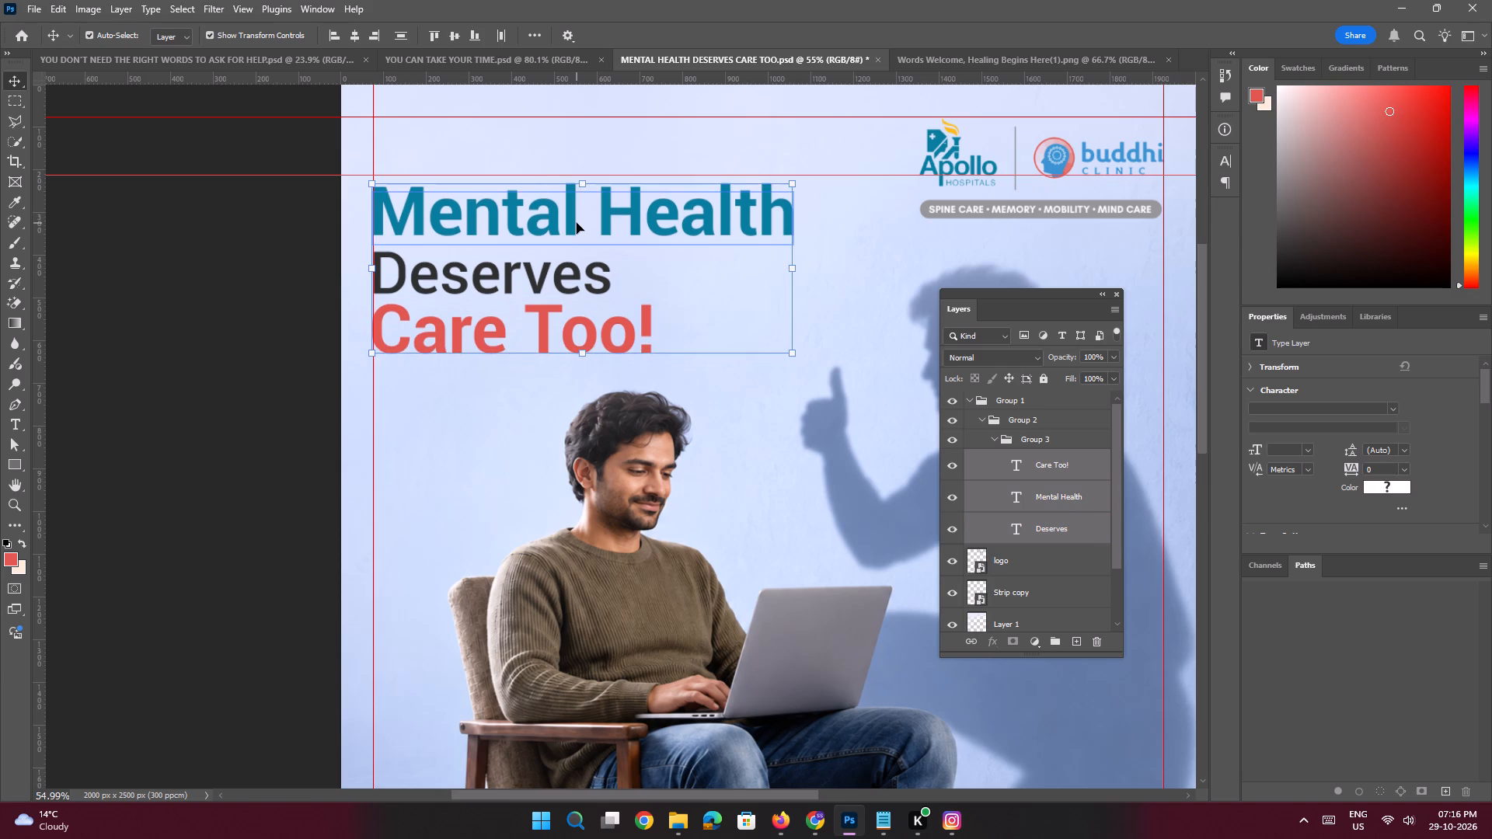
{"action": "key", "text": "shift+Up"}
{"action": "key", "text": "shift+Up"}
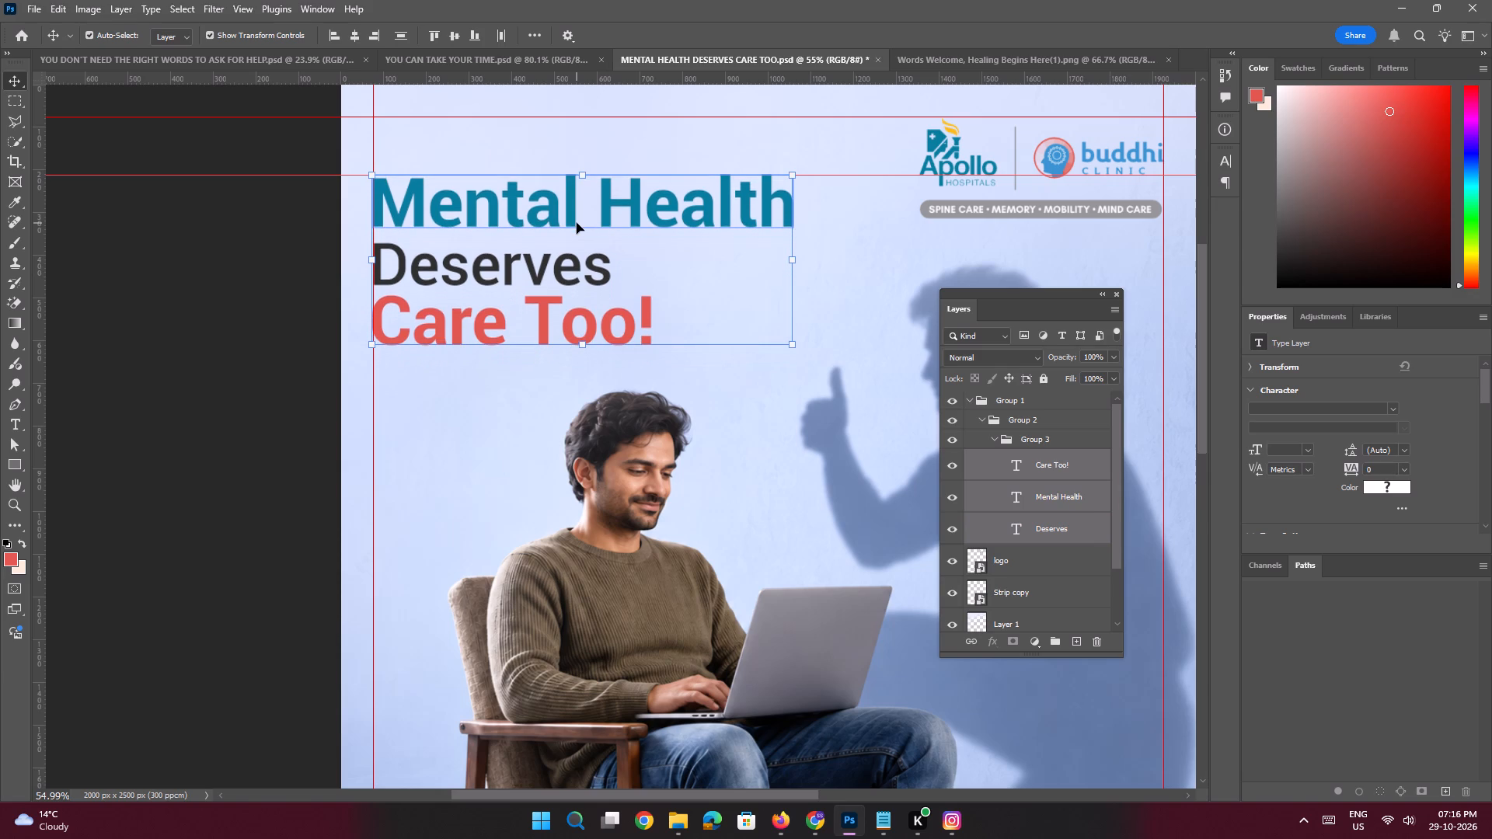
Scale the three heading lines down together proportionally to about 920 px wide, keeping their upper-left corner in place.
{"action": "key", "text": "space"}
{"action": "left_click_drag", "start_coordinate": [678, 266], "coordinate": [587, 242], "text": "ctrl"}
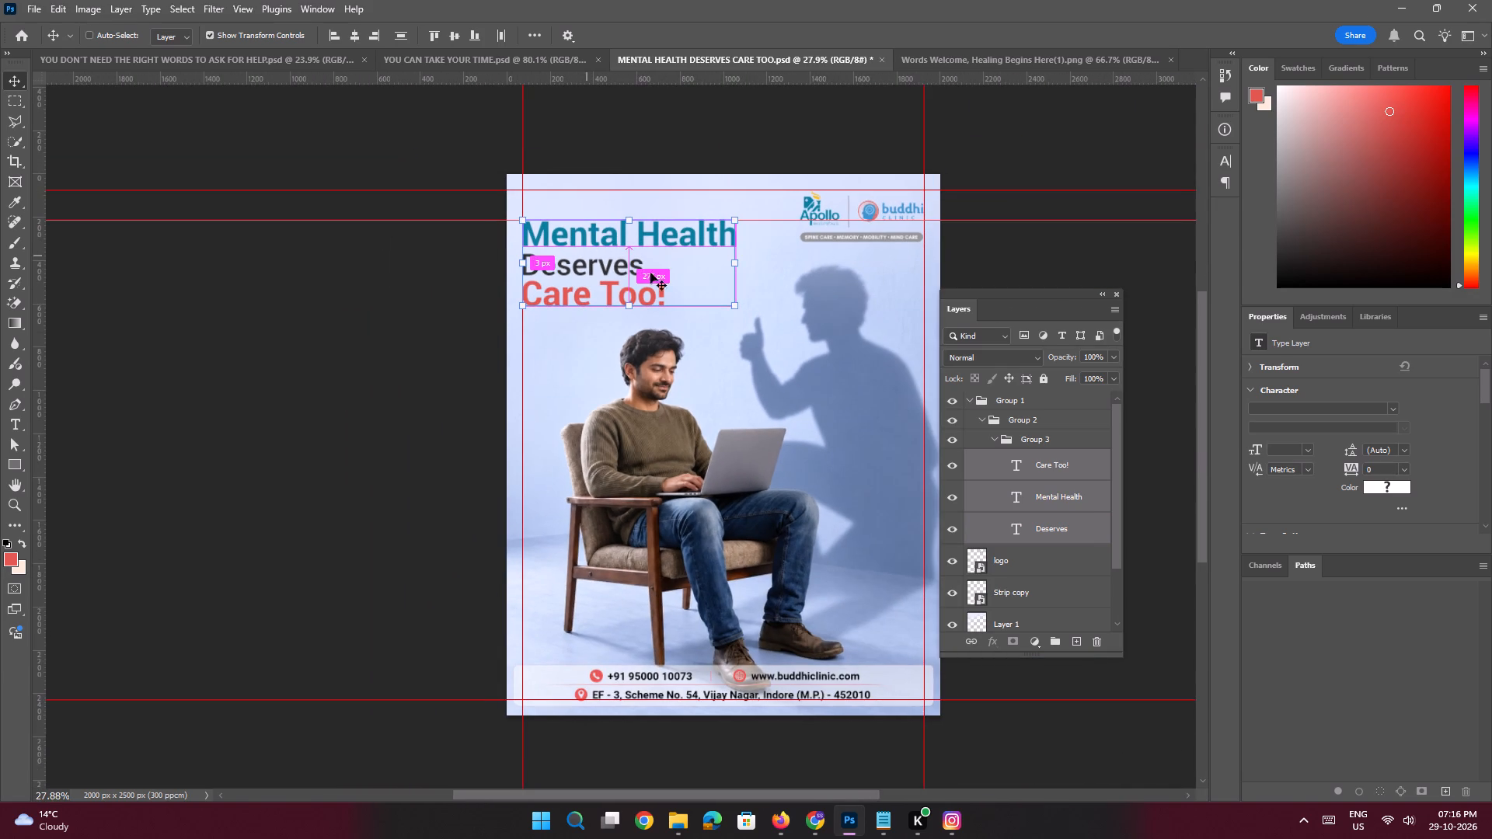
{"action": "left_click_drag", "start_coordinate": [737, 305], "coordinate": [723, 302]}
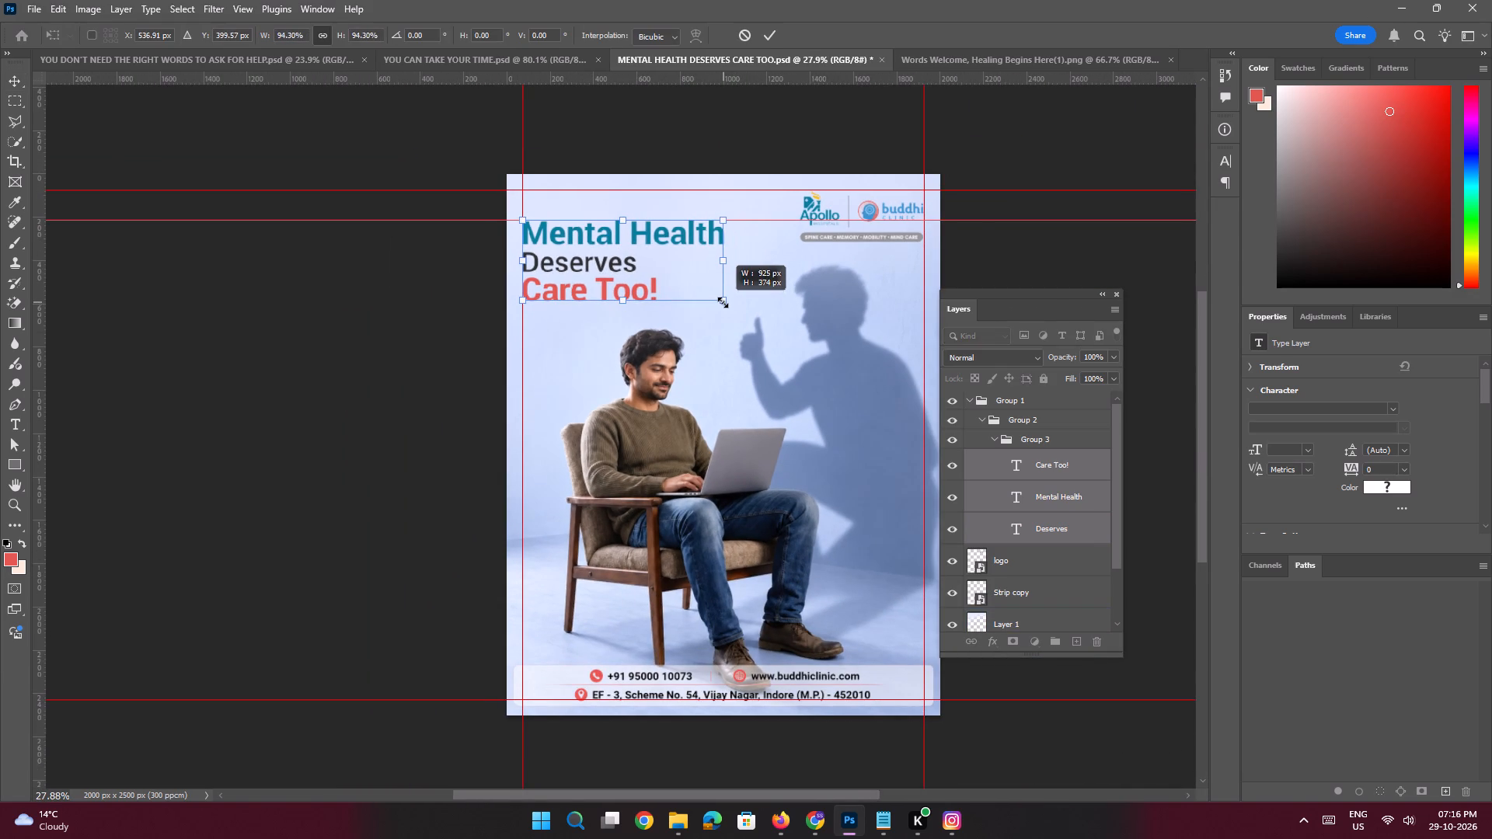
{"action": "left_click_drag", "start_coordinate": [723, 302], "coordinate": [720, 301]}
{"action": "key", "text": "Return"}
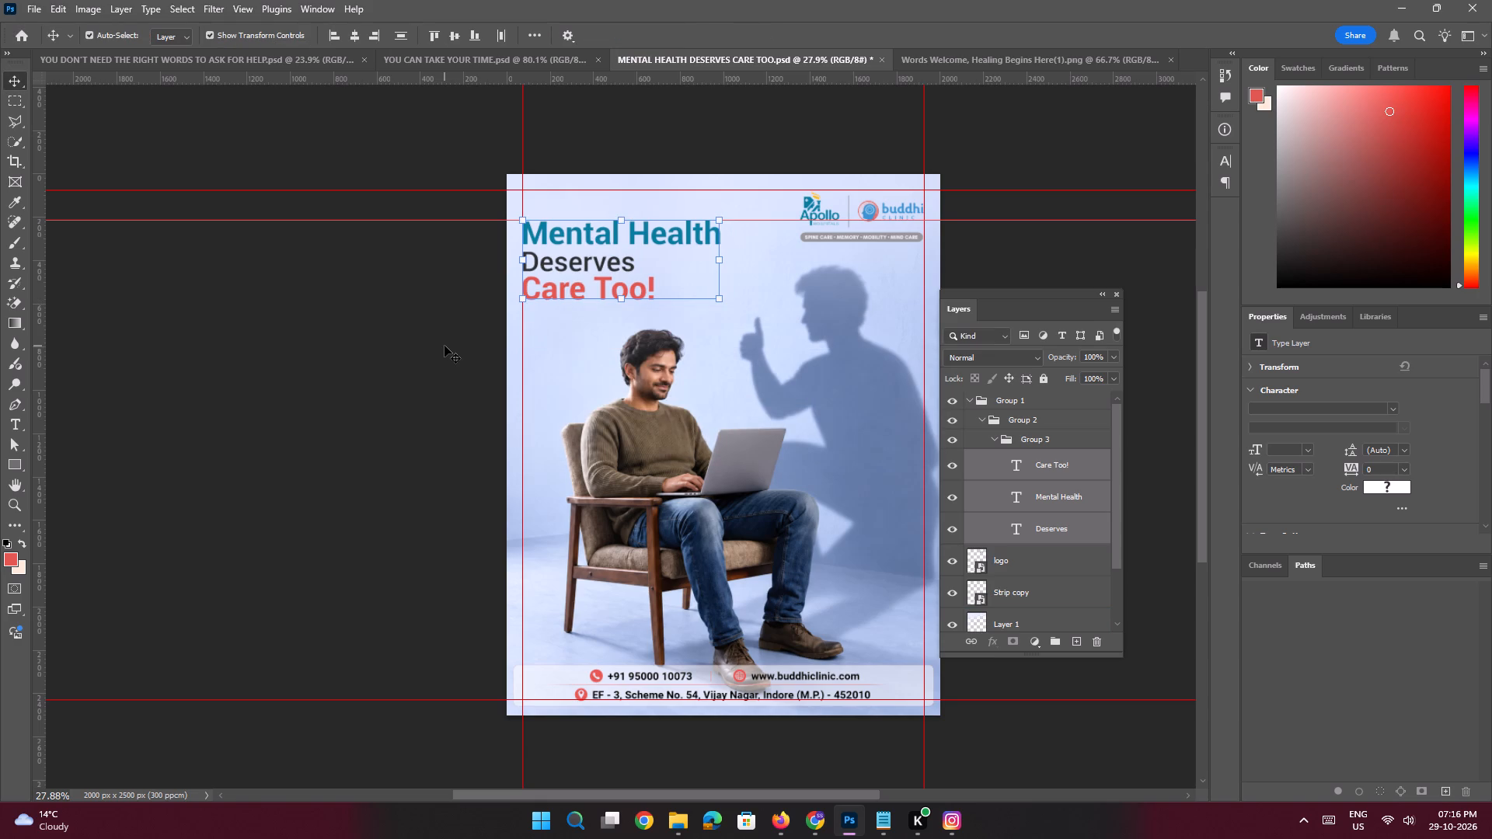
Collapse Group 1 and add a new empty layer above it.
{"action": "key", "text": "space"}
{"action": "key", "text": "space"}
{"action": "key", "text": "space"}
{"action": "key", "text": "space"}
{"action": "key", "text": "space"}
{"action": "key", "text": "space"}
{"action": "key", "text": "space"}
{"action": "key", "text": "space"}
{"action": "key", "text": "space"}
{"action": "key", "text": "space"}
{"action": "key", "text": "space"}
{"action": "key", "text": "space"}
{"action": "key", "text": "space"}
{"action": "key", "text": "space"}
{"action": "key", "text": "space"}
{"action": "key", "text": "space"}
{"action": "key", "text": "space"}
{"action": "left_click_drag", "start_coordinate": [748, 456], "coordinate": [722, 442]}
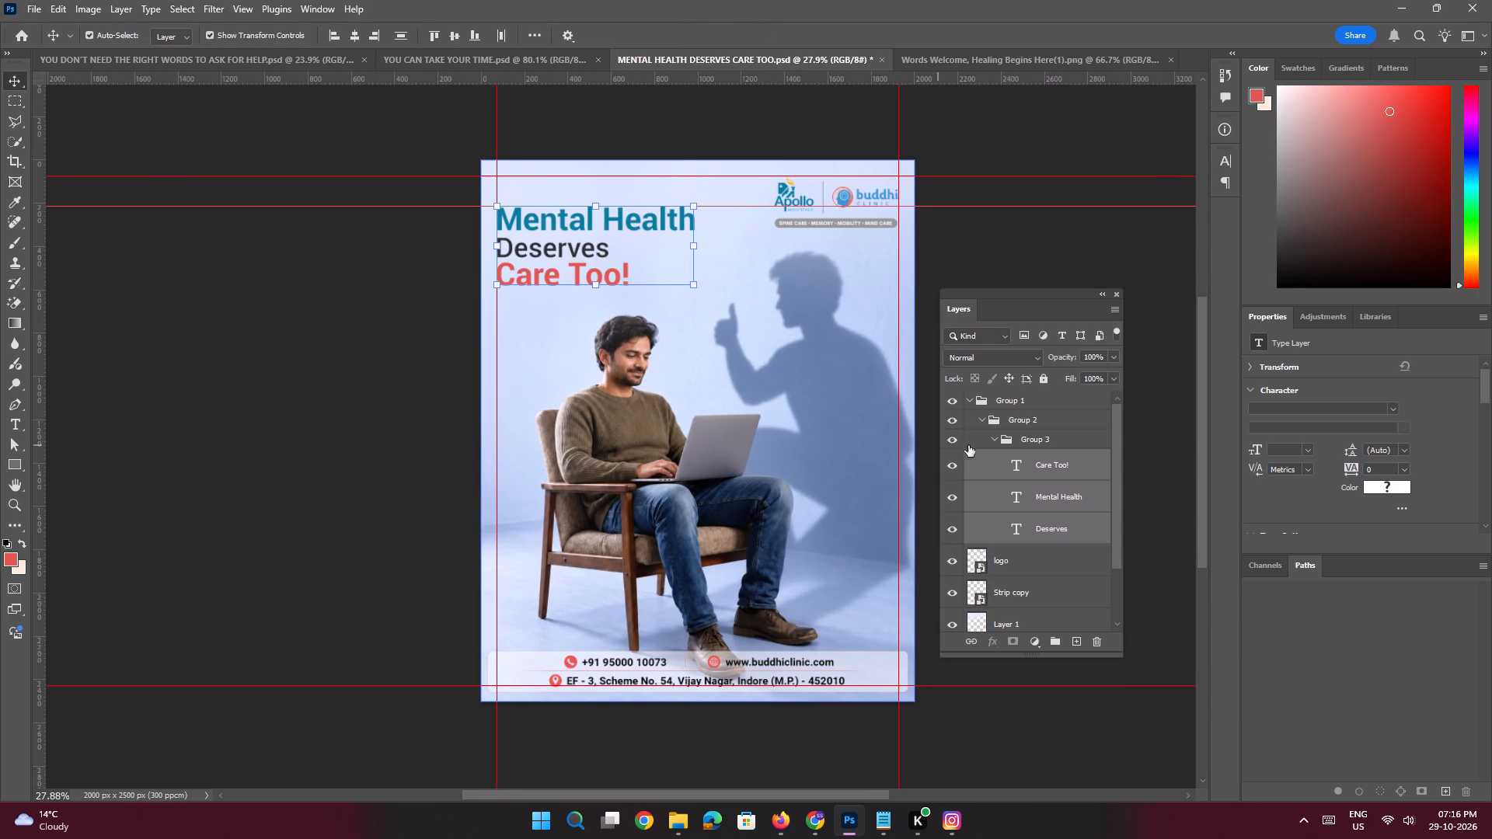
{"action": "left_click", "coordinate": [970, 402]}
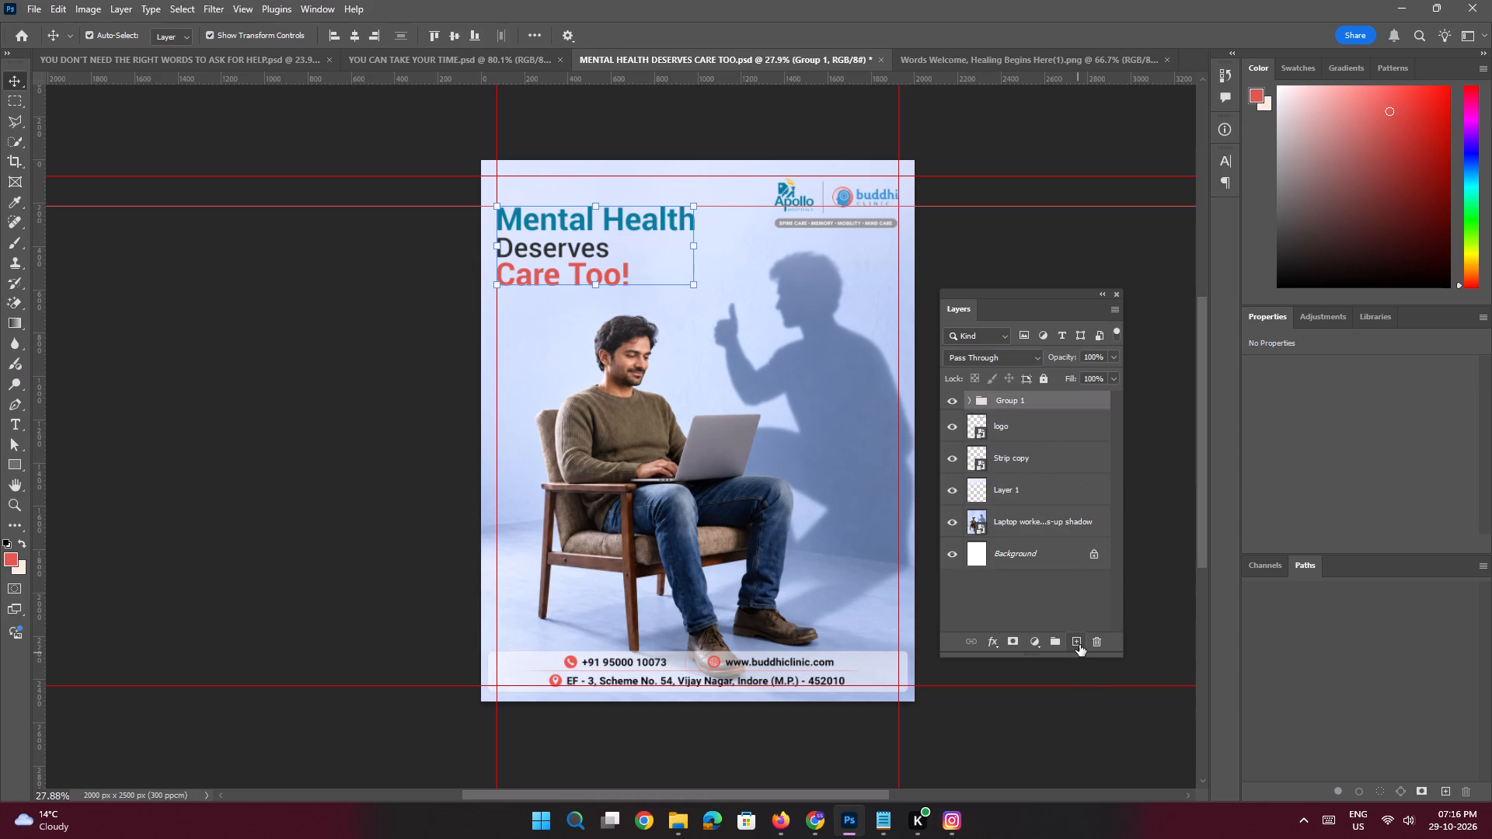
{"action": "left_click", "coordinate": [1079, 645]}
Draw a rectangle shape about 1153 x 205 px over the man's feet, just above the contact strip.
{"action": "key", "text": "space"}
{"action": "key", "text": "space"}
{"action": "key", "text": "space"}
{"action": "key", "text": "space"}
{"action": "key", "text": "space"}
{"action": "key", "text": "space"}
{"action": "left_click_drag", "start_coordinate": [643, 475], "coordinate": [619, 445]}
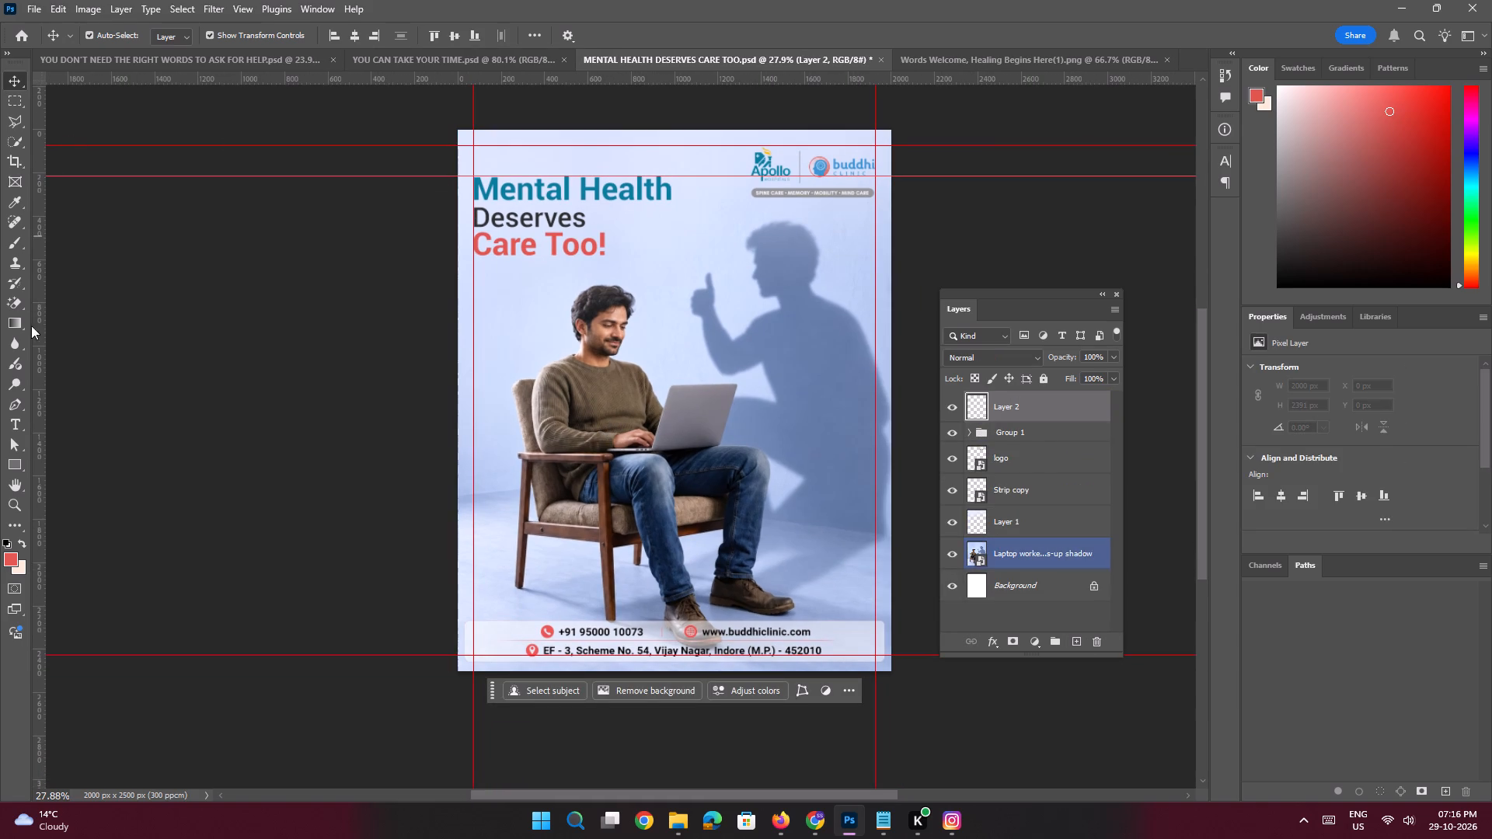
{"action": "left_click", "coordinate": [20, 458]}
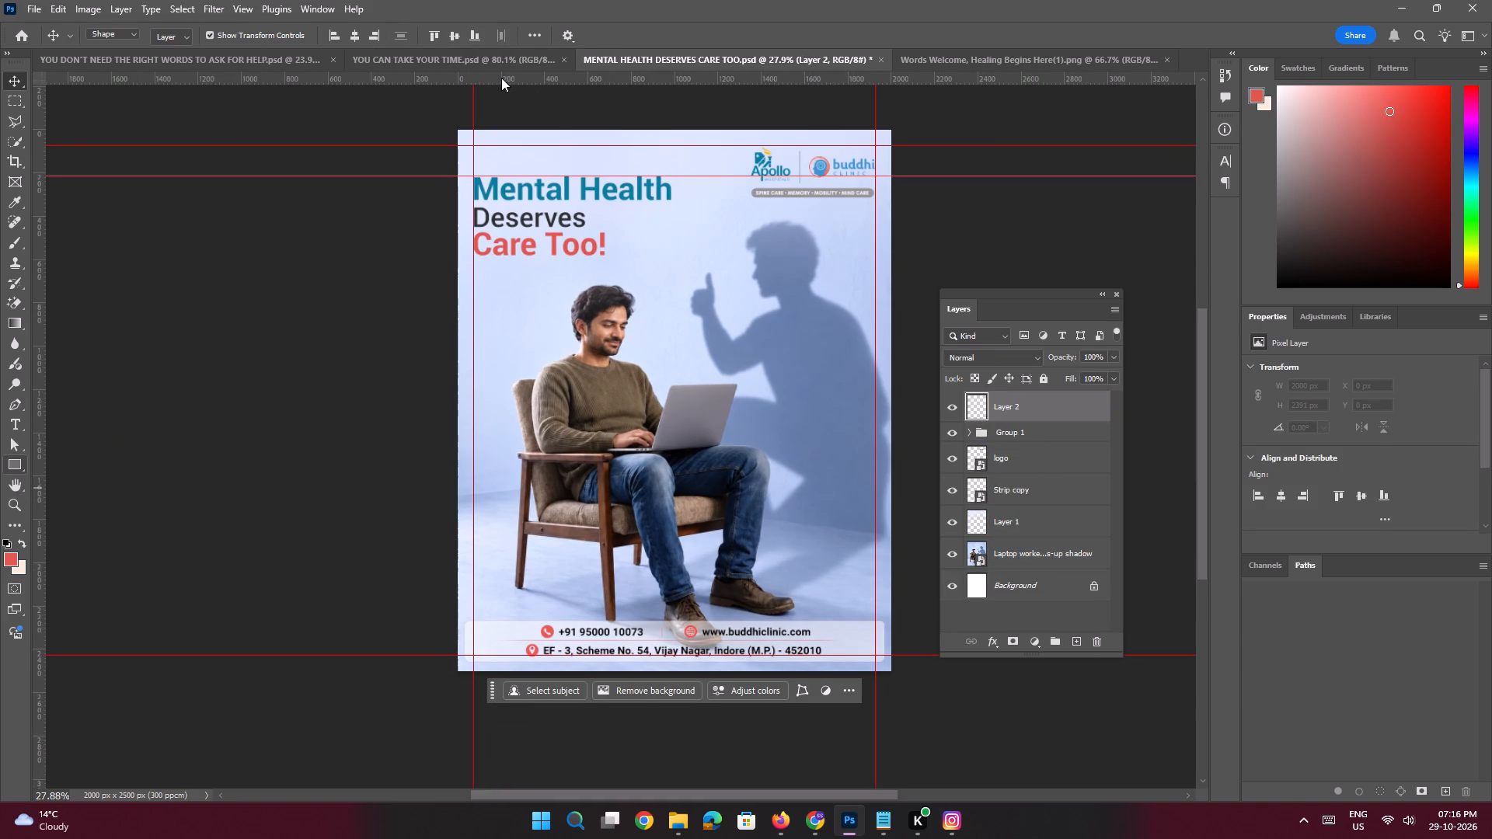
{"action": "left_click", "coordinate": [103, 467]}
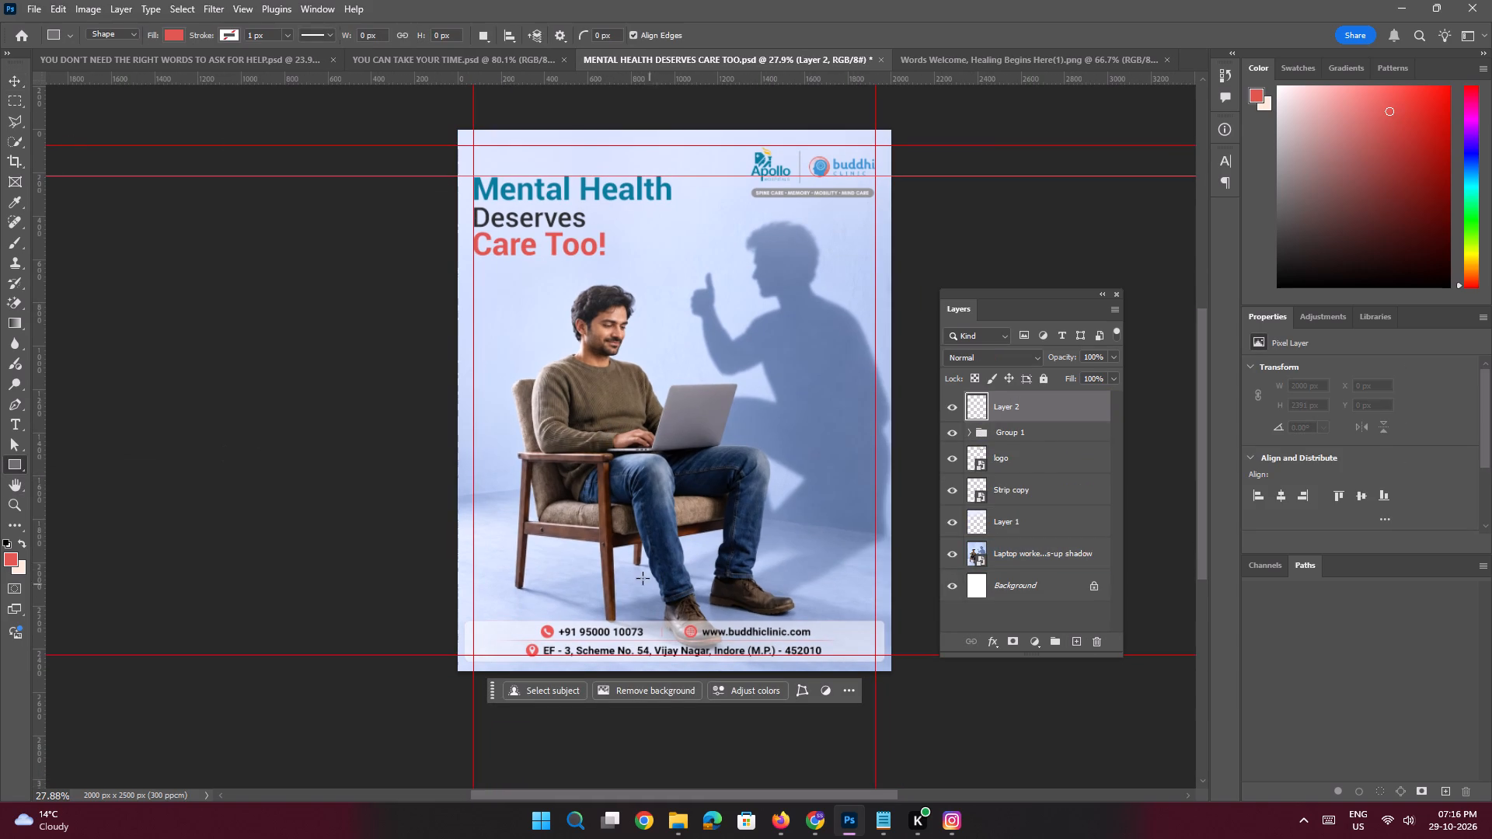
{"action": "left_click_drag", "start_coordinate": [550, 564], "coordinate": [798, 607]}
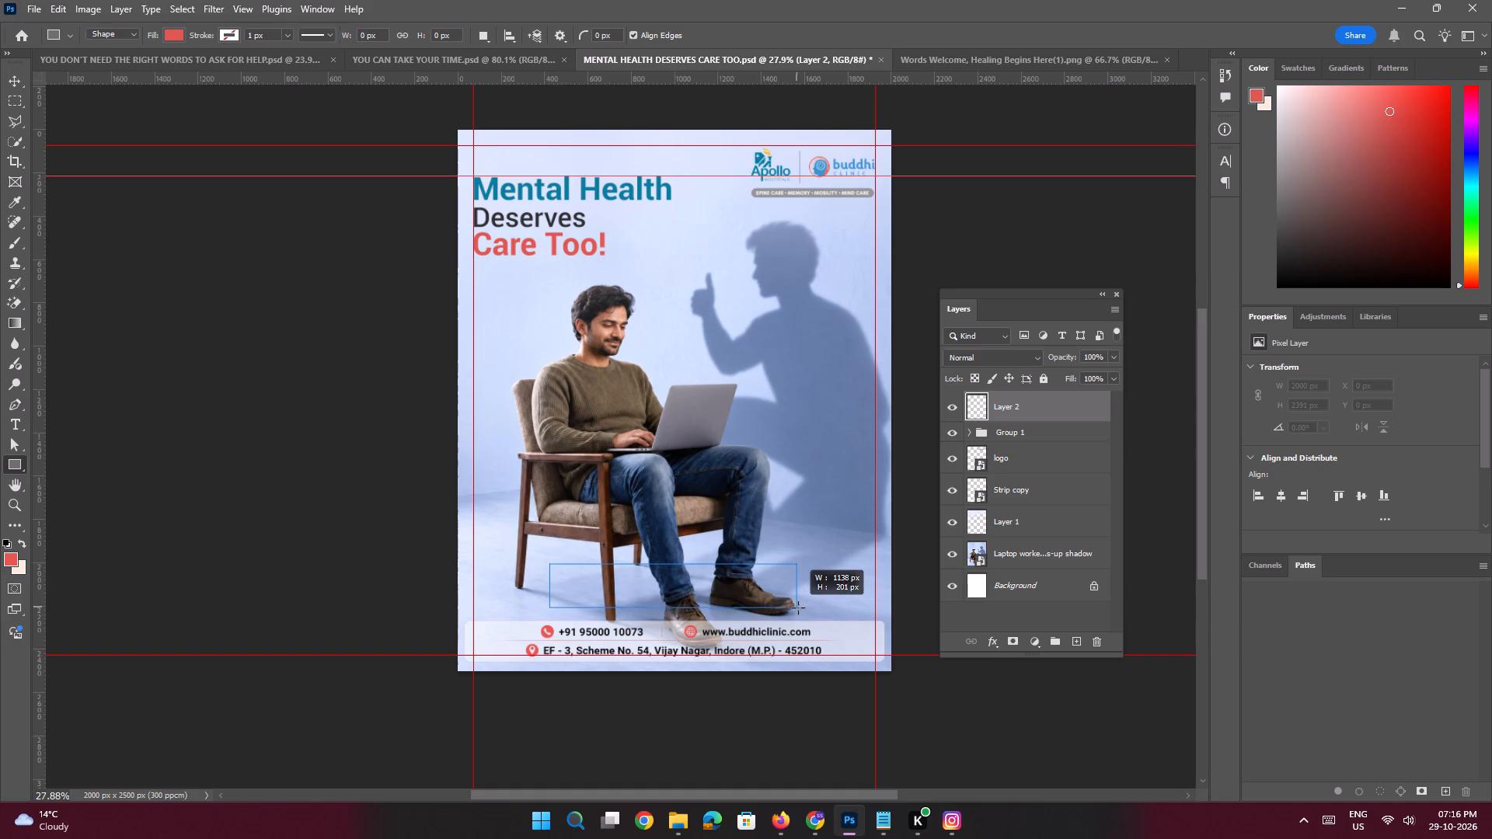
{"action": "left_click_drag", "start_coordinate": [798, 607], "coordinate": [800, 607]}
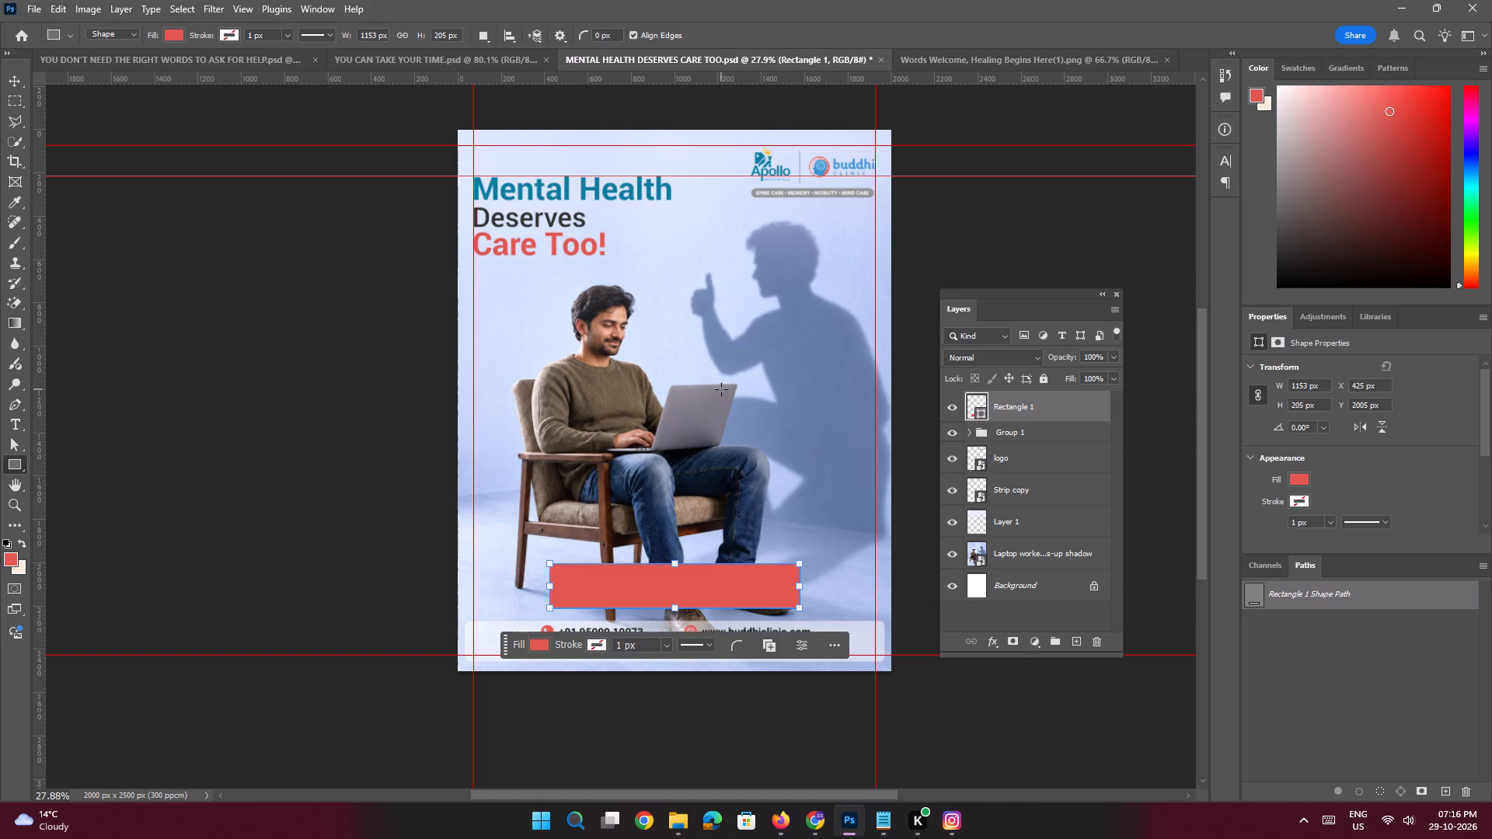
Change the rectangle's fill to the pale lavender from the recently used colors.
{"action": "left_click", "coordinate": [167, 37]}
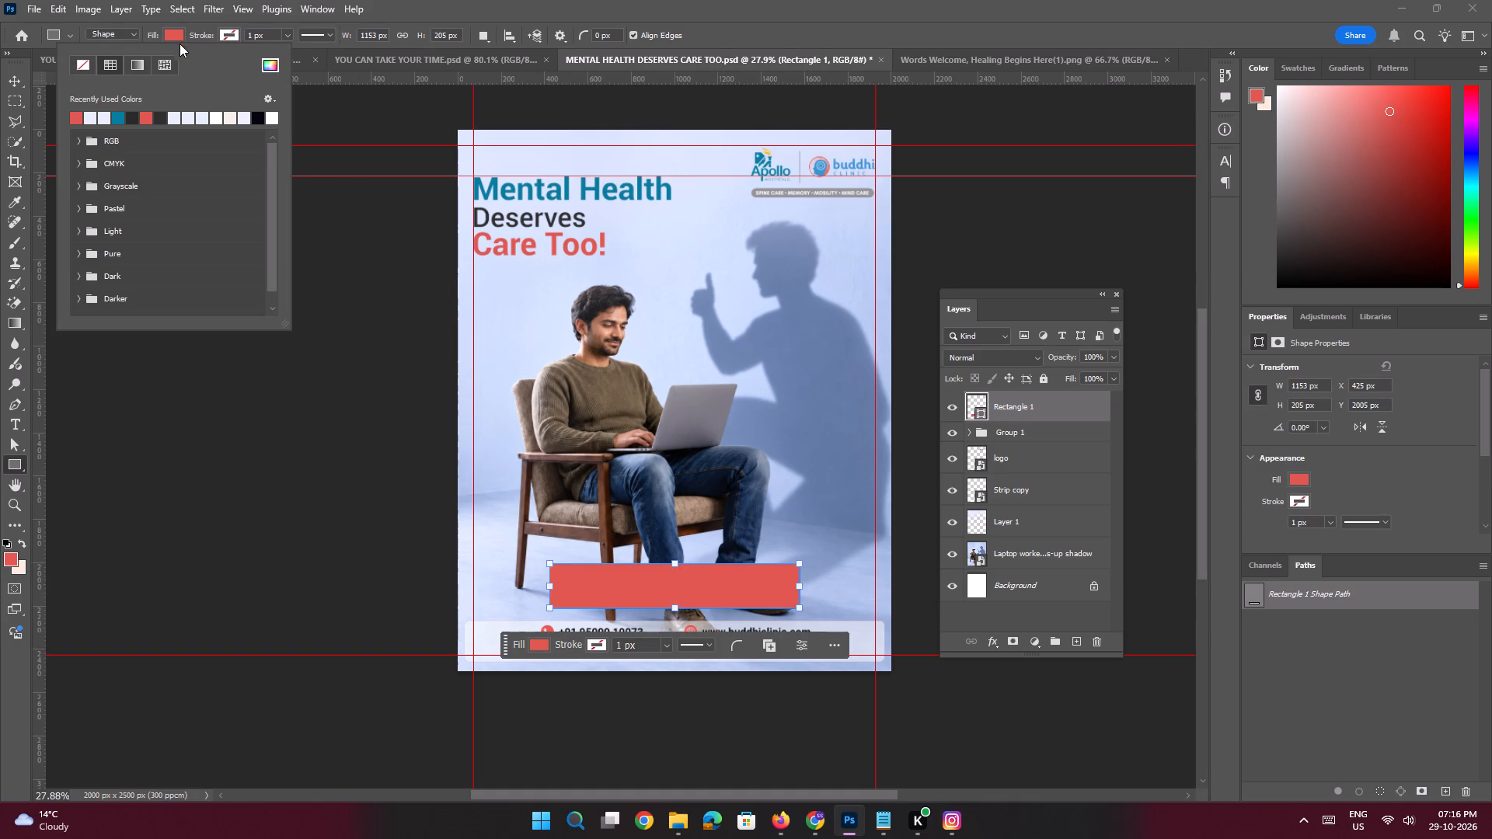
{"action": "left_click", "coordinate": [92, 120]}
{"action": "left_click", "coordinate": [175, 36]}
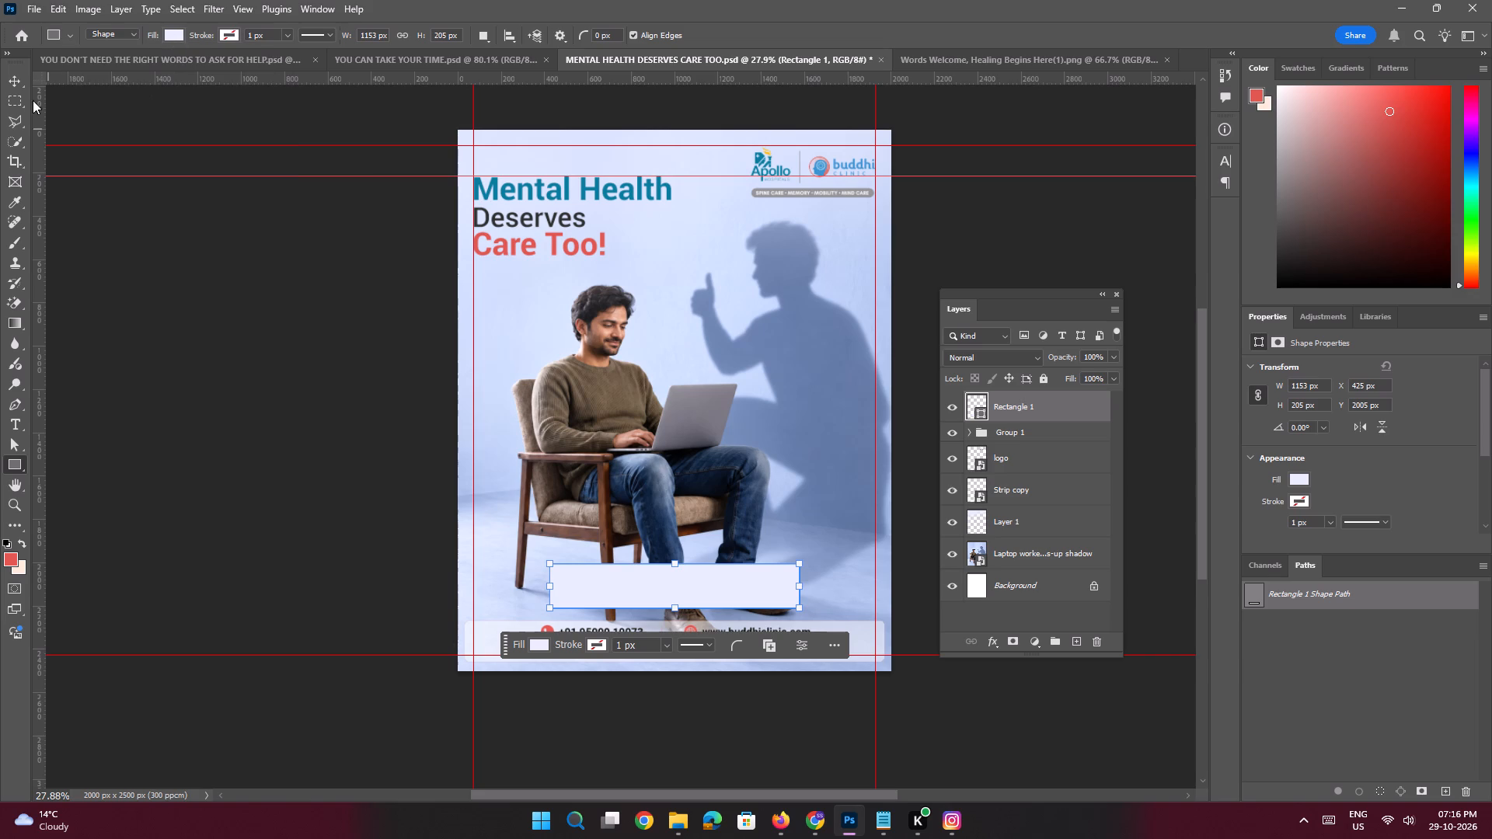
Round all four corners of the rectangle with a 21 px radius.
{"action": "left_click", "coordinate": [16, 84]}
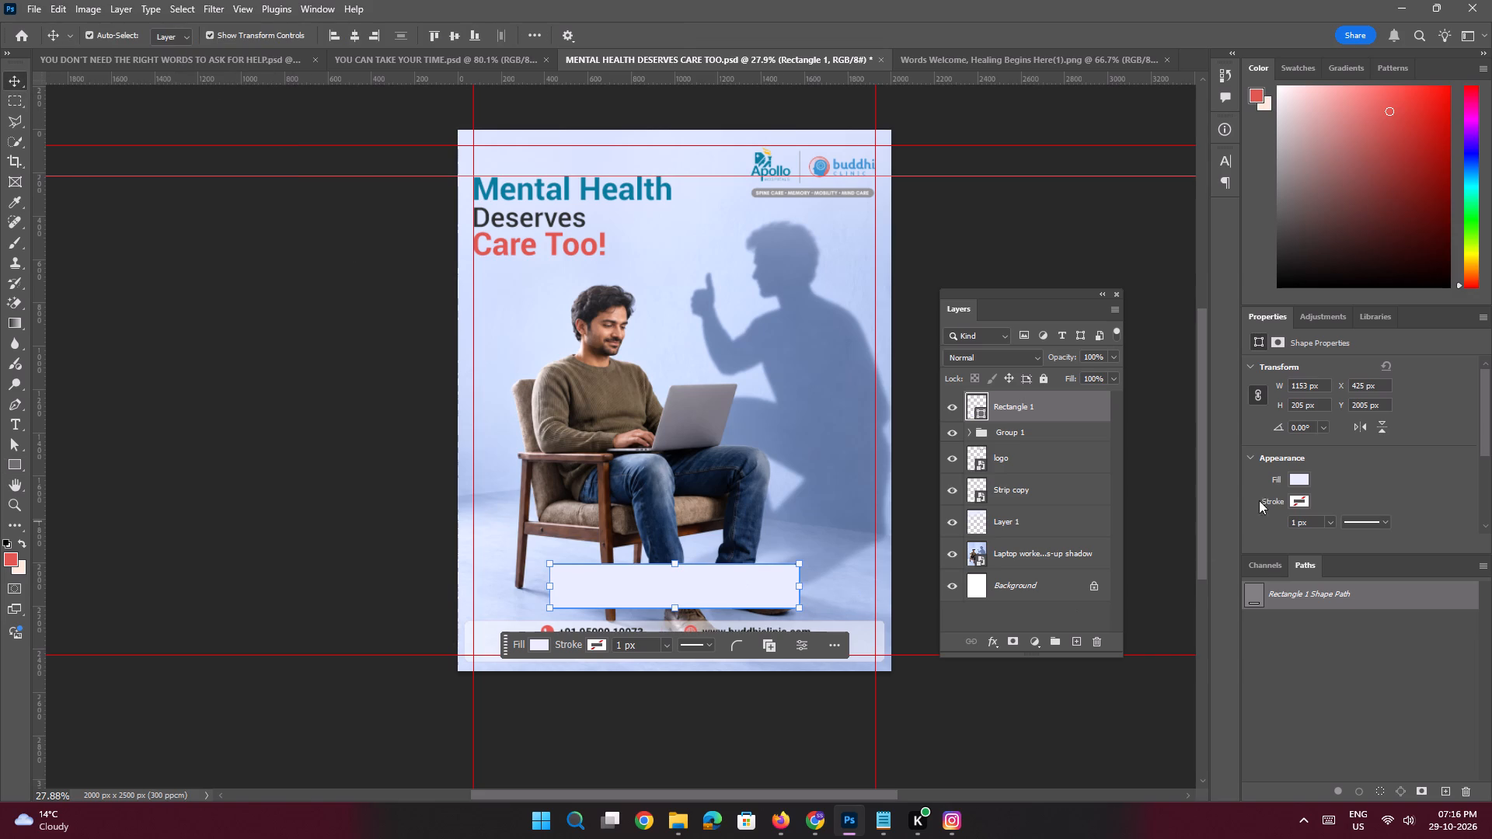
{"action": "scroll", "coordinate": [1301, 465], "scroll_direction": "down", "scroll_amount": 9}
{"action": "left_click_drag", "start_coordinate": [1281, 458], "coordinate": [1288, 458]}
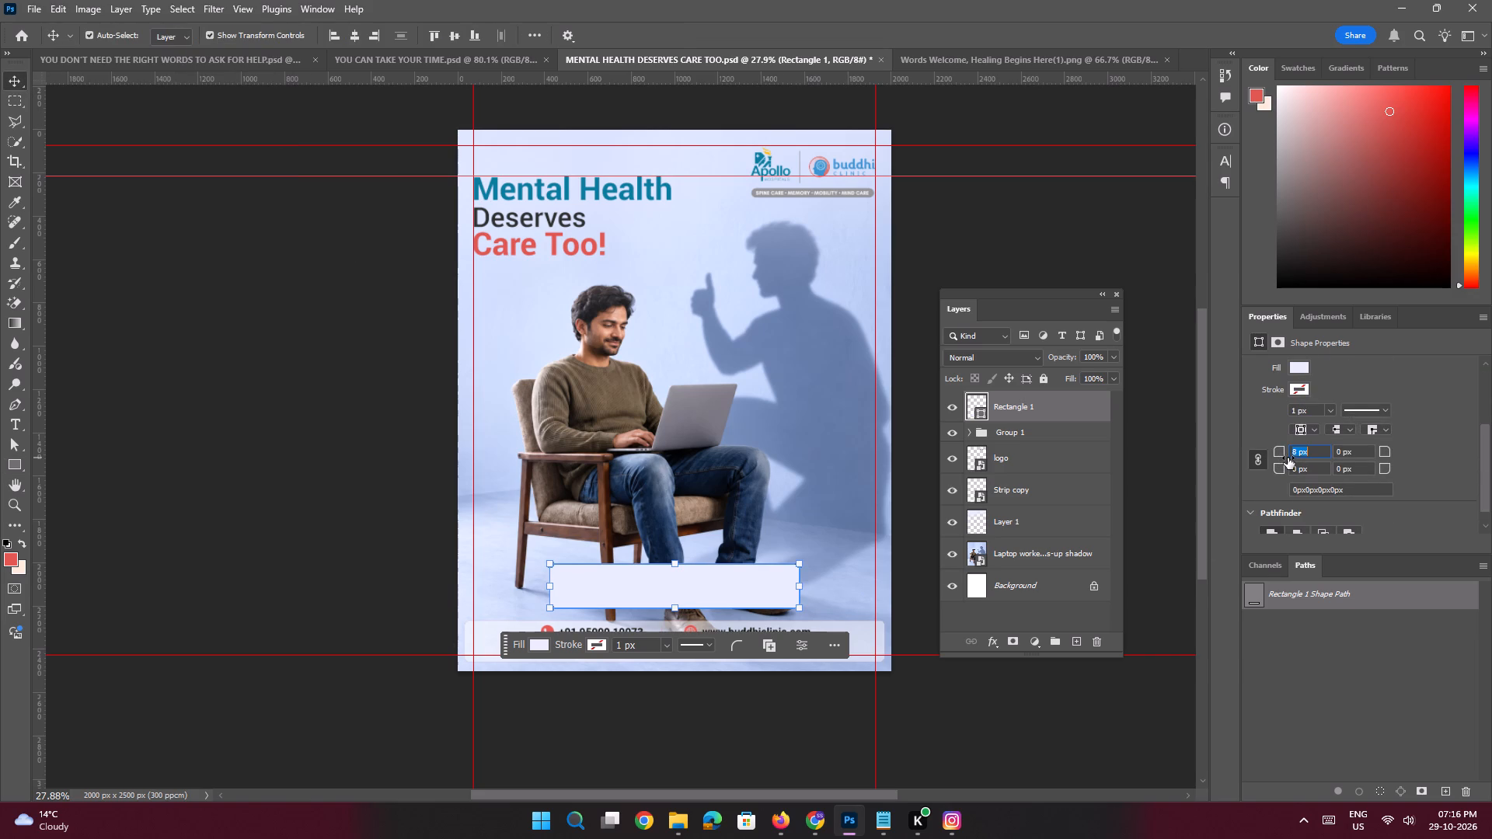
{"action": "left_click_drag", "start_coordinate": [1288, 458], "coordinate": [1298, 458]}
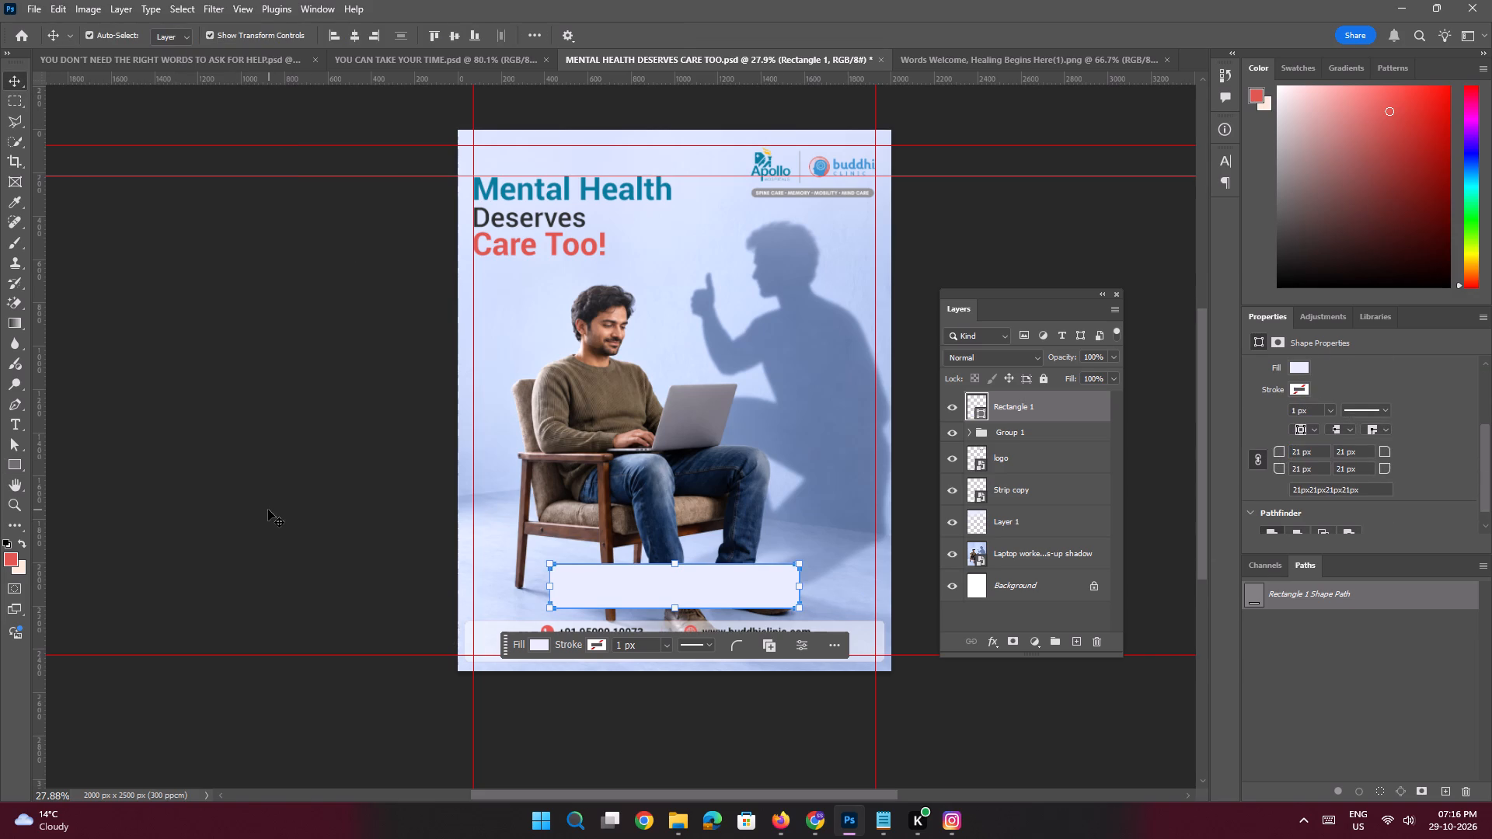
{"action": "left_click", "coordinate": [268, 510]}
In the Notepad script, copy slide 3's two lines "We're Here to Listen" and "Without Judgement".
{"action": "left_click", "coordinate": [893, 822]}
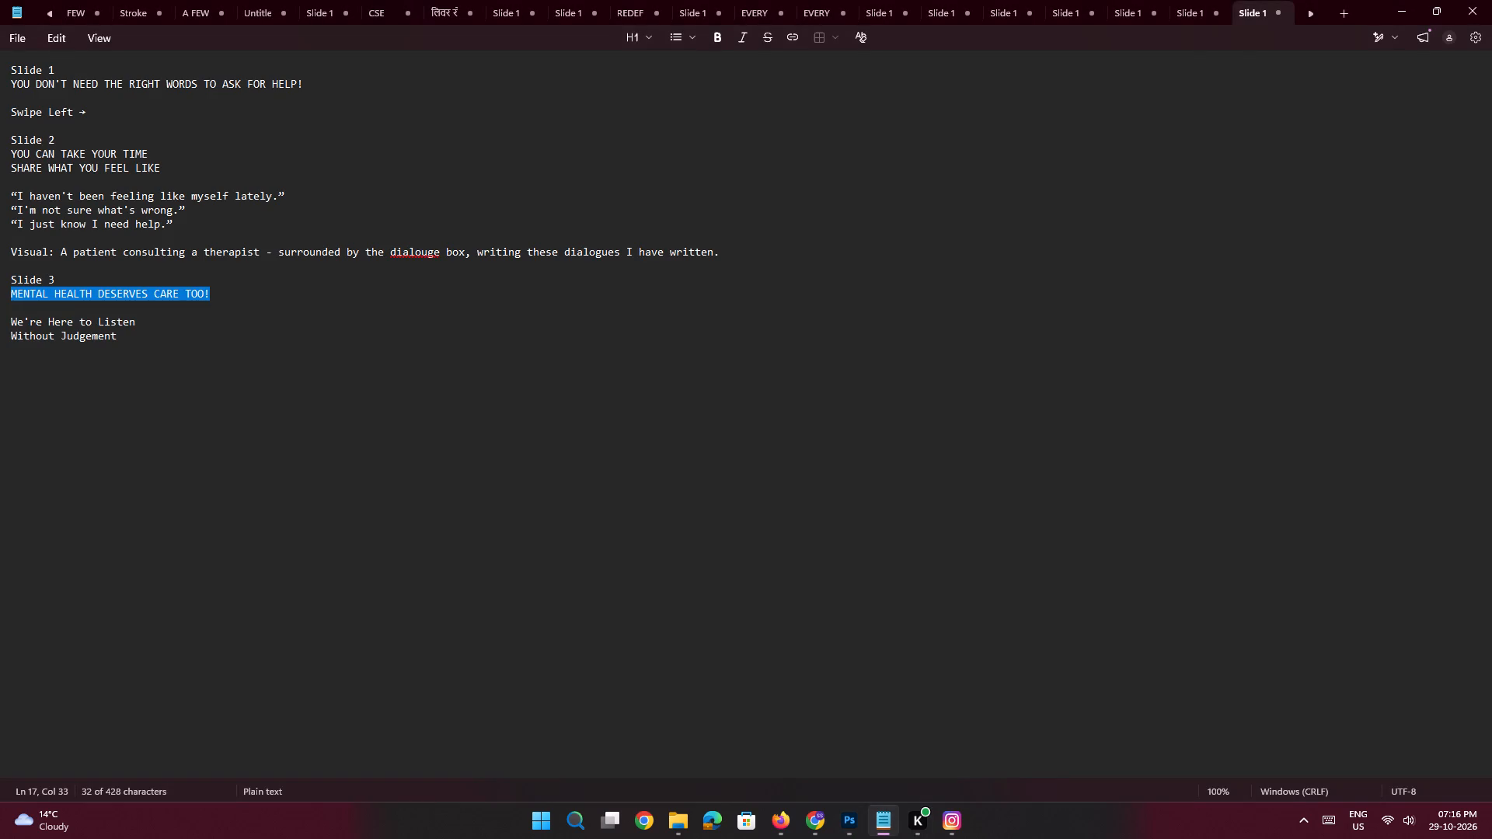
{"action": "left_click_drag", "start_coordinate": [143, 339], "coordinate": [5, 320]}
{"action": "key", "text": "ctrl+c"}
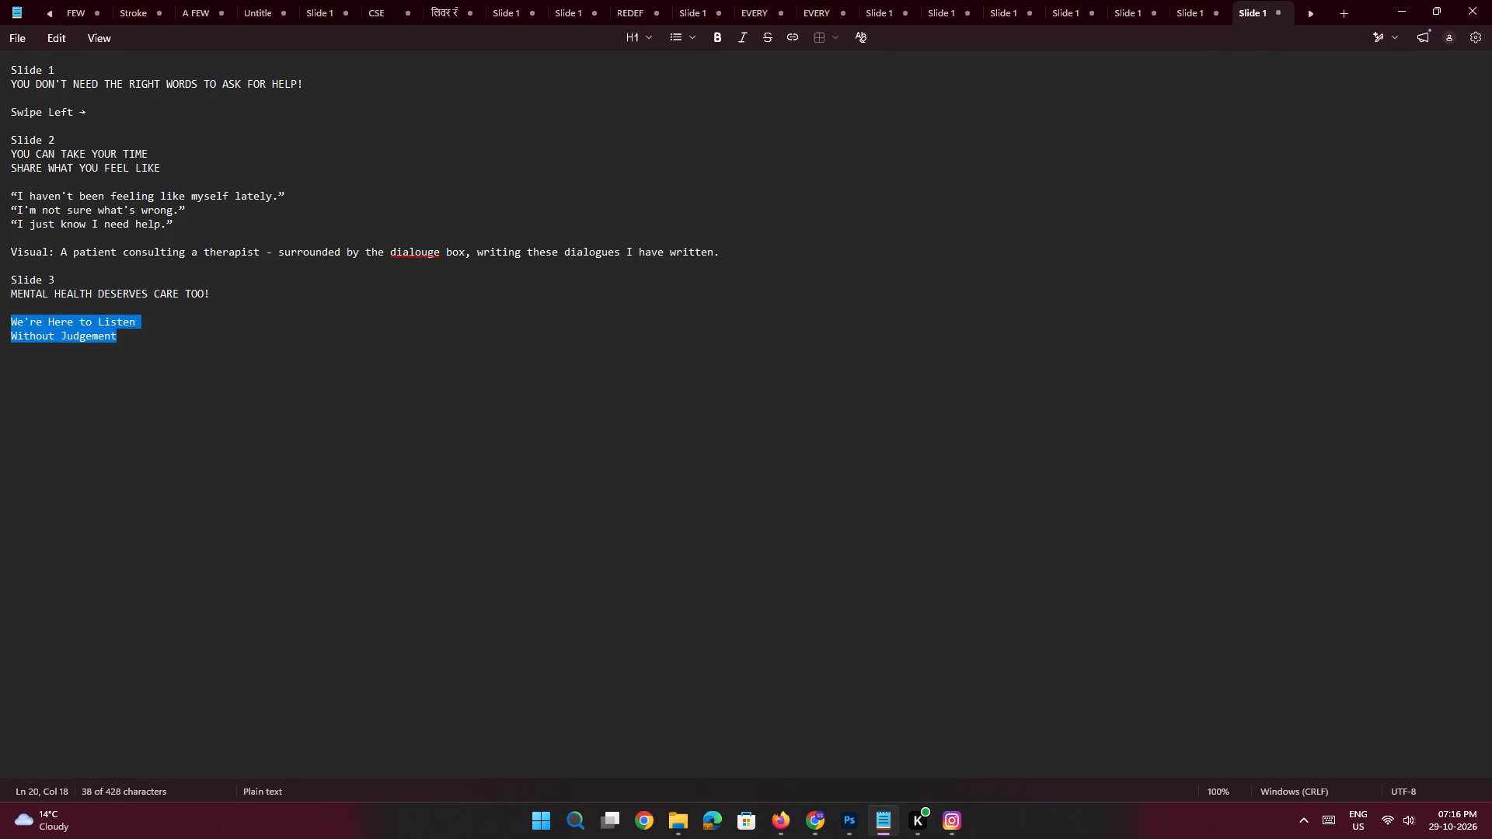
Back in Photoshop, add a new layer above the rectangle and paste the copied "We're Here to Listen / Without Judgement" as text over it.
{"action": "key", "text": "alt+Tab"}
{"action": "key", "text": "space"}
{"action": "left_click_drag", "start_coordinate": [625, 577], "coordinate": [663, 615], "text": "ctrl"}
{"action": "left_click", "coordinate": [668, 597]}
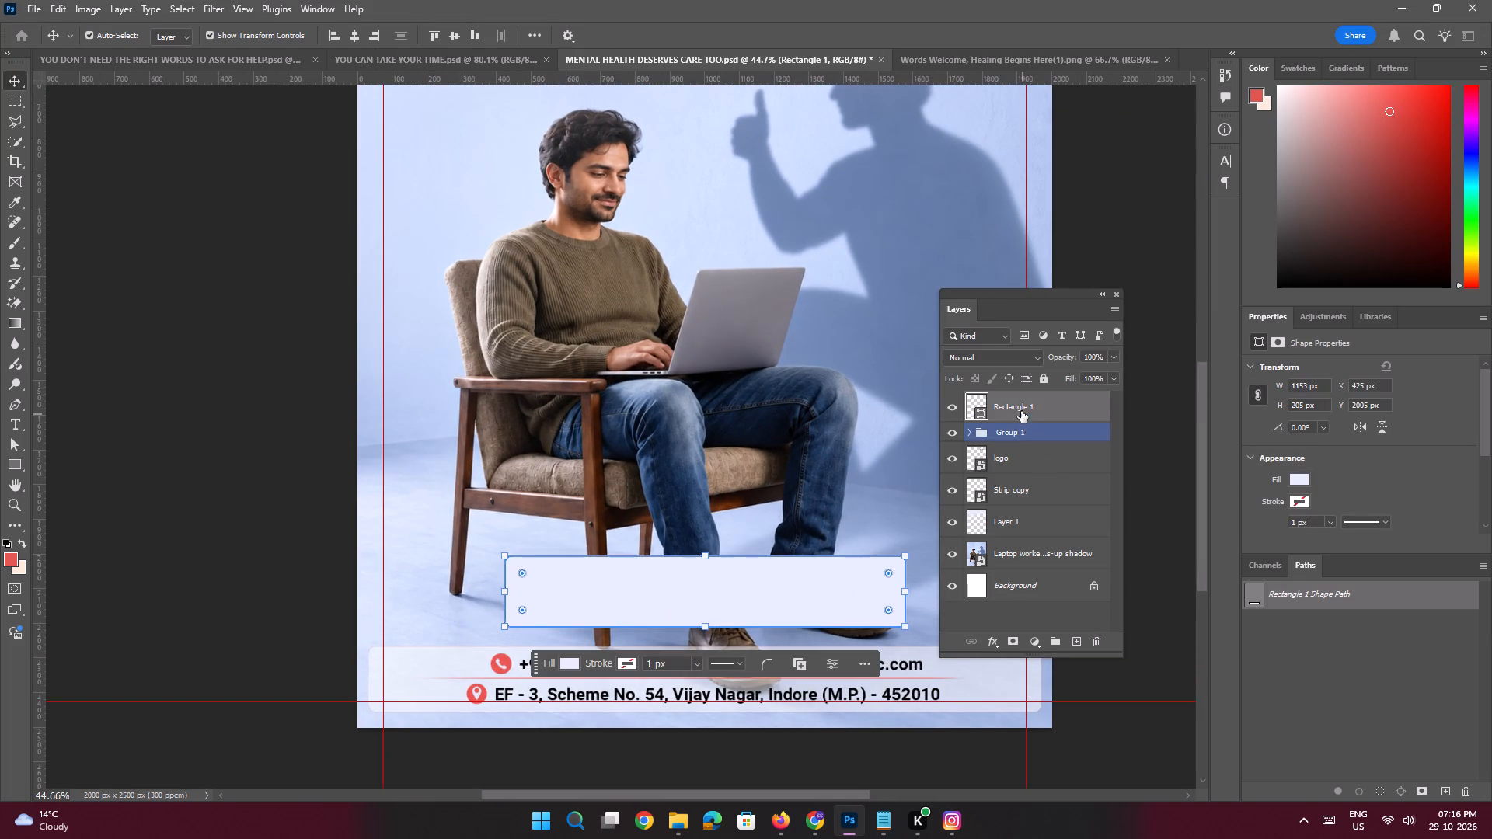
{"action": "left_click", "coordinate": [1079, 649]}
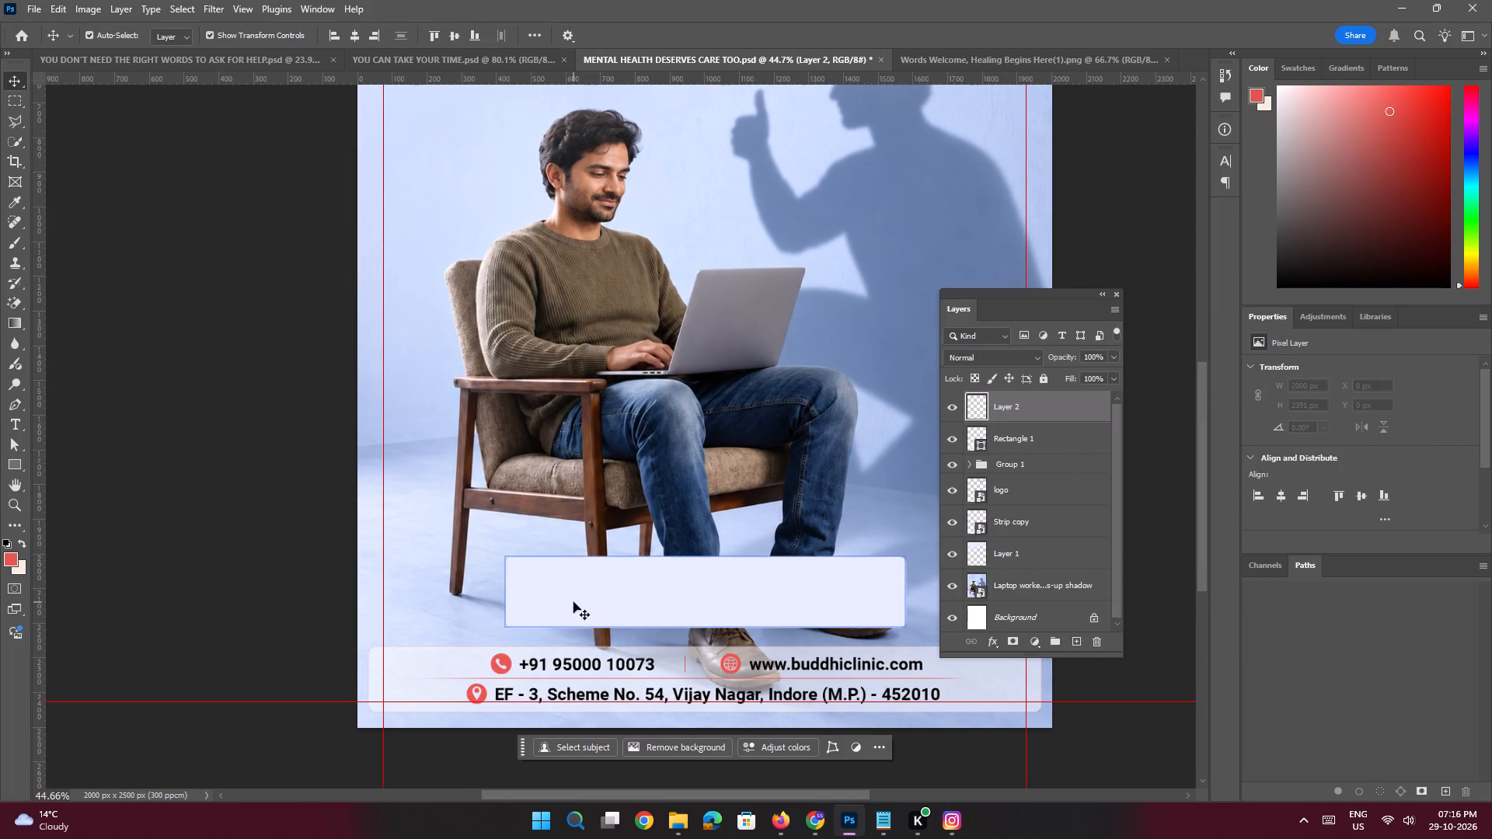
{"action": "key", "text": "t"}
{"action": "left_click", "coordinate": [556, 593]}
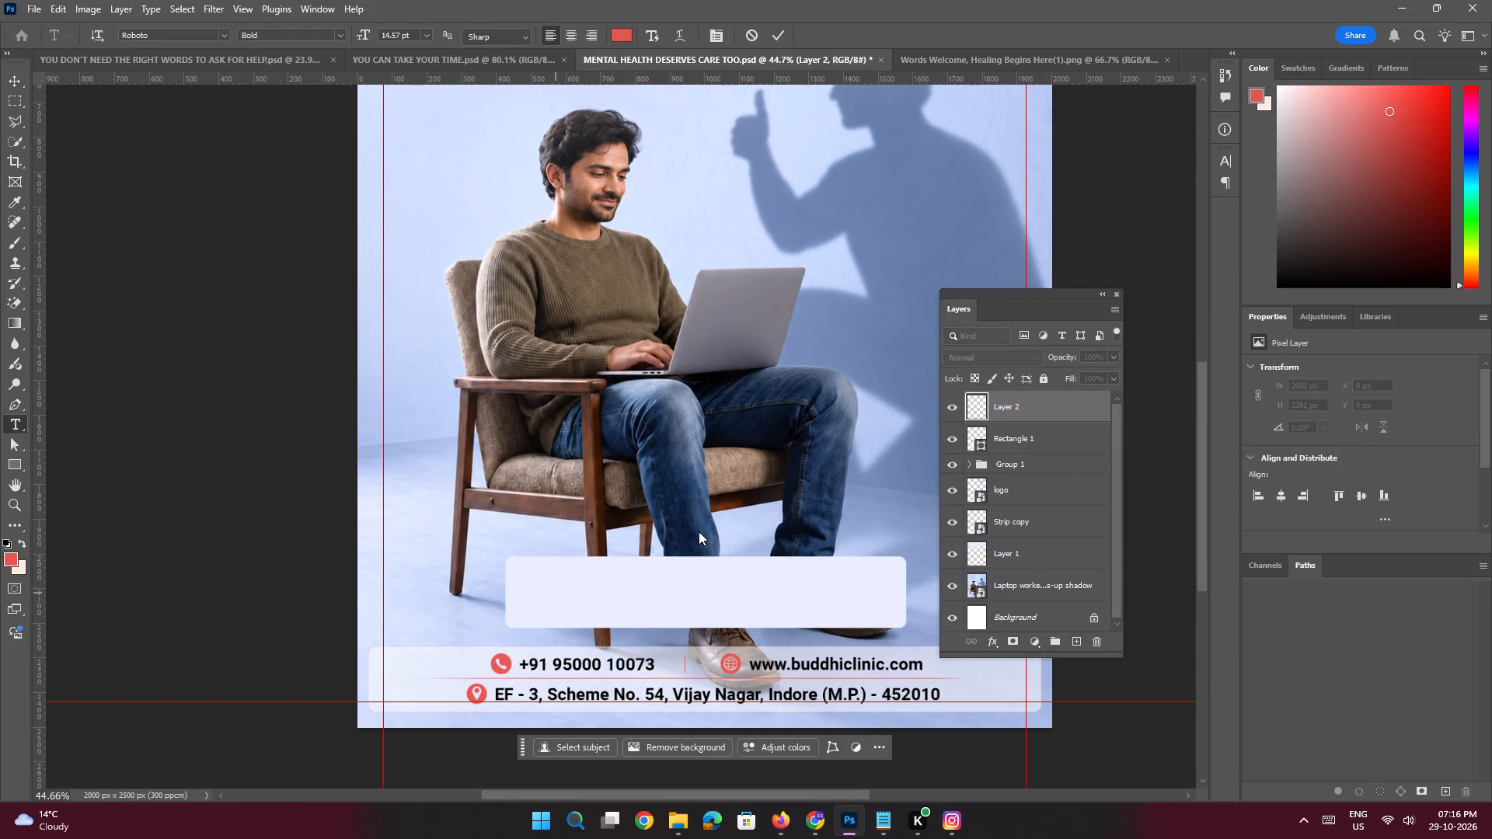
{"action": "key", "text": "ctrl+v"}
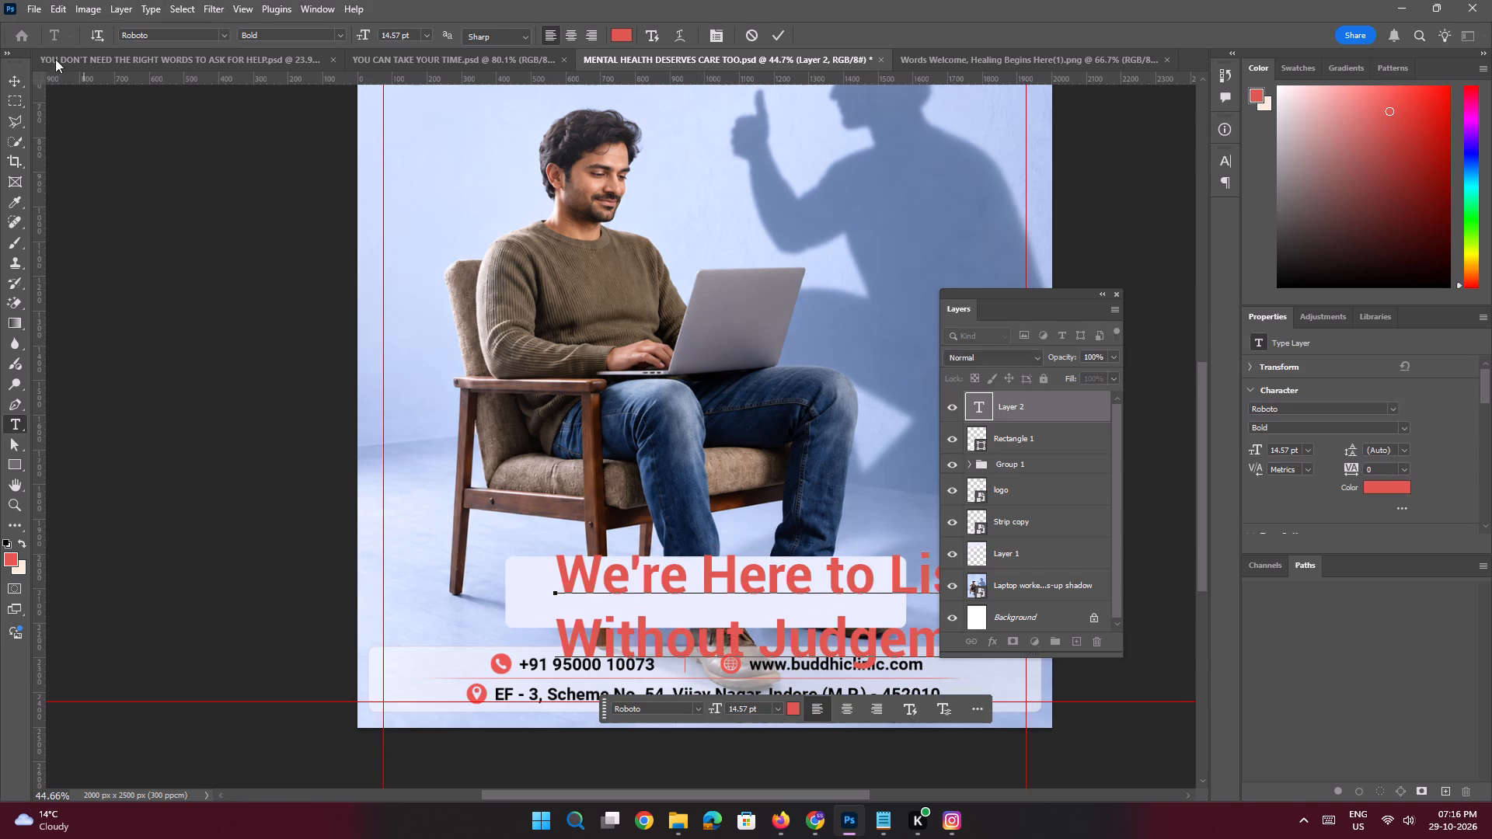
{"action": "left_click", "coordinate": [12, 81]}
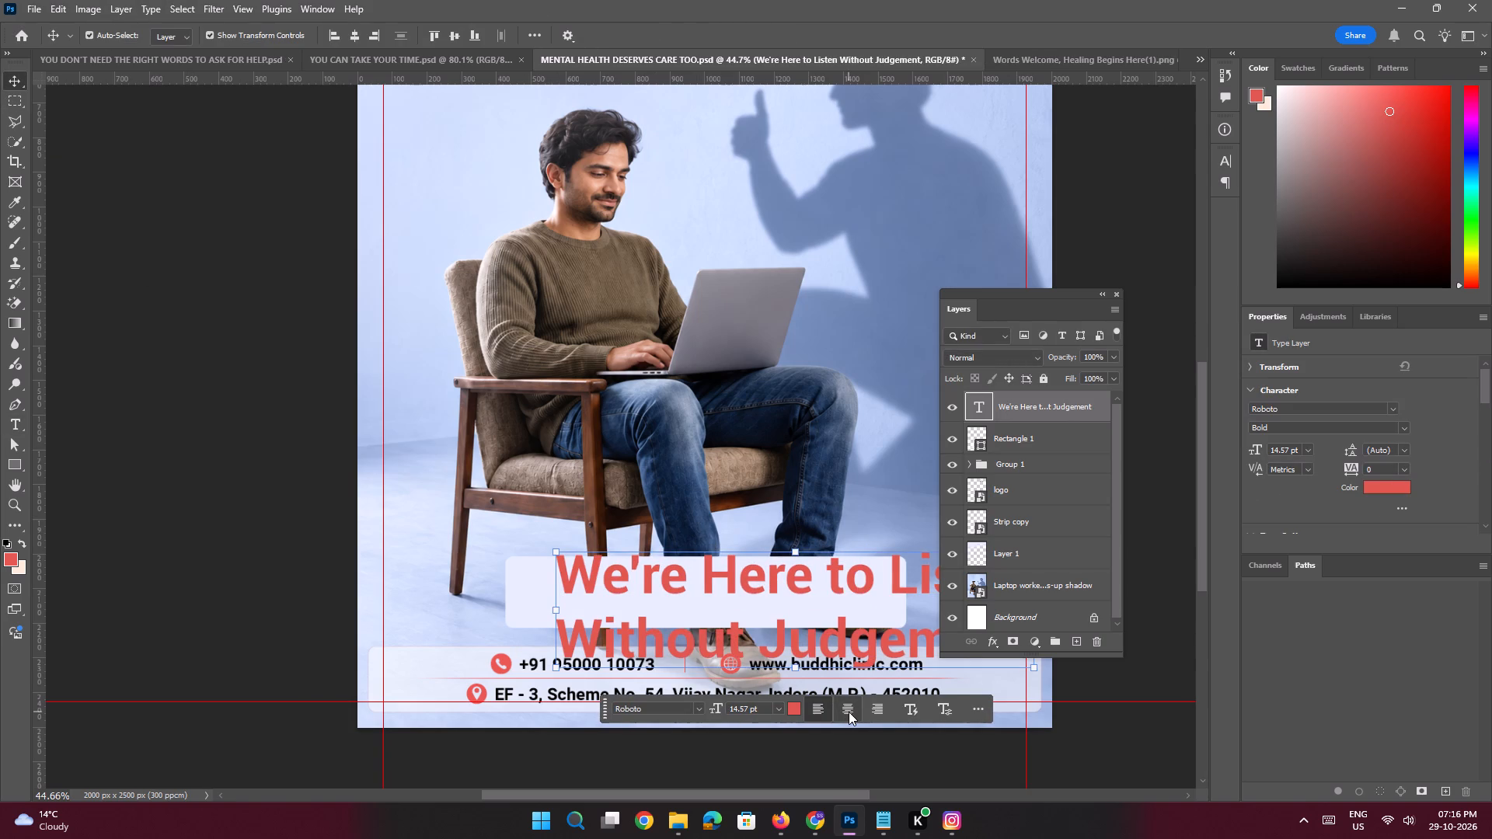
Center-align the two-line text and center it horizontally on the canvas.
{"action": "left_click", "coordinate": [849, 712]}
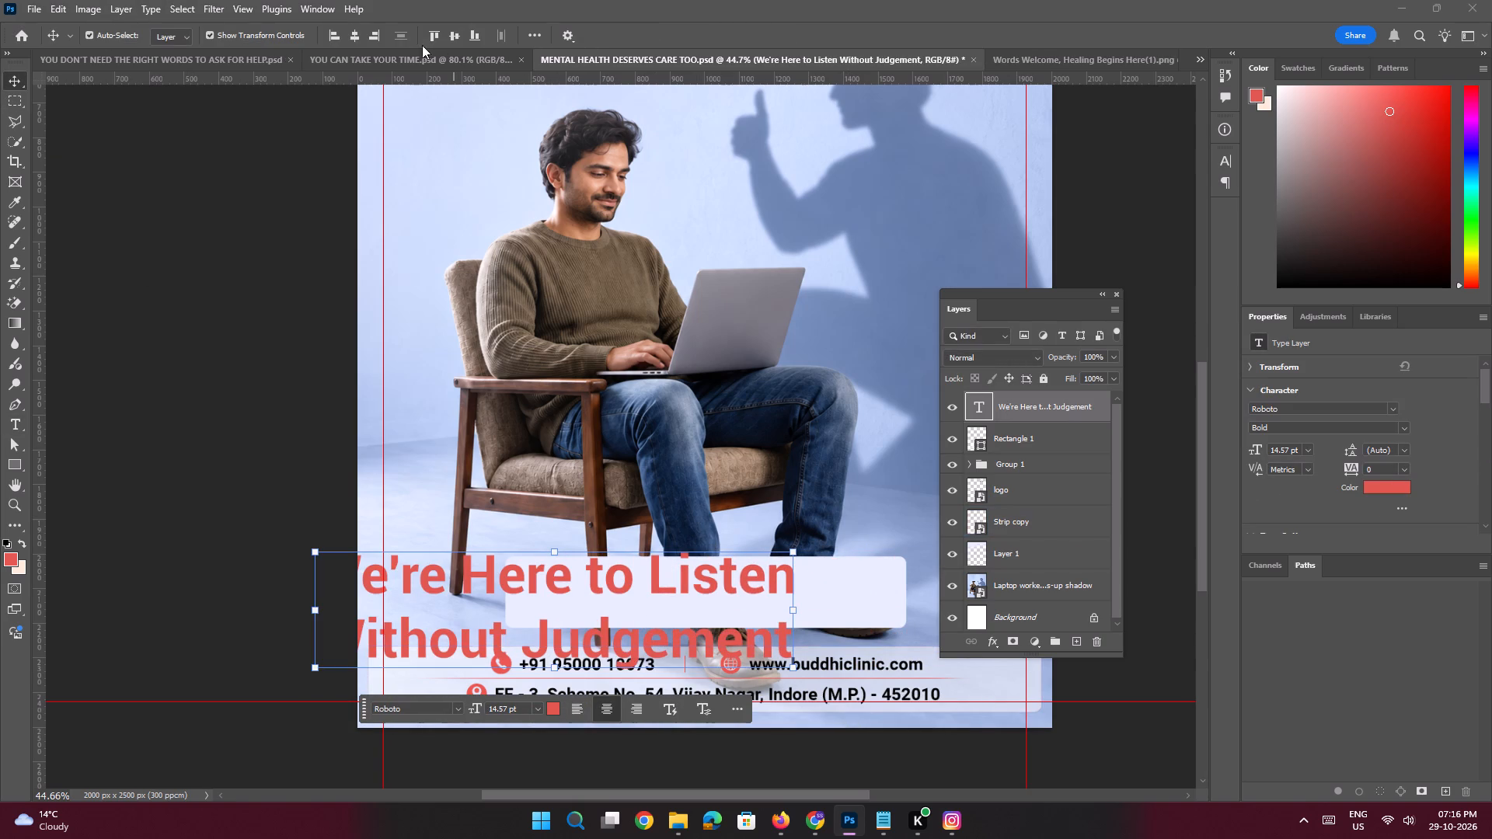
{"action": "left_click", "coordinate": [354, 40]}
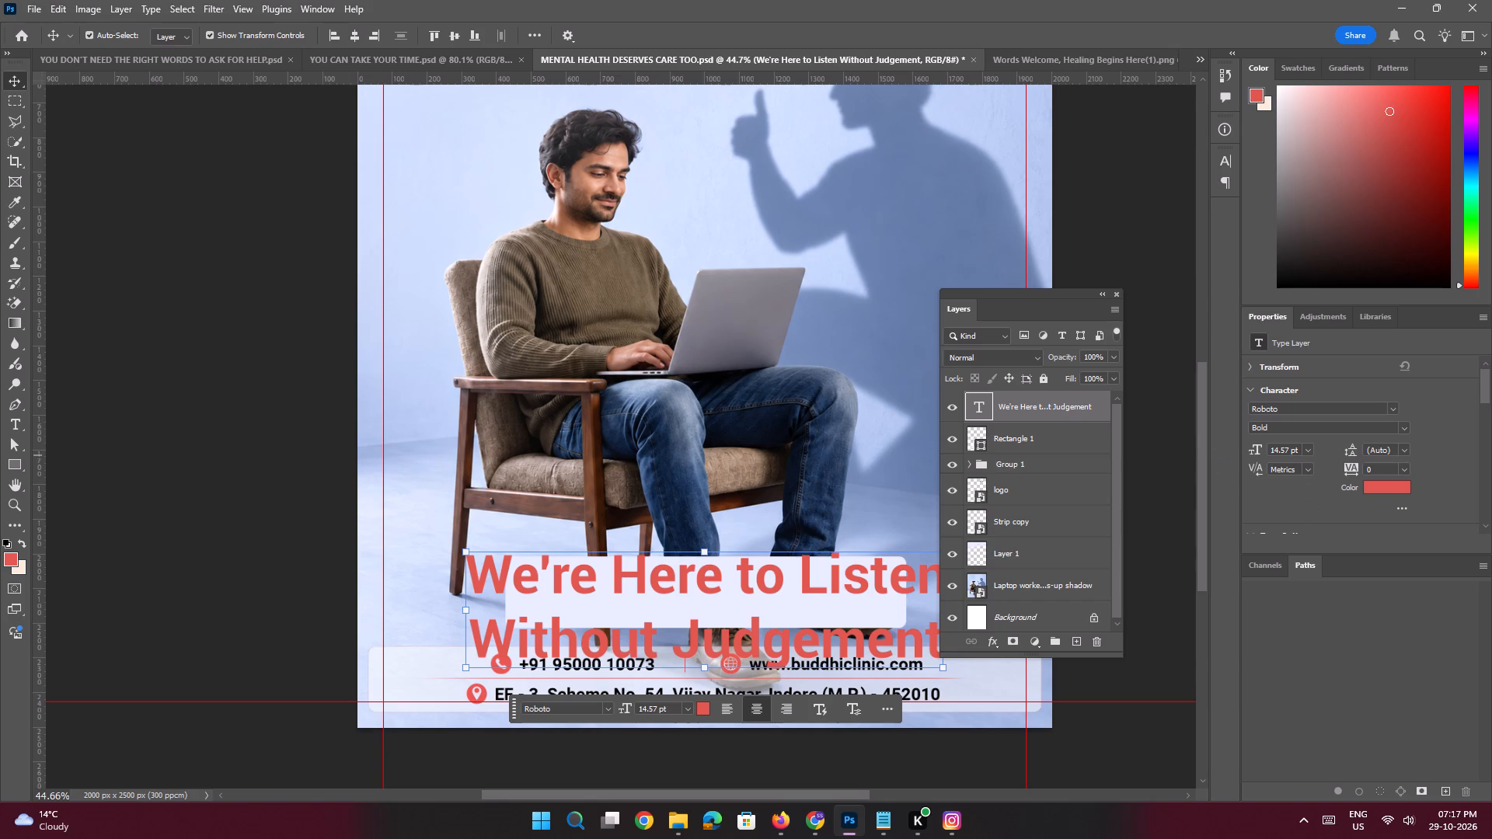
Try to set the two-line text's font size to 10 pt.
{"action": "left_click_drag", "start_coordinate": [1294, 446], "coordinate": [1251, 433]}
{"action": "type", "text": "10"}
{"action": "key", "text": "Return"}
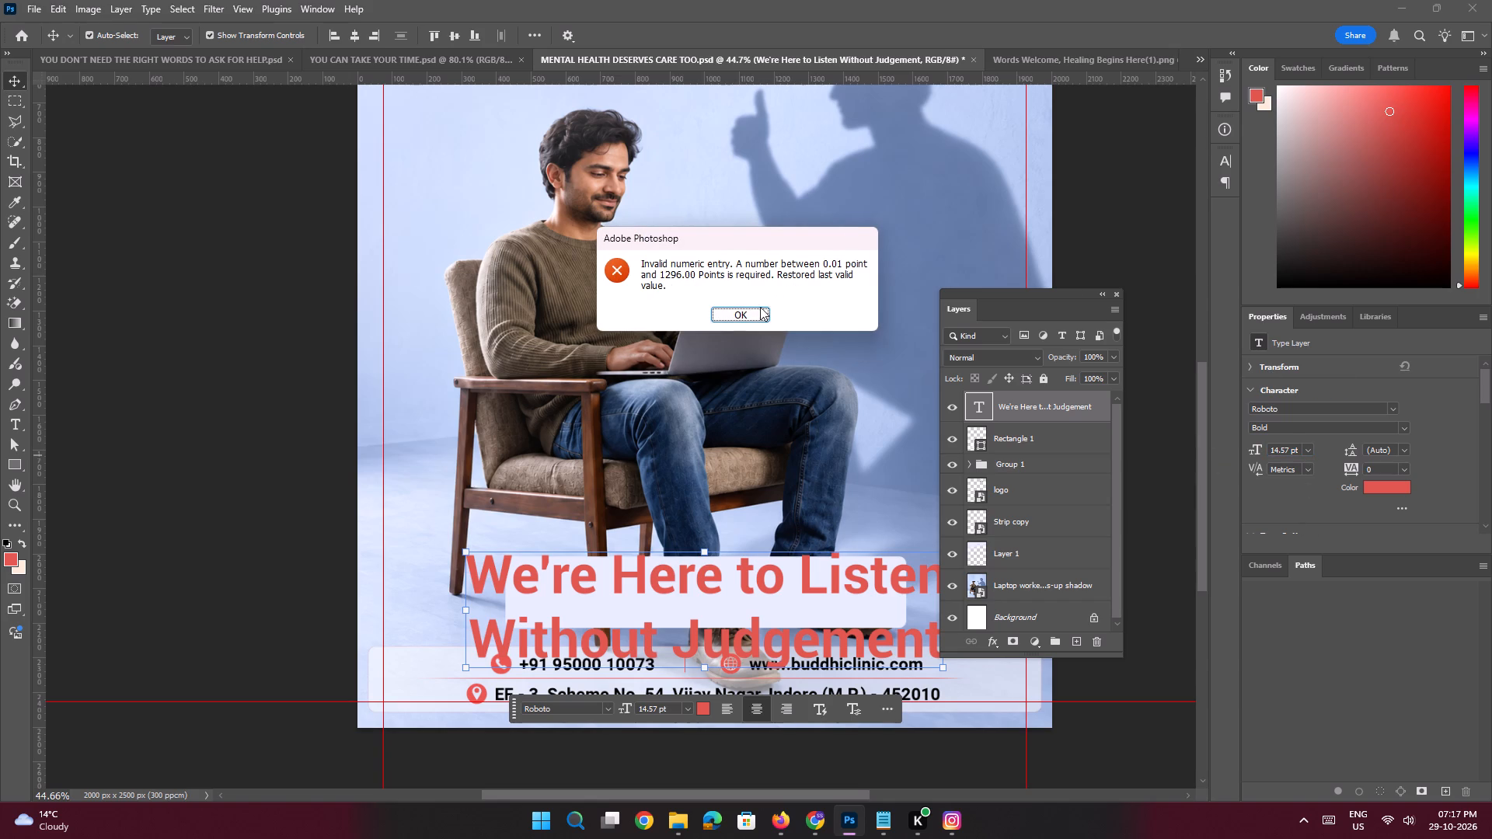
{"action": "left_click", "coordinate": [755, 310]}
Set the font size of the "We're Here to Listen / Without Judgement" text to 10 pt.
{"action": "left_click_drag", "start_coordinate": [1289, 449], "coordinate": [1227, 433]}
{"action": "type", "text": "10"}
{"action": "key", "text": "Return"}
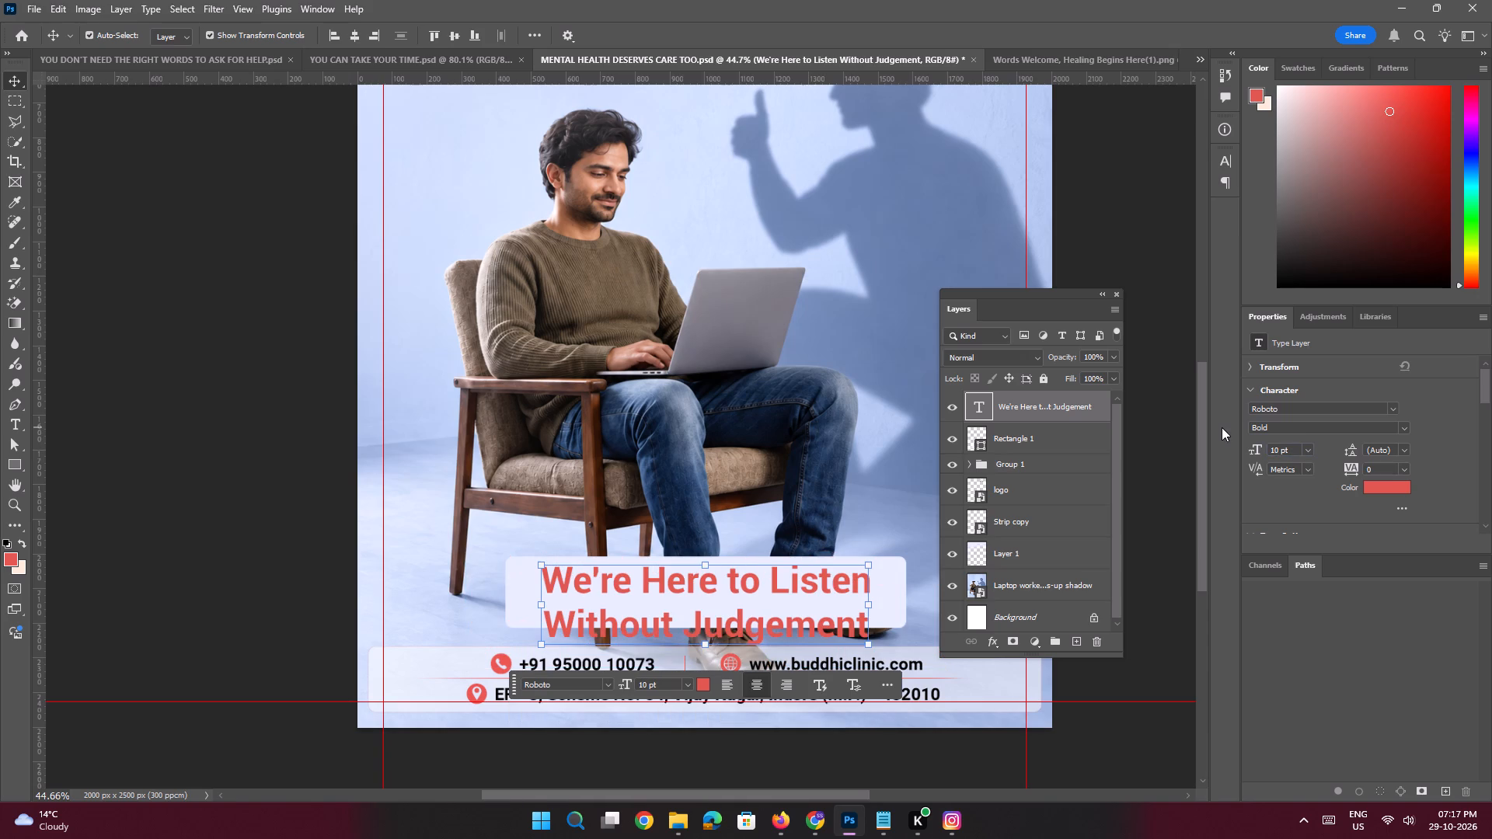
Set the two-line text's font size to 9 pt and move it slightly up onto the light rectangle.
{"action": "left_click_drag", "start_coordinate": [1279, 451], "coordinate": [1250, 439]}
{"action": "left_click_drag", "start_coordinate": [1250, 439], "coordinate": [1249, 438]}
{"action": "key", "text": "9"}
{"action": "key", "text": "Return"}
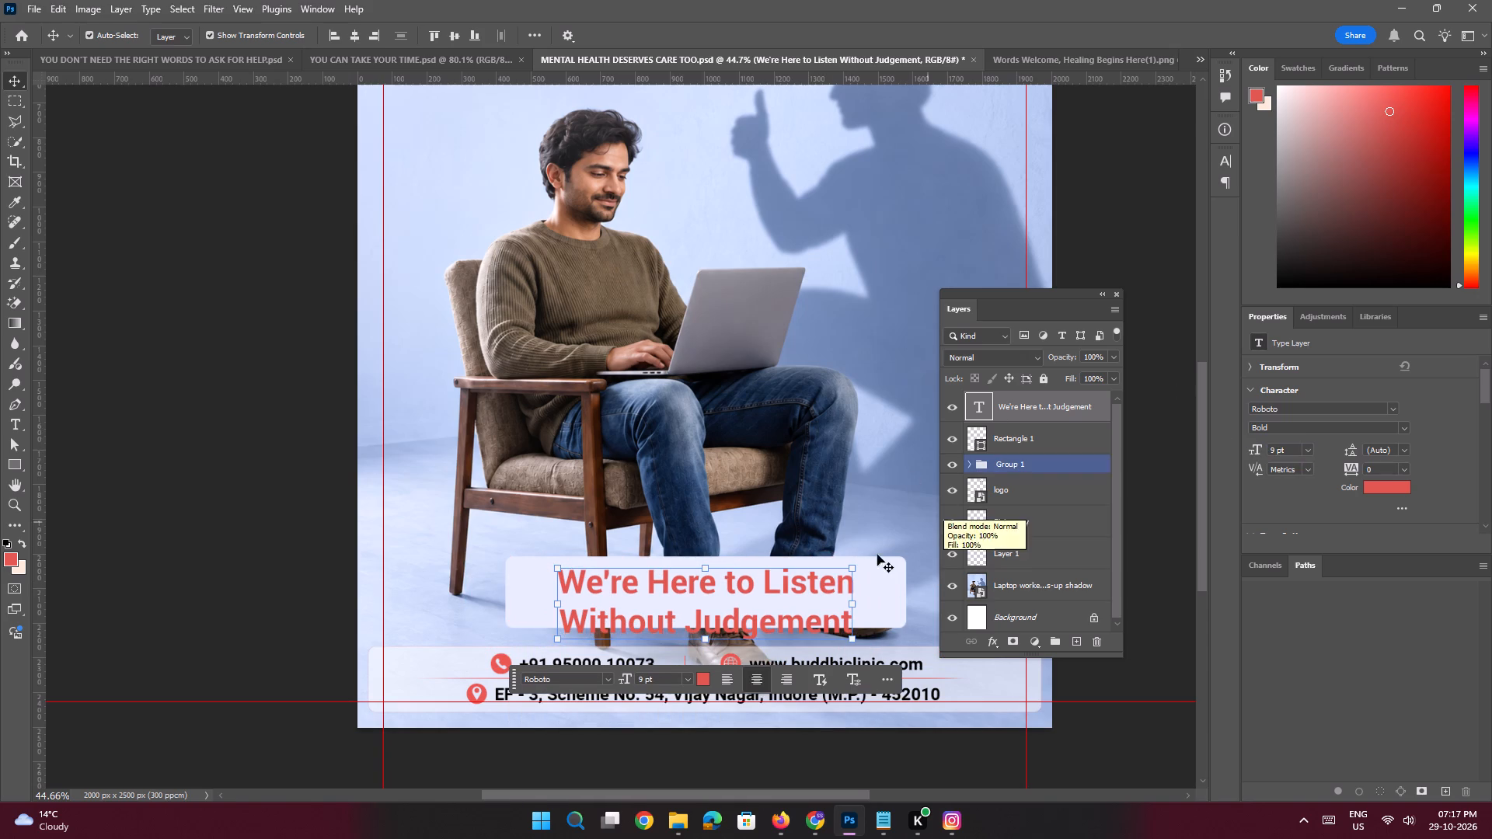
{"action": "left_click_drag", "start_coordinate": [810, 580], "coordinate": [810, 573], "text": "shift"}
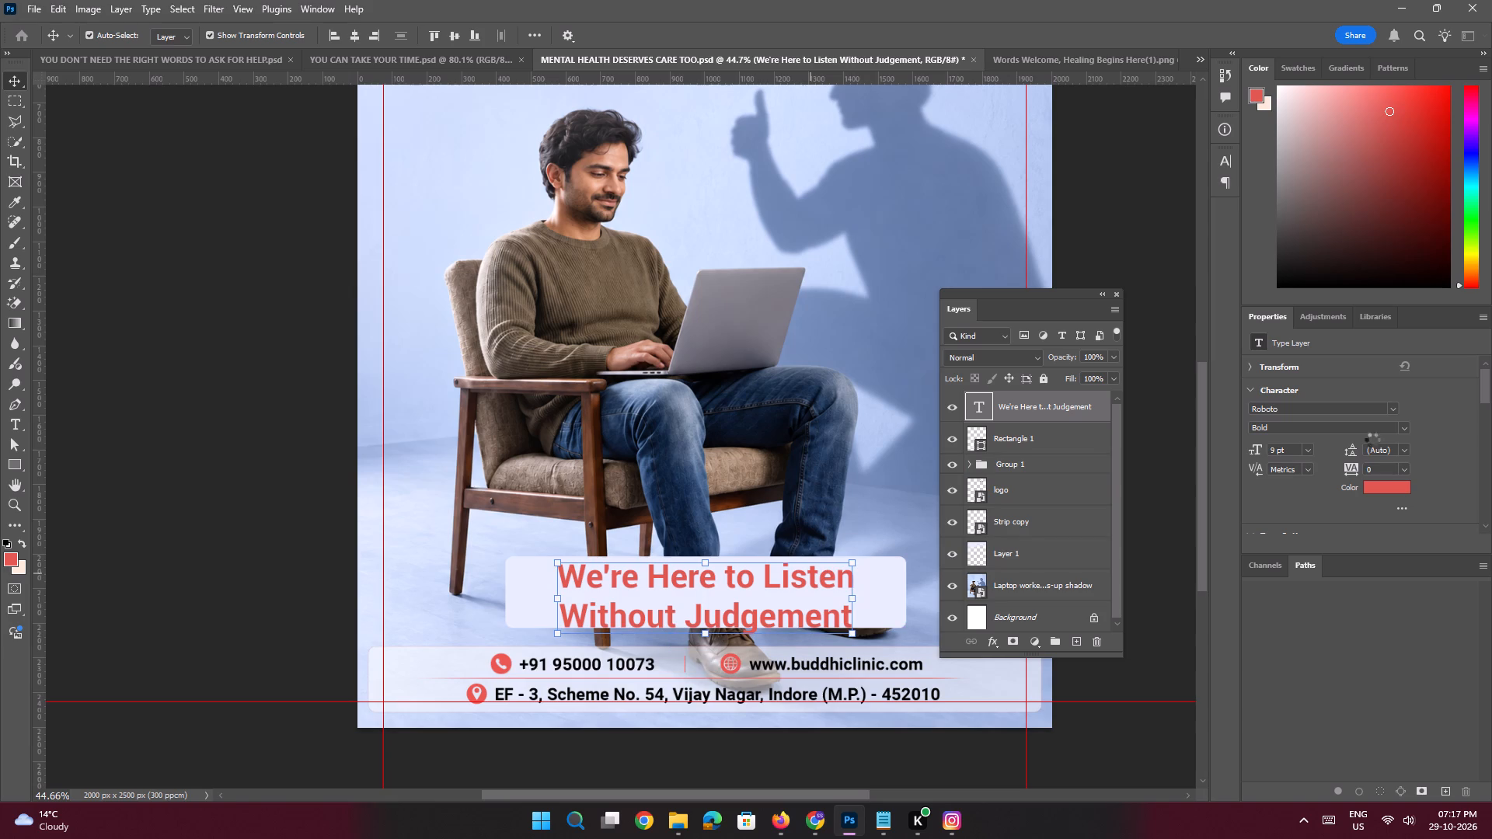
Change the two-line text's font style to Roboto Medium and its color to dark gray #353535.
{"action": "left_click", "coordinate": [1403, 430]}
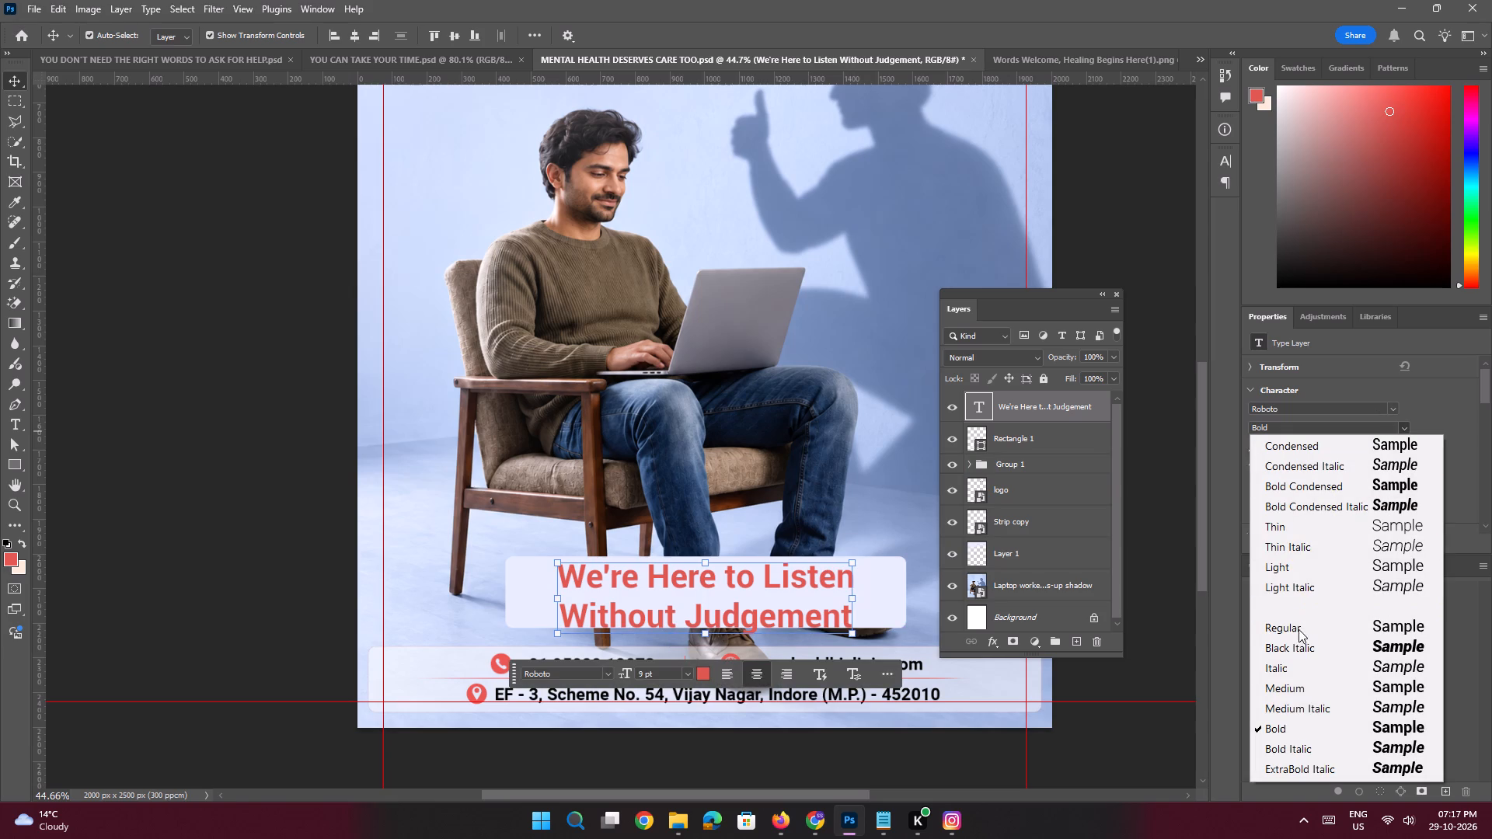
{"action": "left_click", "coordinate": [1288, 695]}
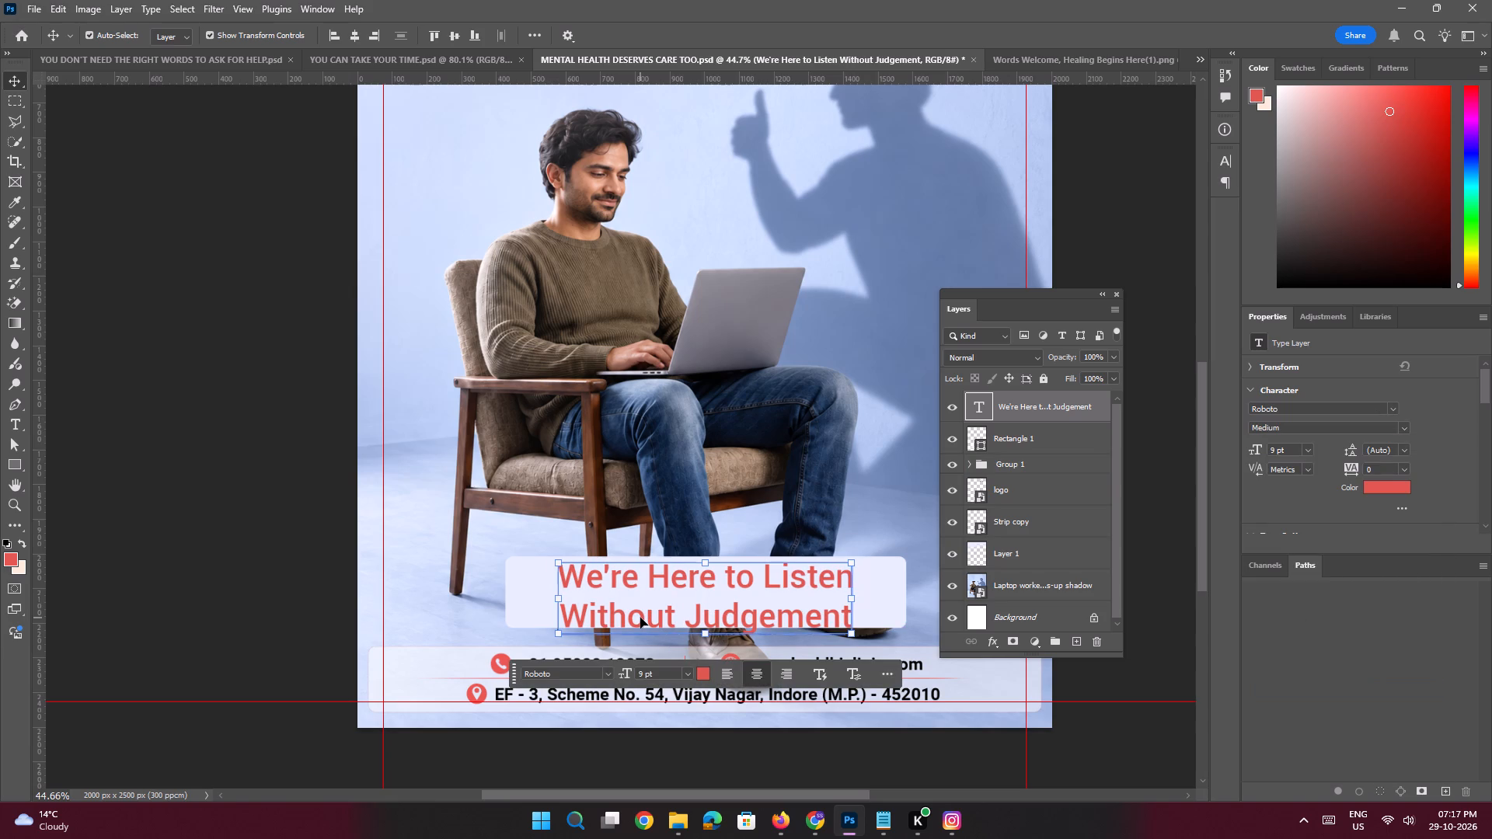
{"action": "left_click", "coordinate": [699, 676]}
{"action": "left_click_drag", "start_coordinate": [1017, 621], "coordinate": [958, 616]}
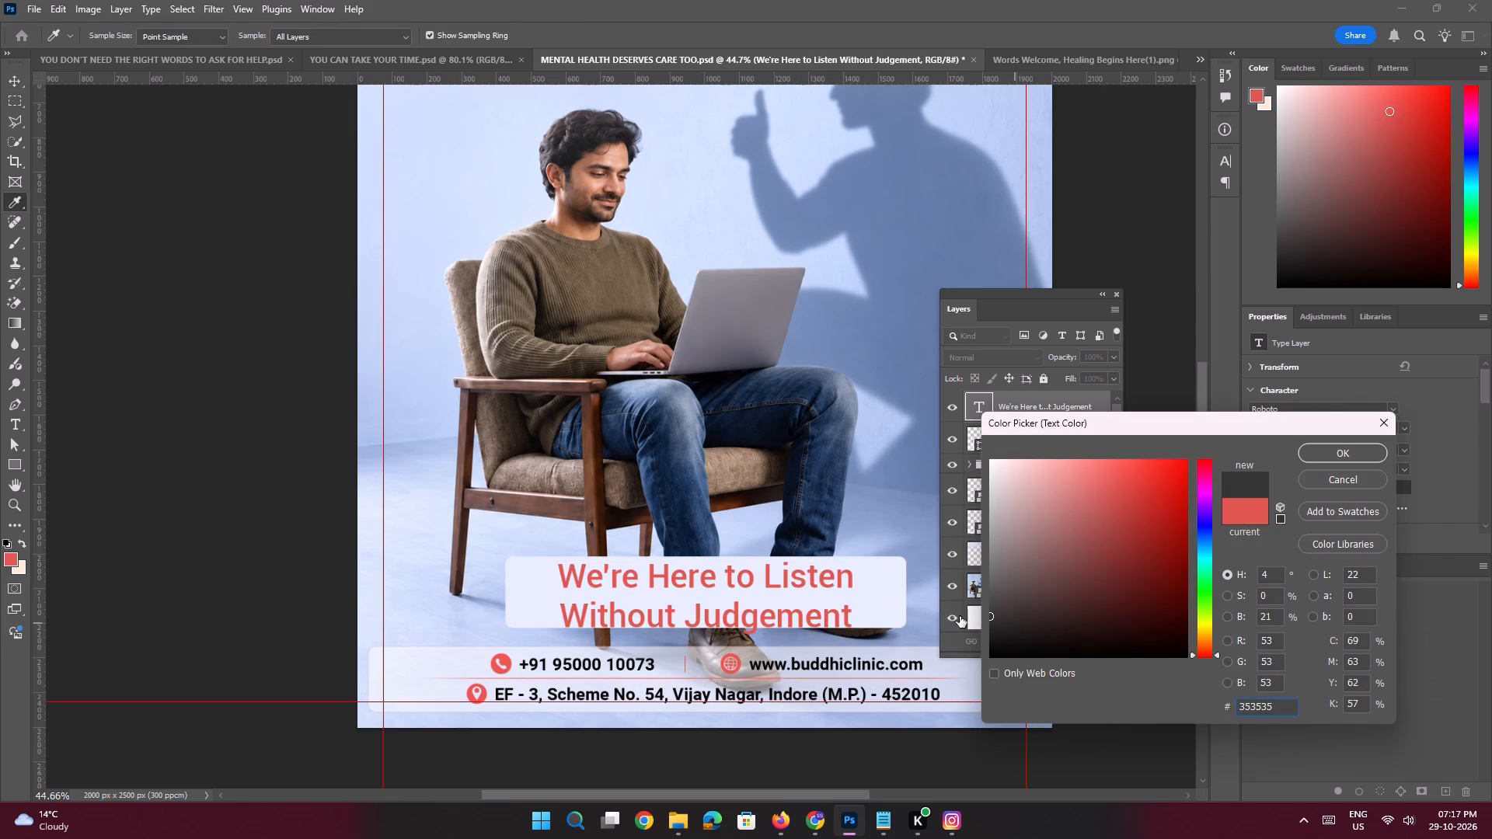
{"action": "key", "text": "Return"}
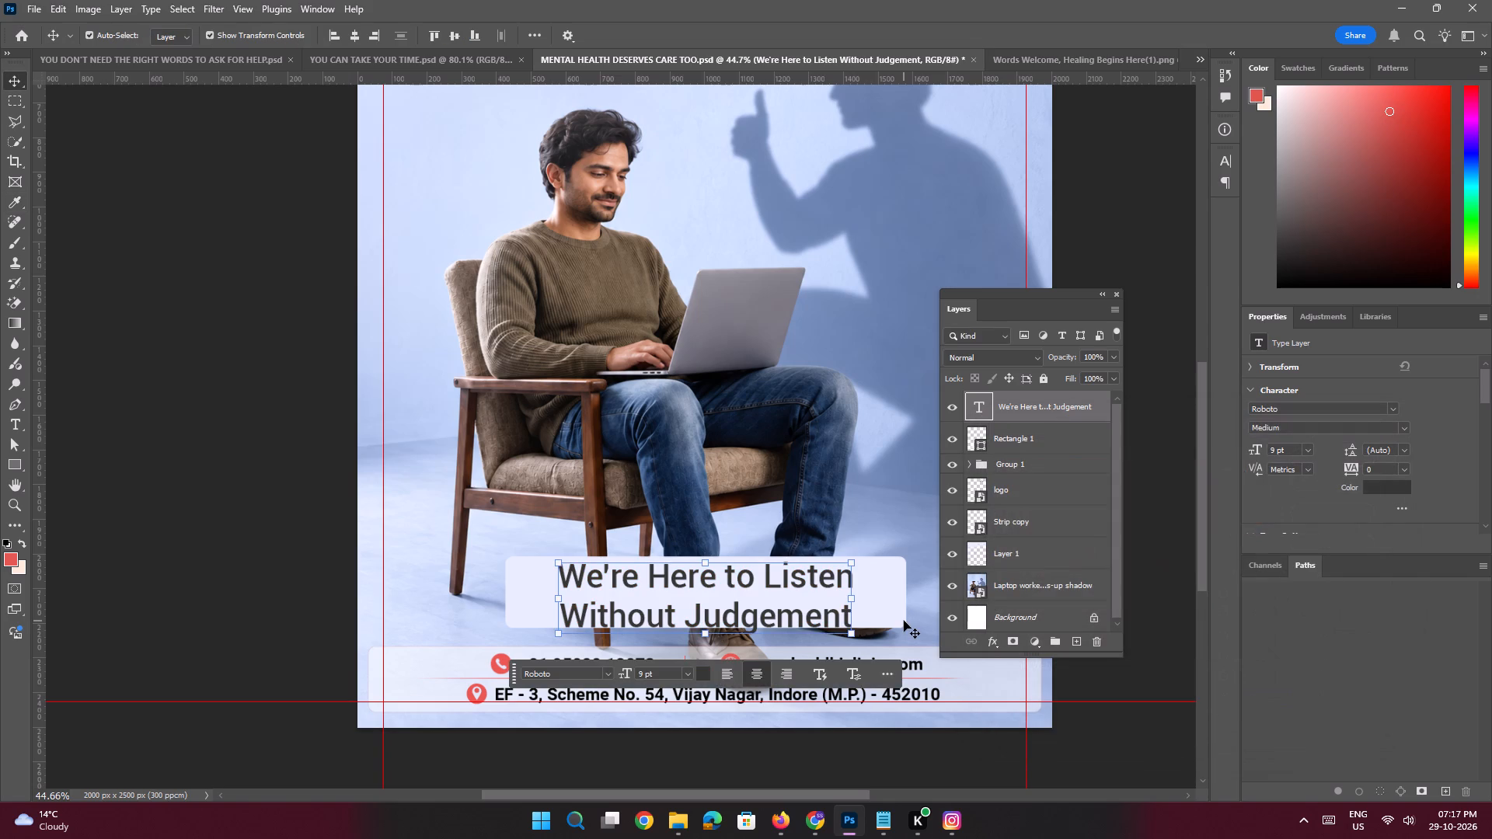
Set the leading of the "We're Here to Listen / Without Judgement" text to 9 pt.
{"action": "key", "text": "space"}
{"action": "left_click_drag", "start_coordinate": [817, 577], "coordinate": [848, 611], "text": "ctrl"}
{"action": "left_click_drag", "start_coordinate": [1395, 451], "coordinate": [1308, 425]}
{"action": "key", "text": "9"}
{"action": "key", "text": "Return"}
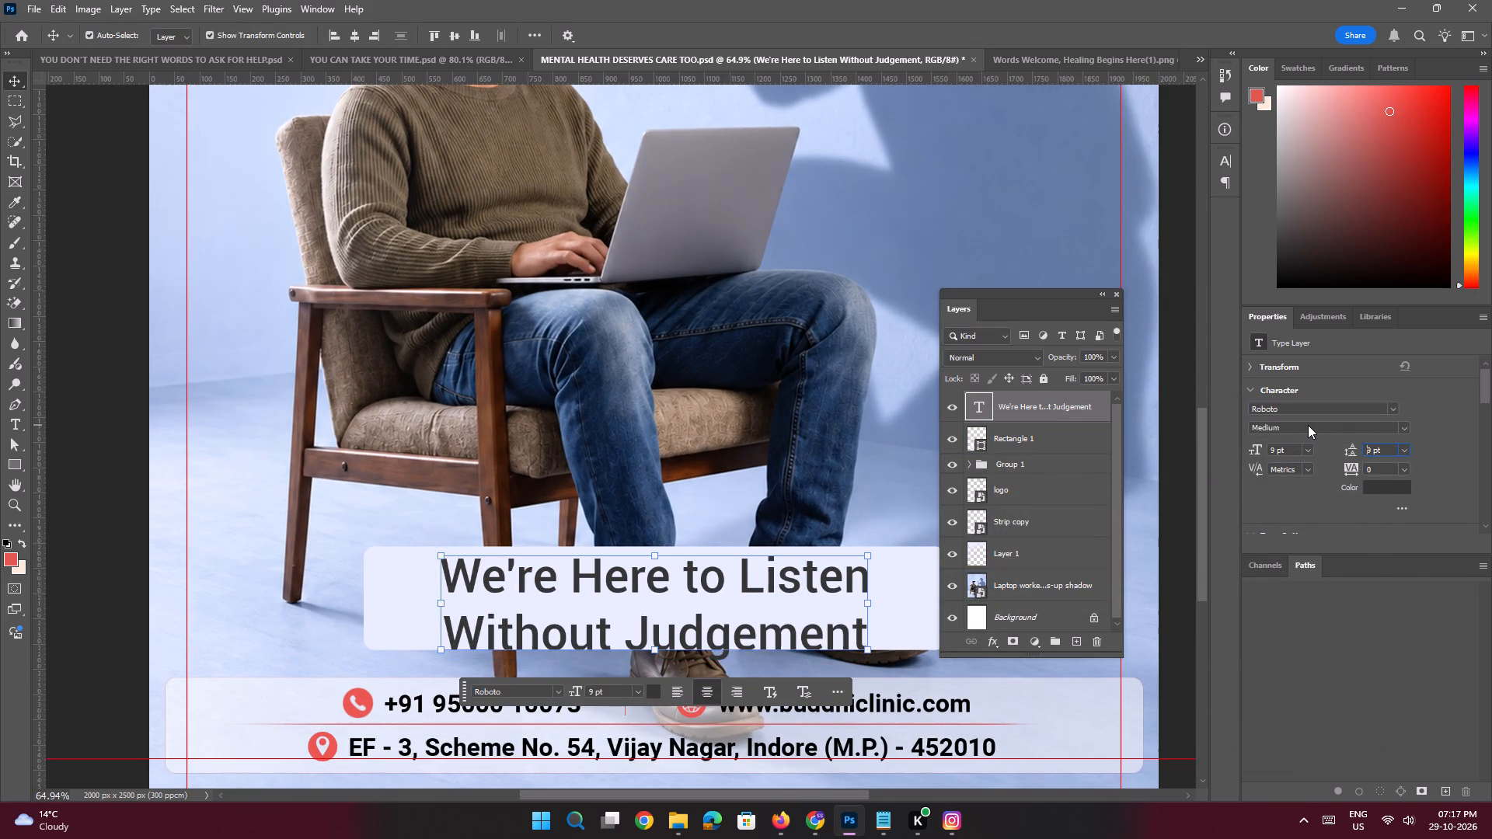
Scale the rectangle and its text down together, keeping proportions, until the rectangle is about 1072 x 191 px.
{"action": "key", "text": "space"}
{"action": "key", "text": "space"}
{"action": "key", "text": "space"}
{"action": "key", "text": "space"}
{"action": "key", "text": "space"}
{"action": "key", "text": "space"}
{"action": "left_click_drag", "start_coordinate": [752, 595], "coordinate": [707, 545]}
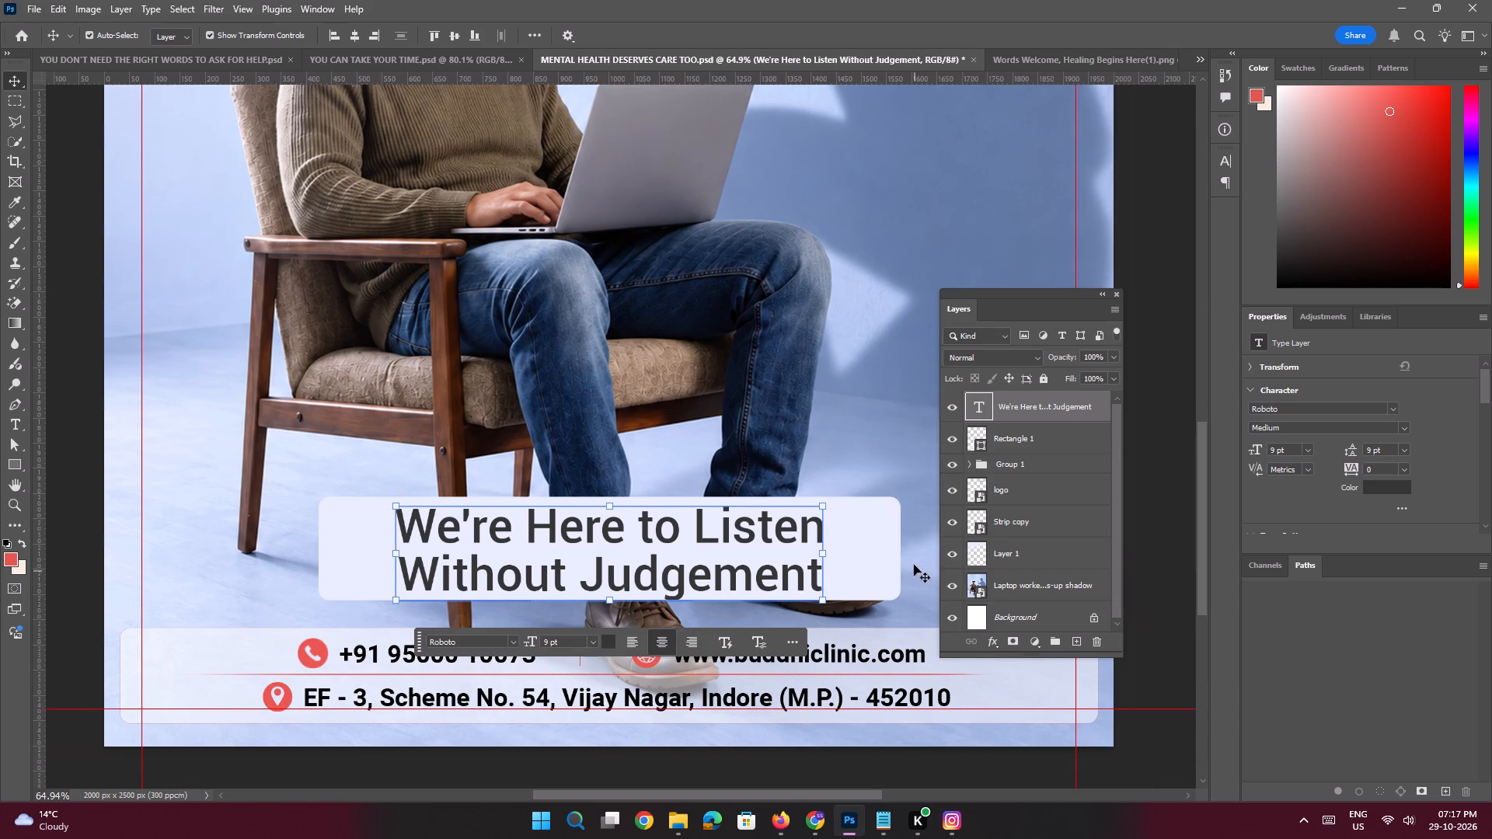
{"action": "left_click", "coordinate": [876, 558]}
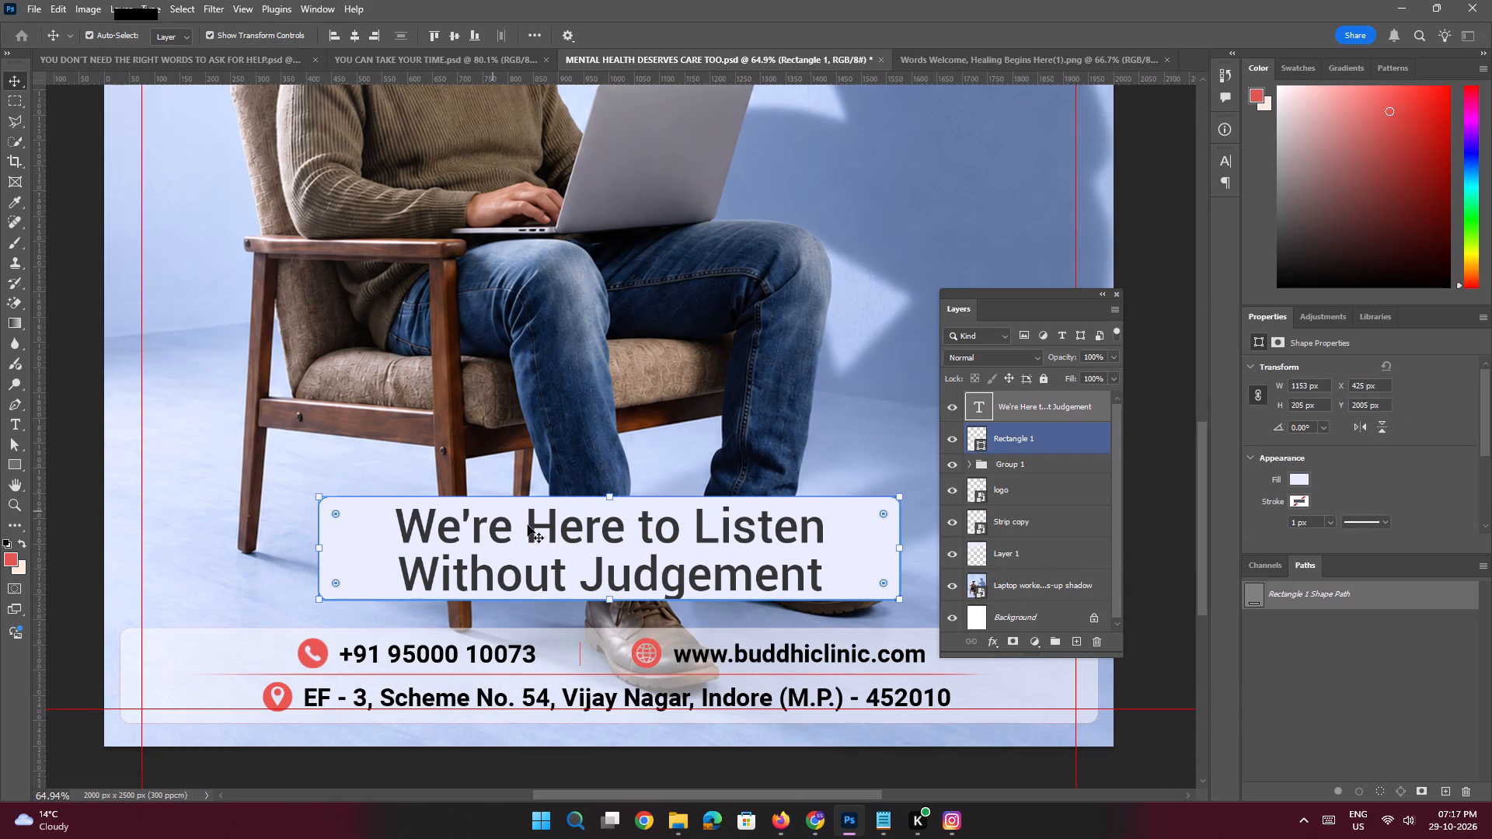
{"action": "left_click", "coordinate": [533, 533], "text": "shift"}
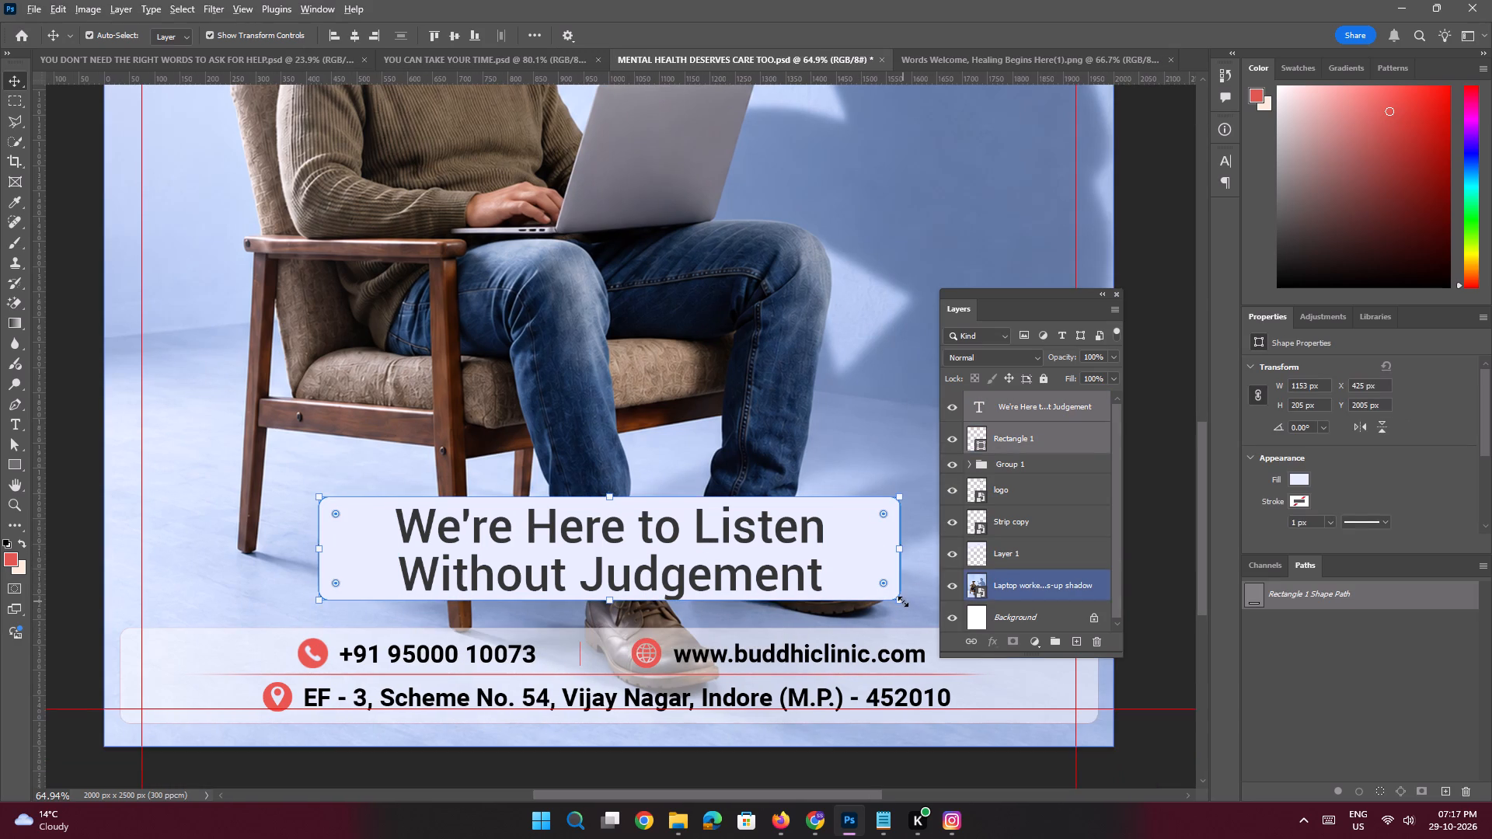
{"action": "left_click", "coordinate": [903, 601], "text": "alt"}
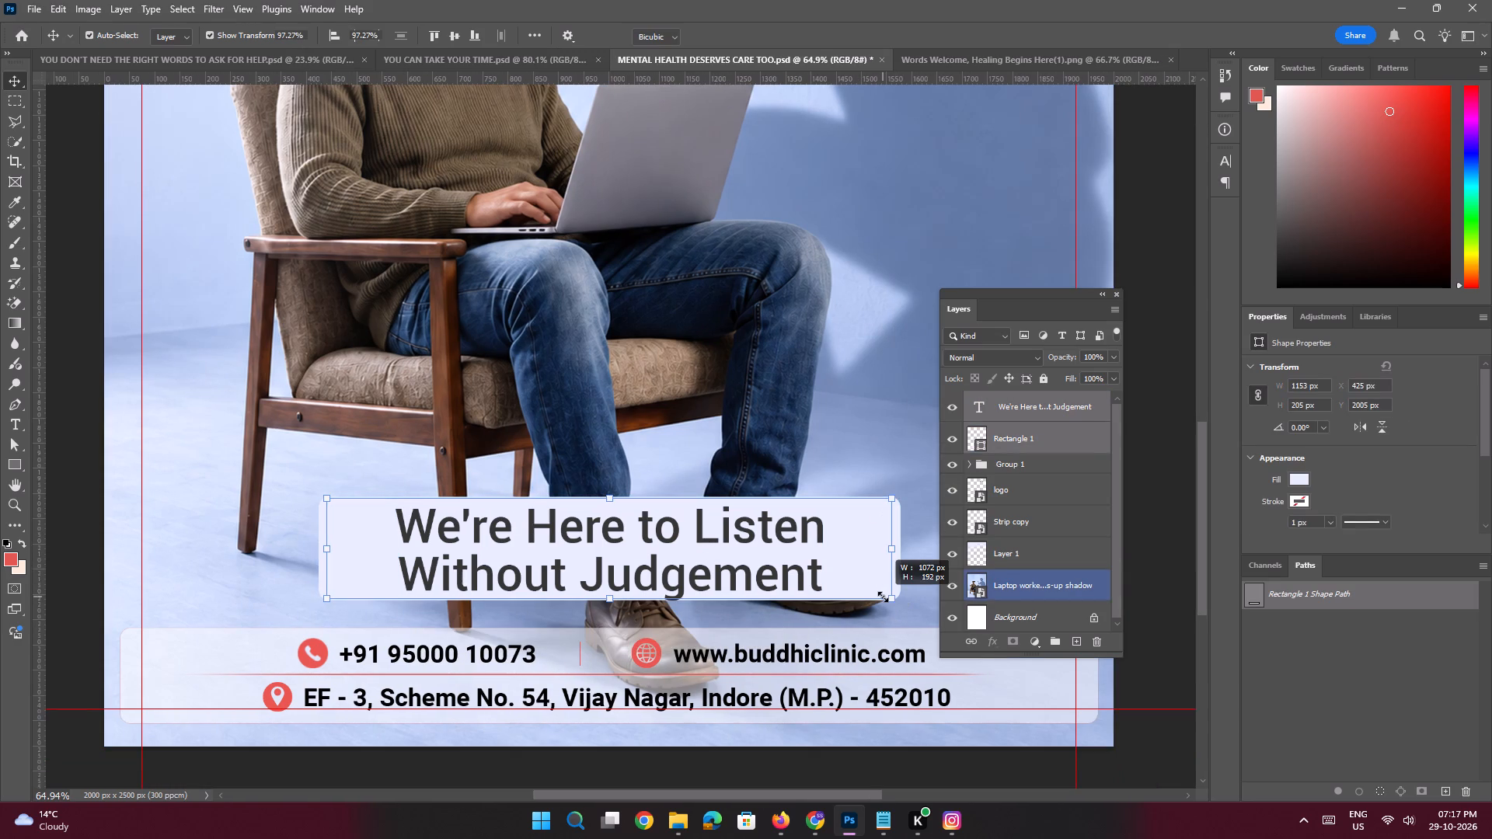
{"action": "key", "text": "Return"}
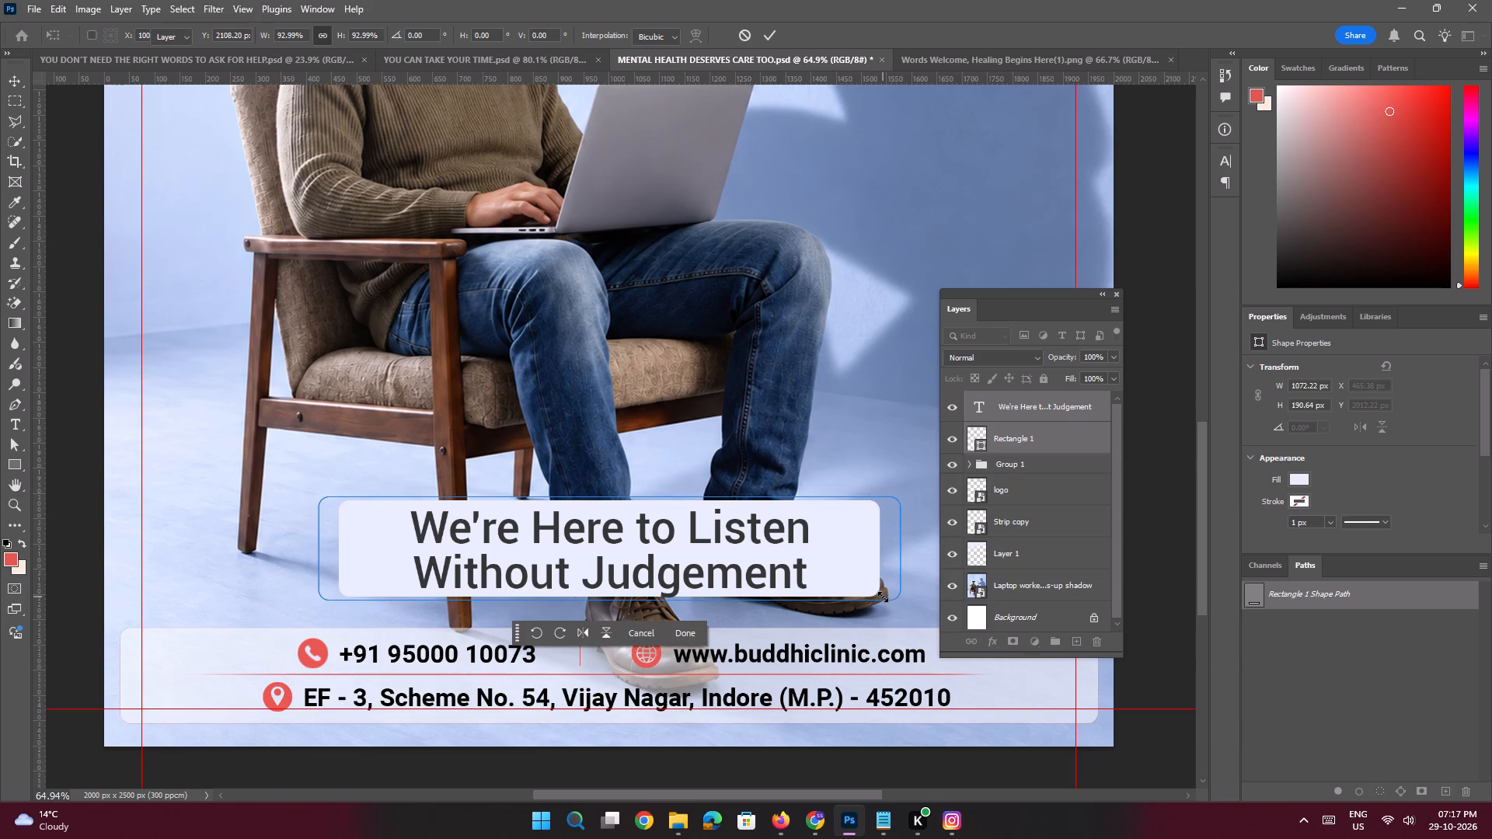
{"action": "left_click", "coordinate": [682, 539]}
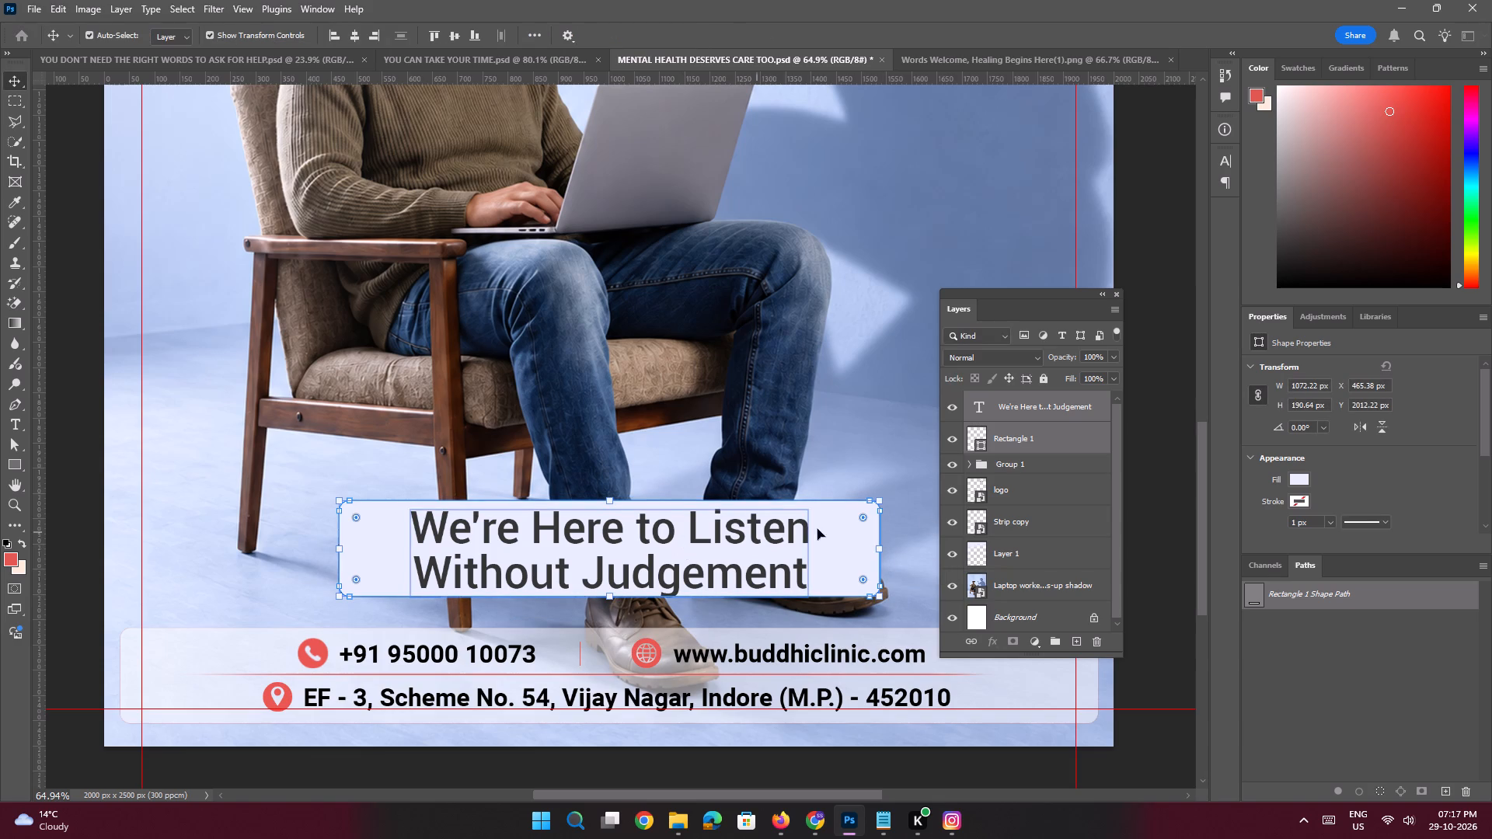
{"action": "left_click", "coordinate": [779, 530]}
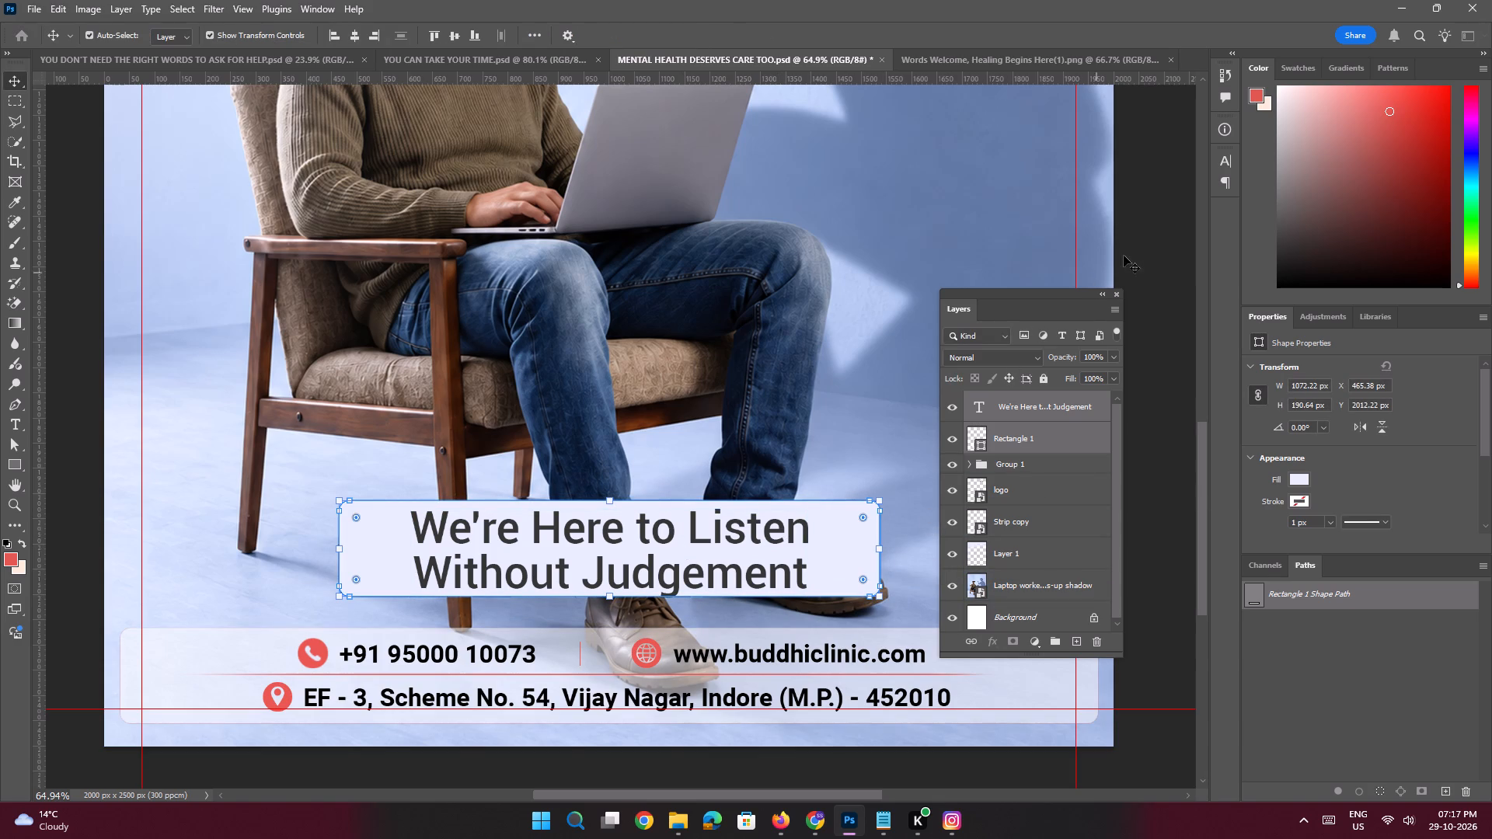
Set the font size of the "We're Here to Listen / Without Judgement" text alone to 8 pt.
{"action": "left_click", "coordinate": [1141, 246]}
{"action": "left_click", "coordinate": [723, 536]}
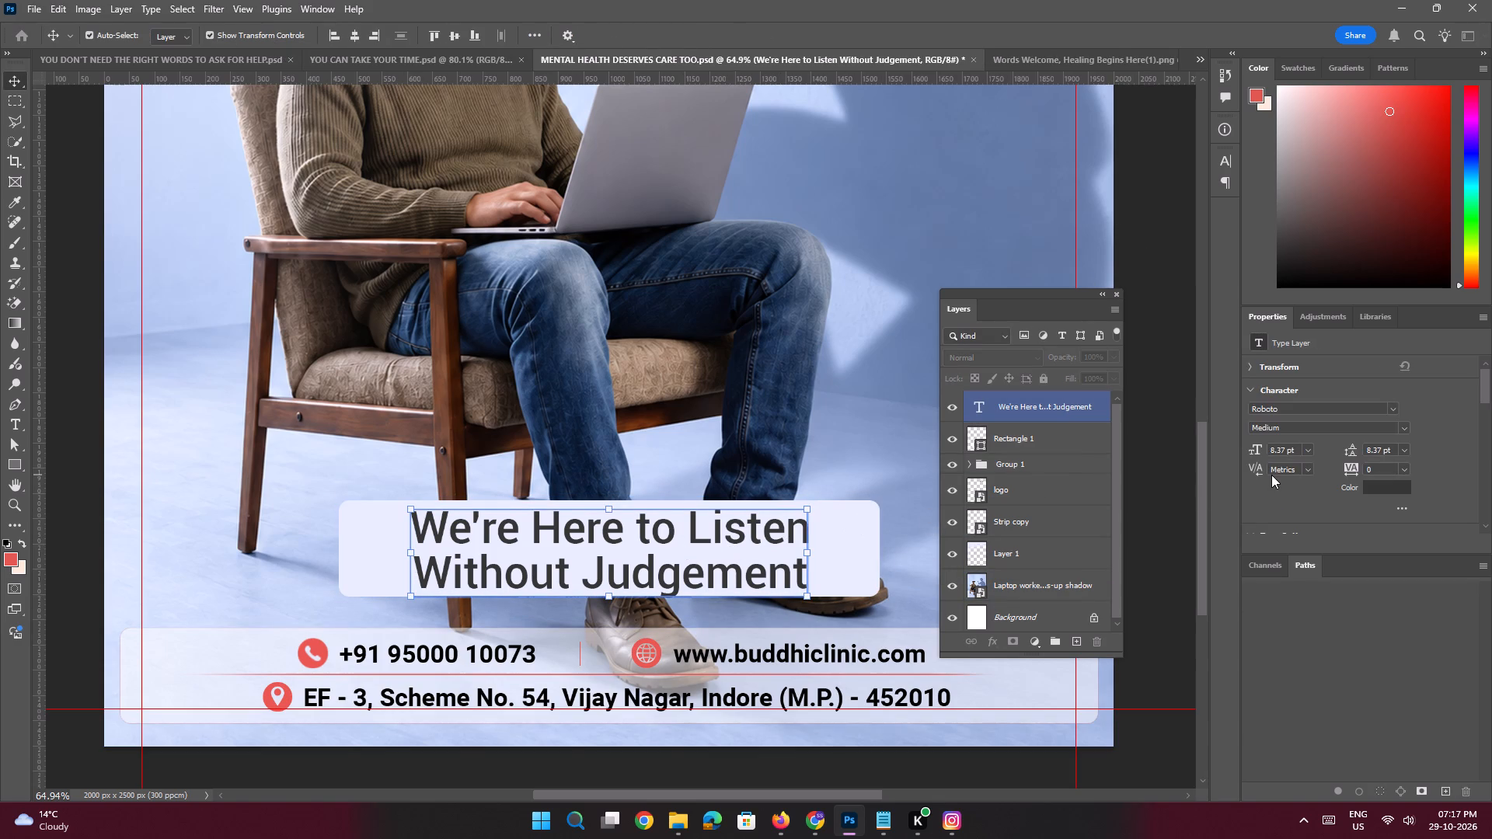
{"action": "left_click_drag", "start_coordinate": [1285, 450], "coordinate": [1250, 436]}
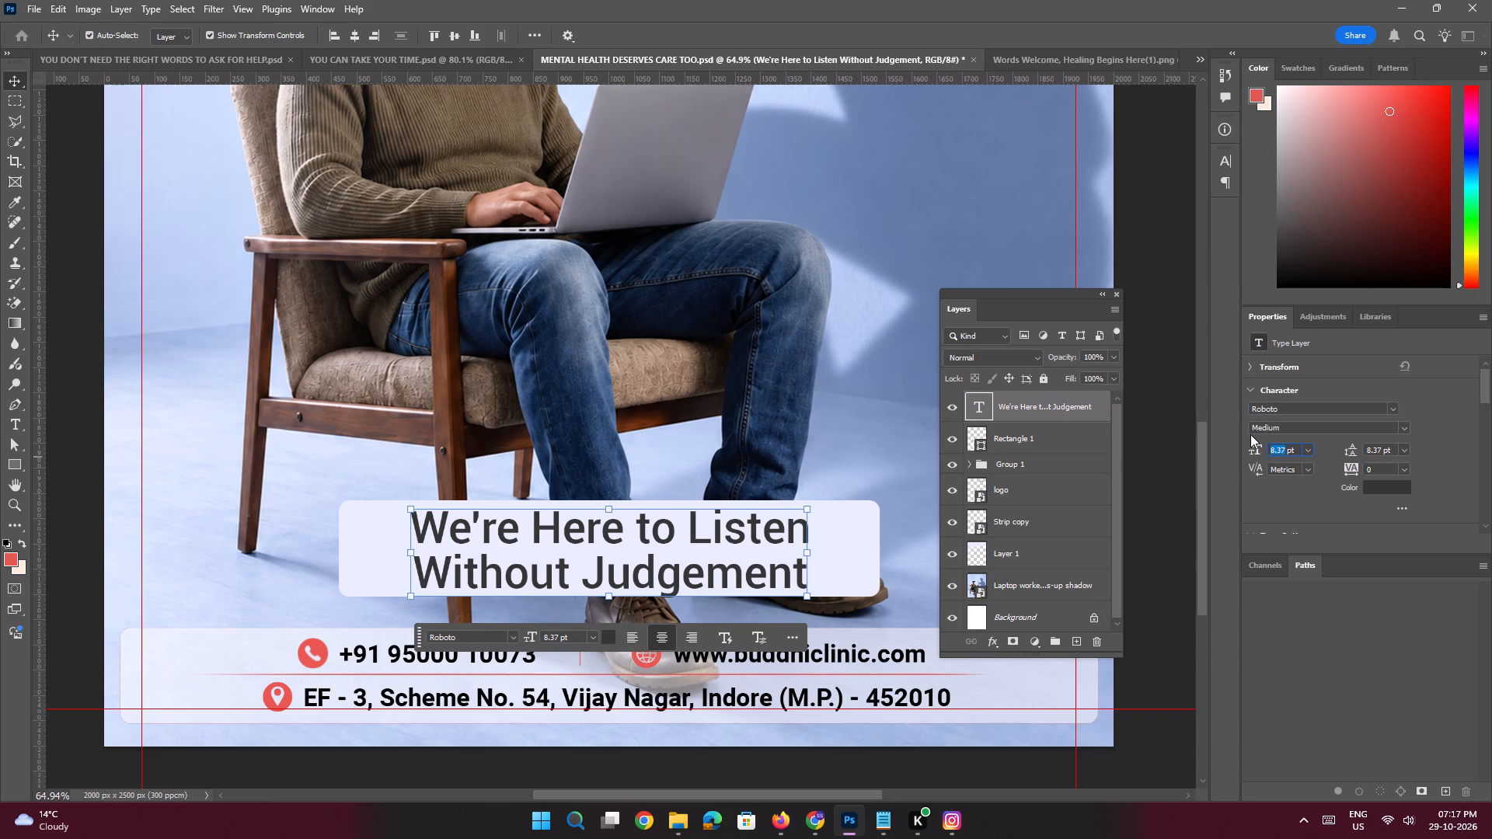
{"action": "key", "text": "8"}
{"action": "key", "text": "Return"}
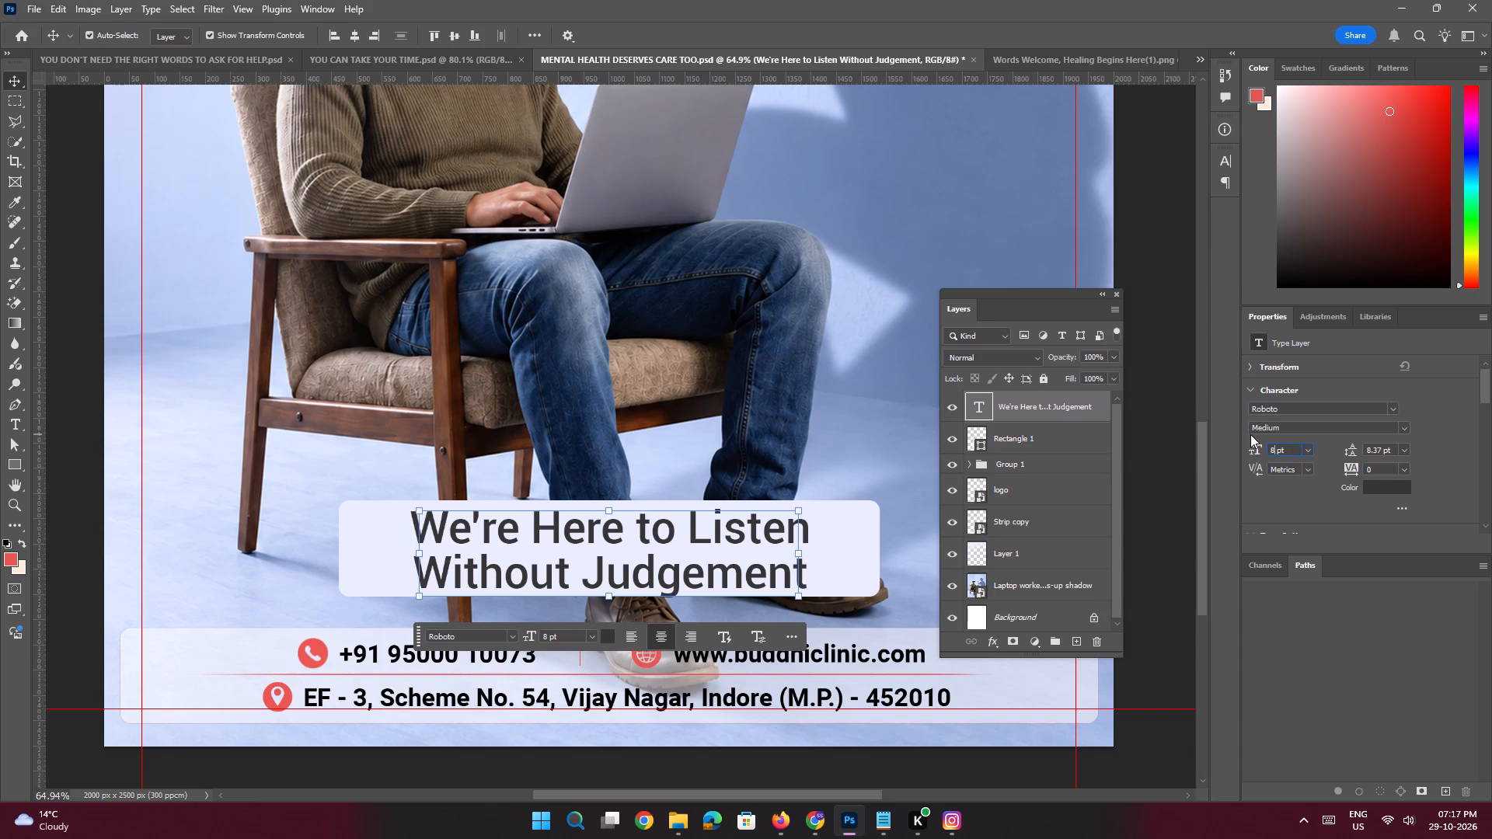
Resize the rectangle behind the text to about 897 px wide and 228 px high, making it taller and narrower.
{"action": "left_click", "coordinate": [843, 551]}
{"action": "key", "text": "ctrl+t"}
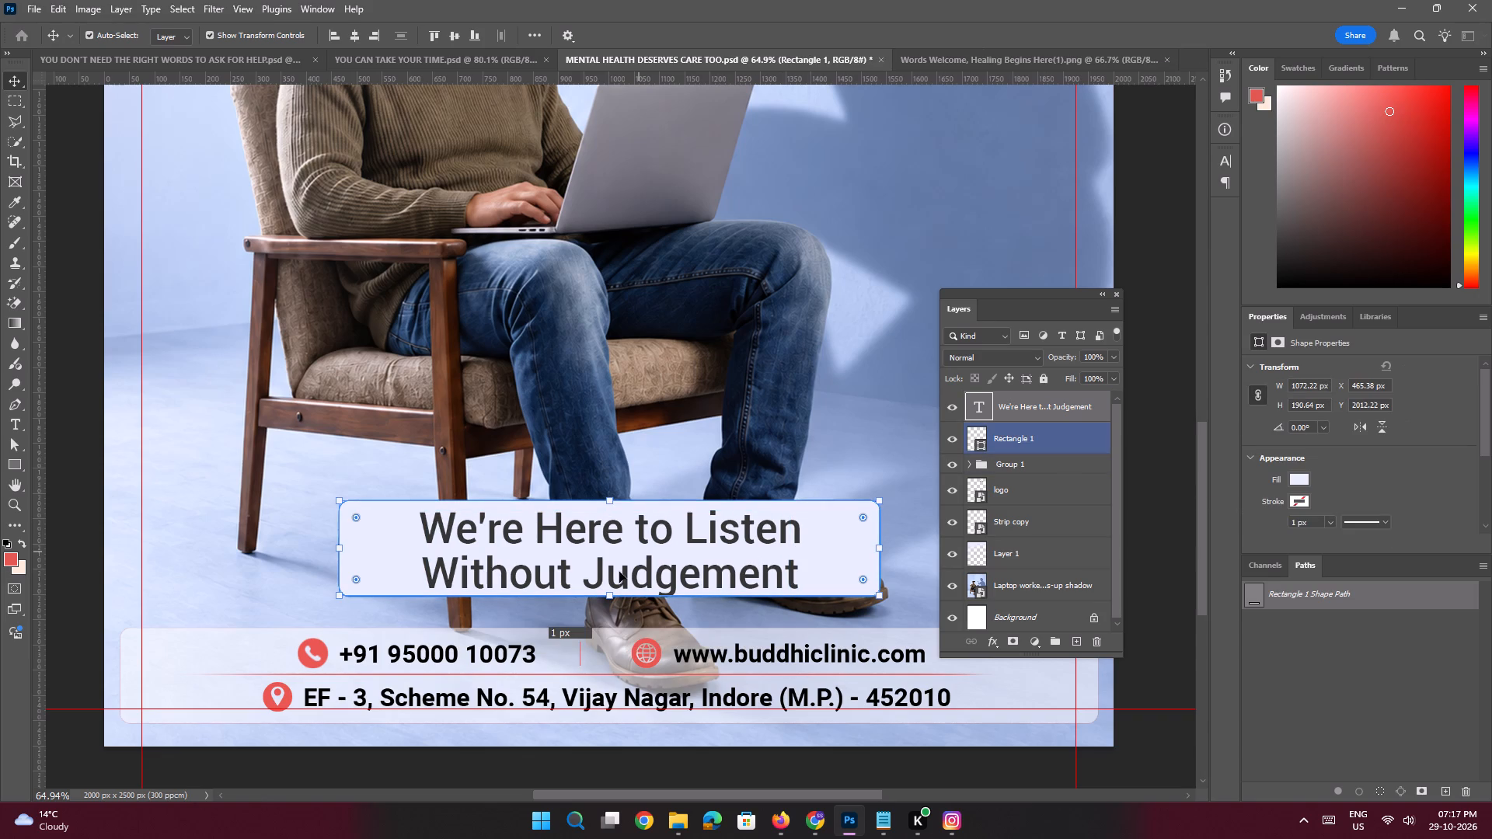
{"action": "left_click_drag", "start_coordinate": [610, 597], "coordinate": [610, 609], "text": "shift"}
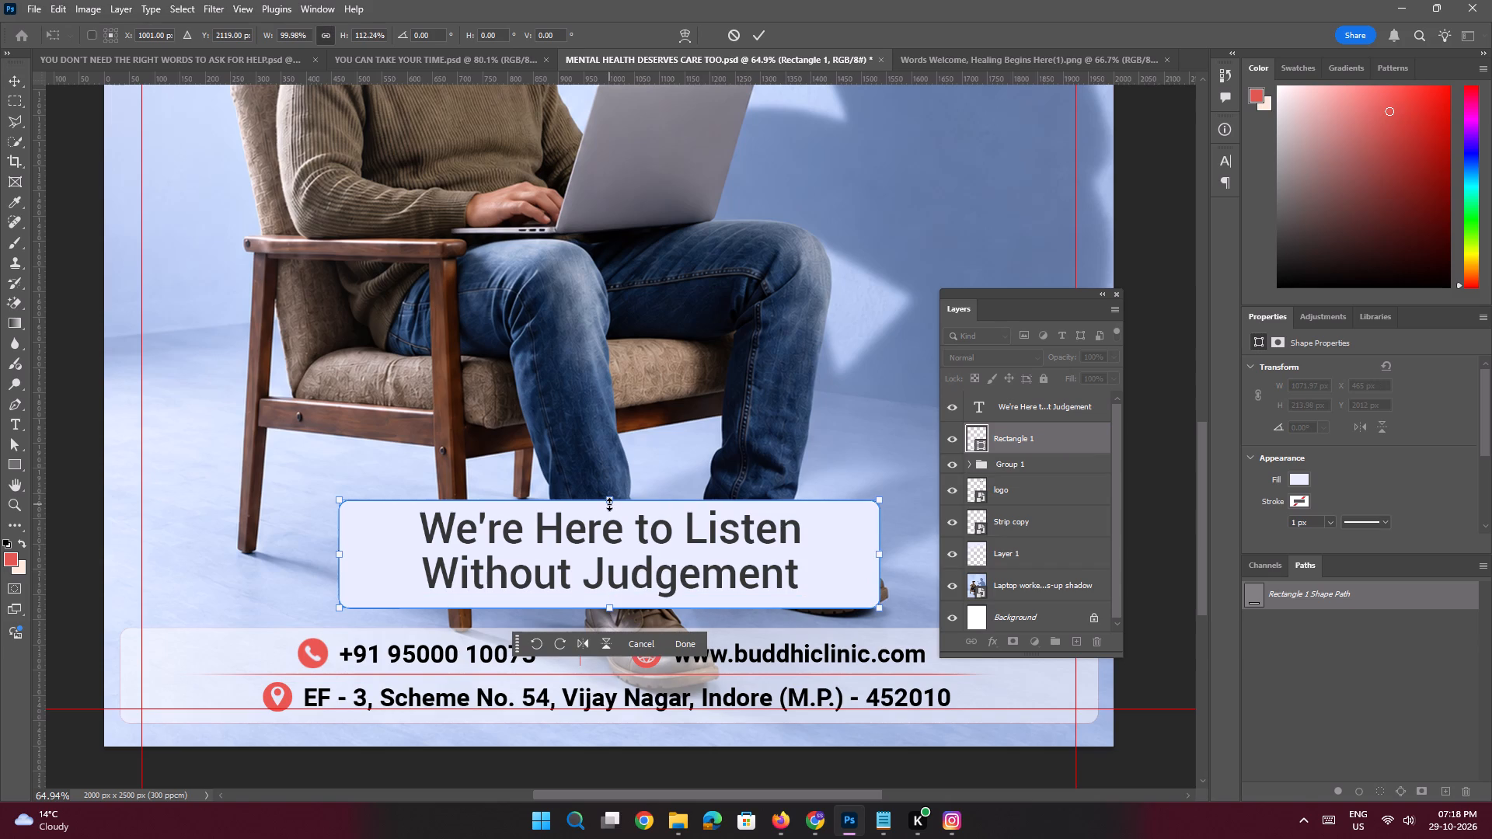
{"action": "left_click_drag", "start_coordinate": [609, 503], "coordinate": [609, 496], "text": "shift"}
{"action": "left_click_drag", "start_coordinate": [878, 552], "coordinate": [840, 552], "text": "shift"}
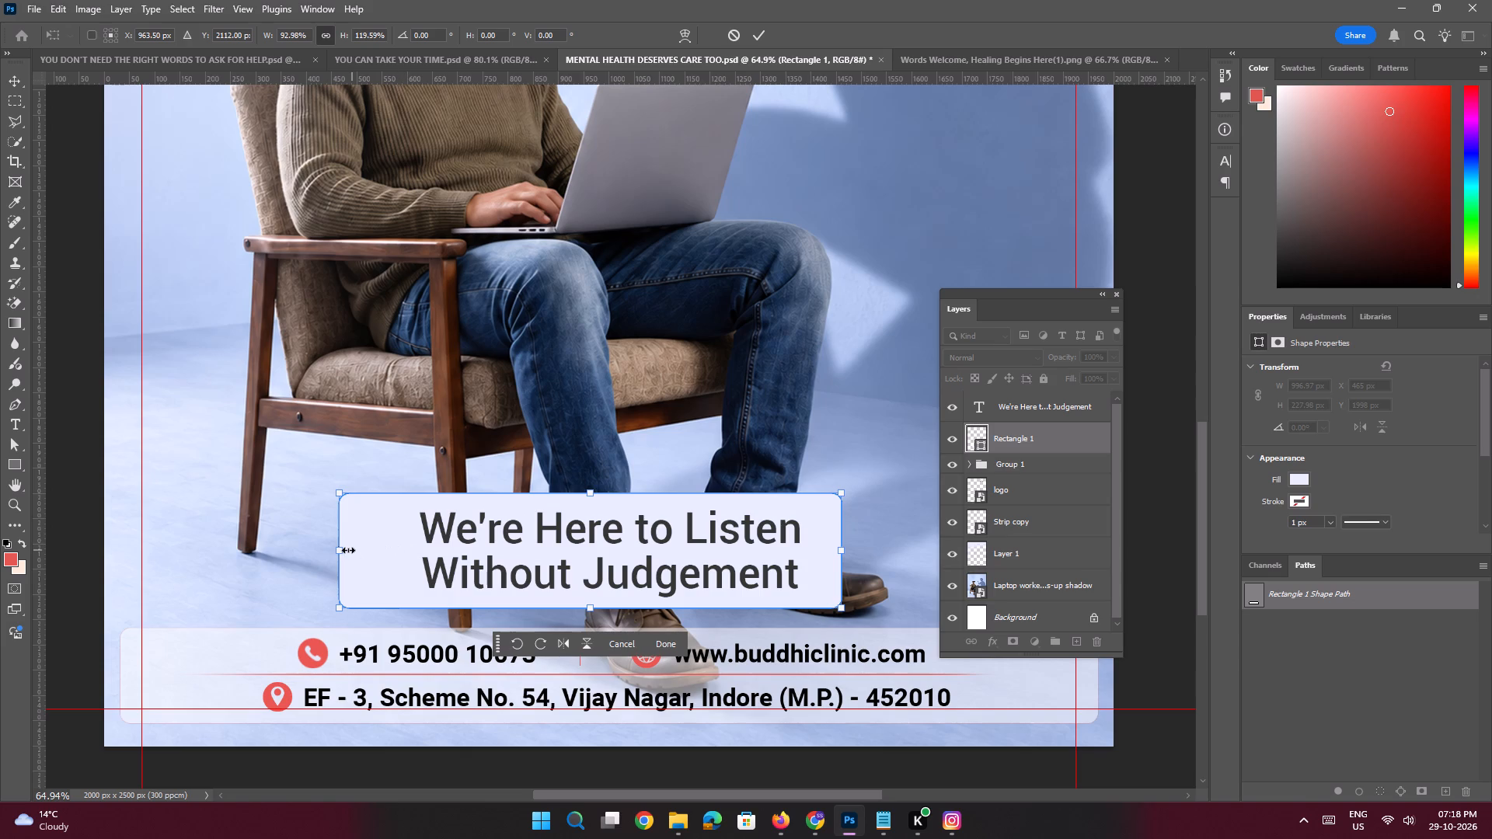
{"action": "left_click_drag", "start_coordinate": [343, 549], "coordinate": [387, 549], "text": "shift"}
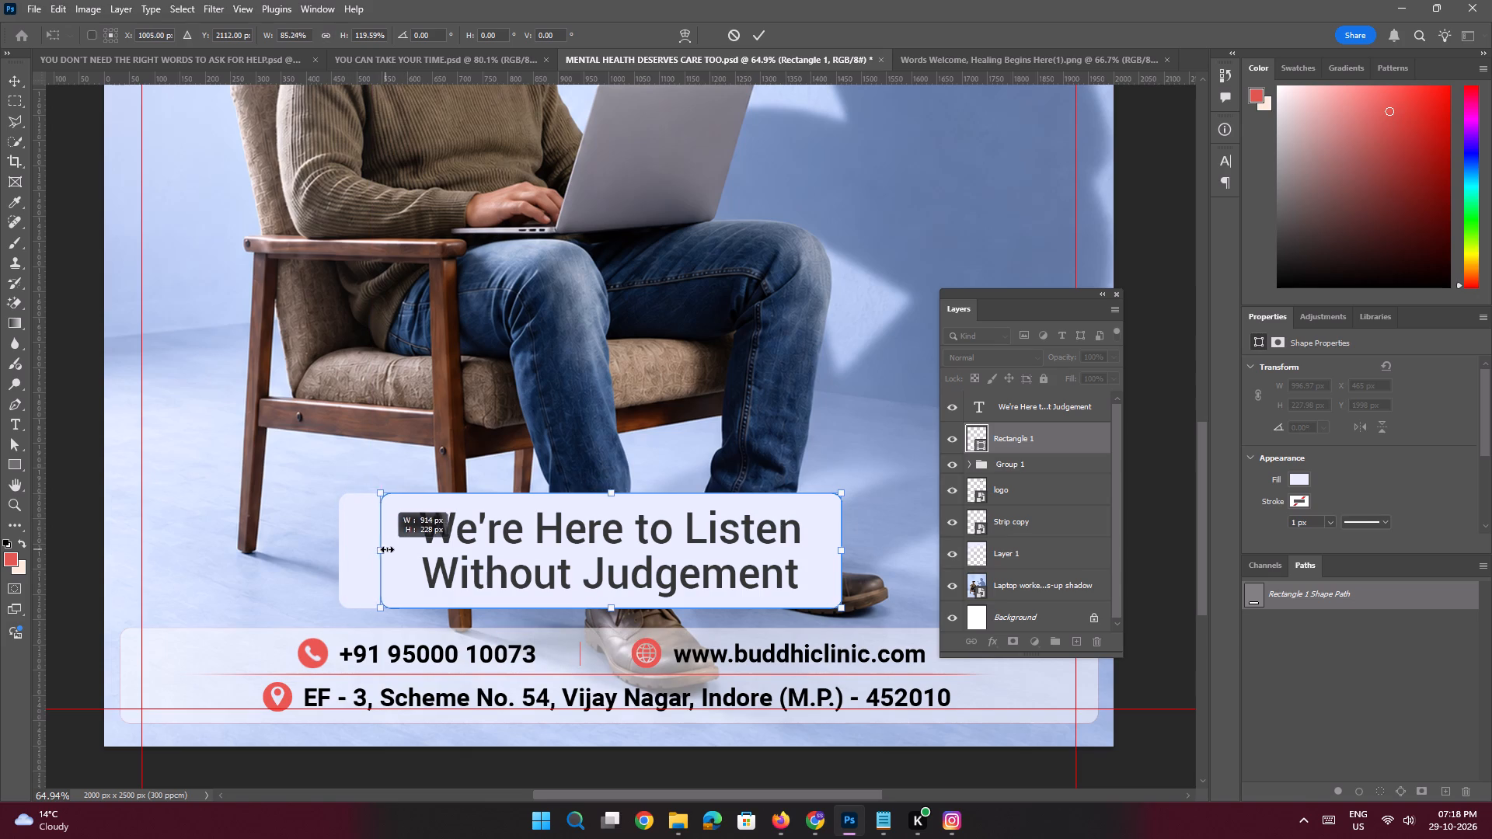
{"action": "left_click_drag", "start_coordinate": [387, 549], "coordinate": [394, 550], "text": "shift"}
{"action": "key", "text": "Return"}
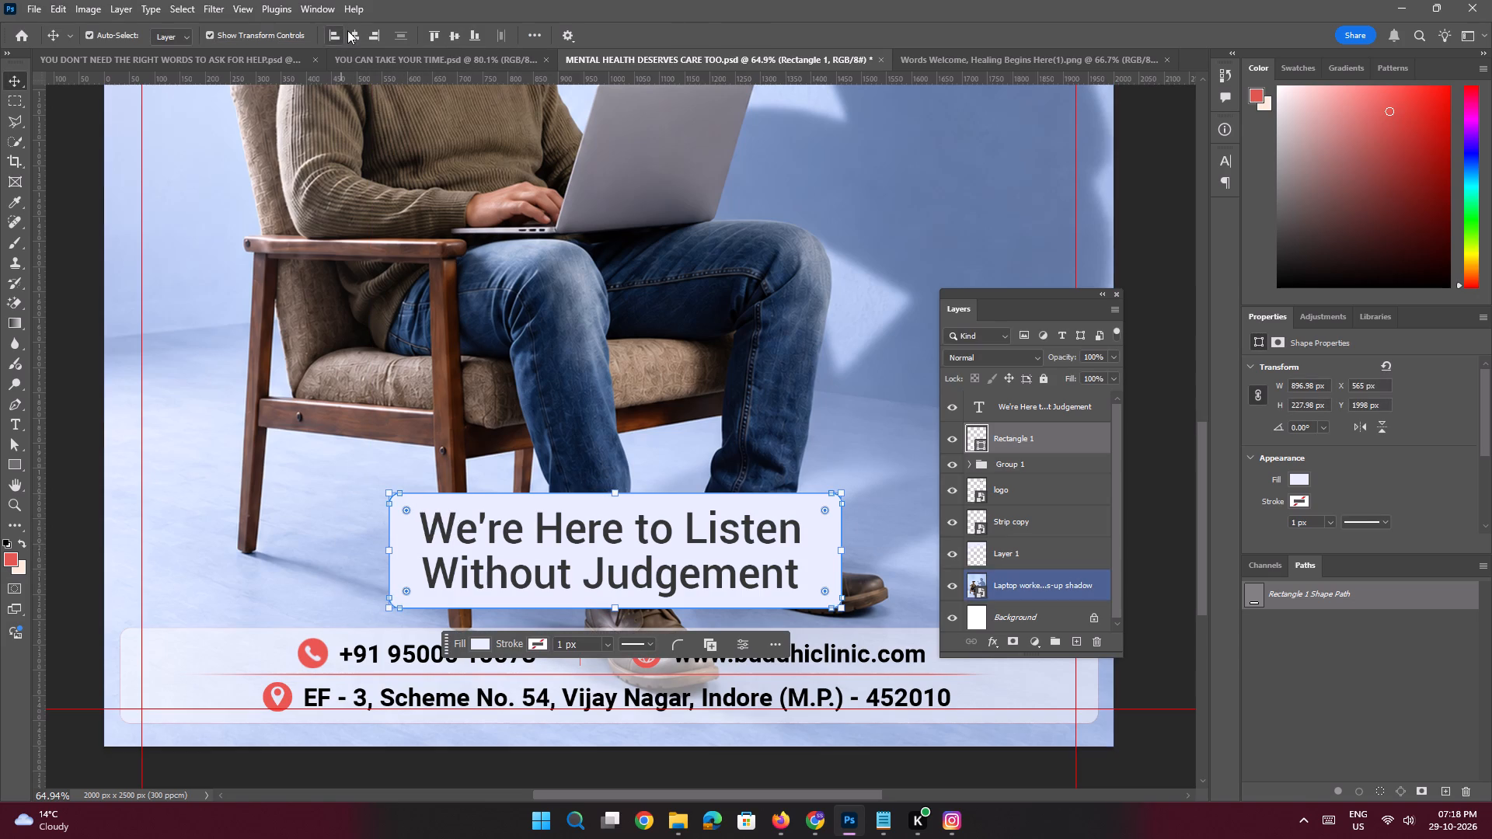
Center the resized rectangle and the two-line text horizontally on the canvas.
{"action": "double_click", "coordinate": [347, 30]}
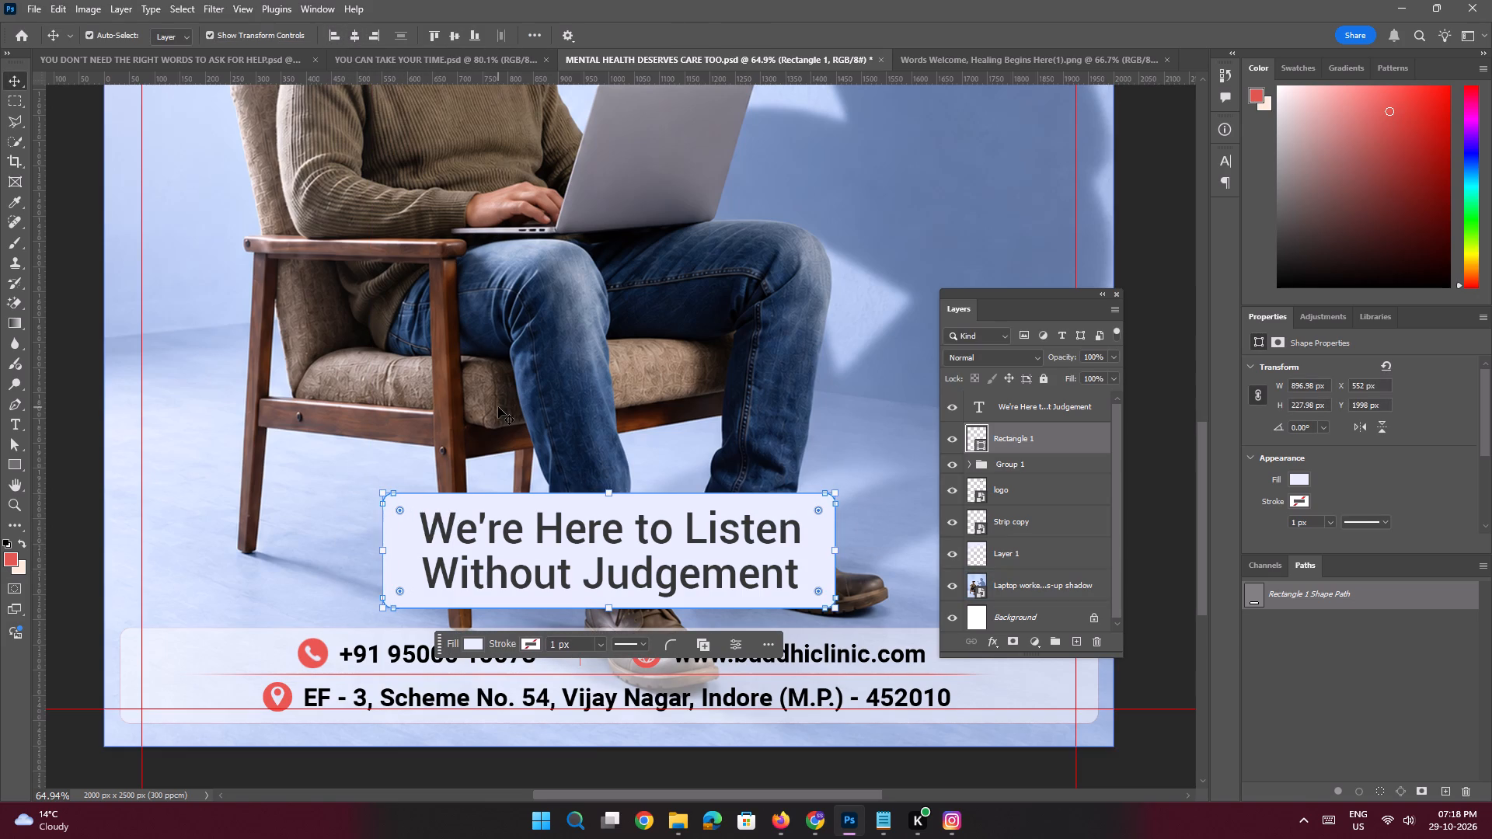
{"action": "left_click", "coordinate": [540, 547]}
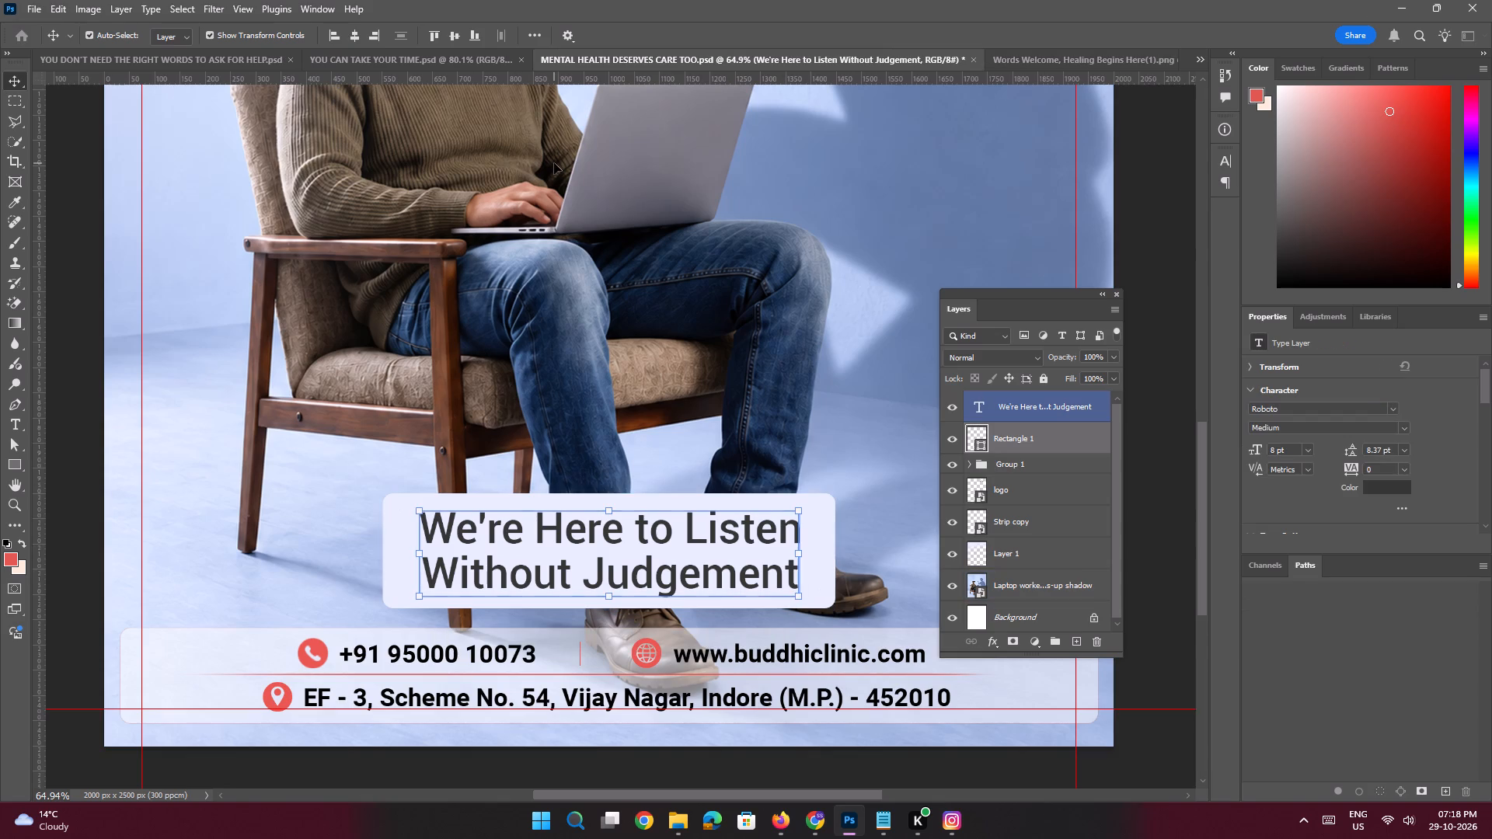
{"action": "left_click", "coordinate": [356, 40]}
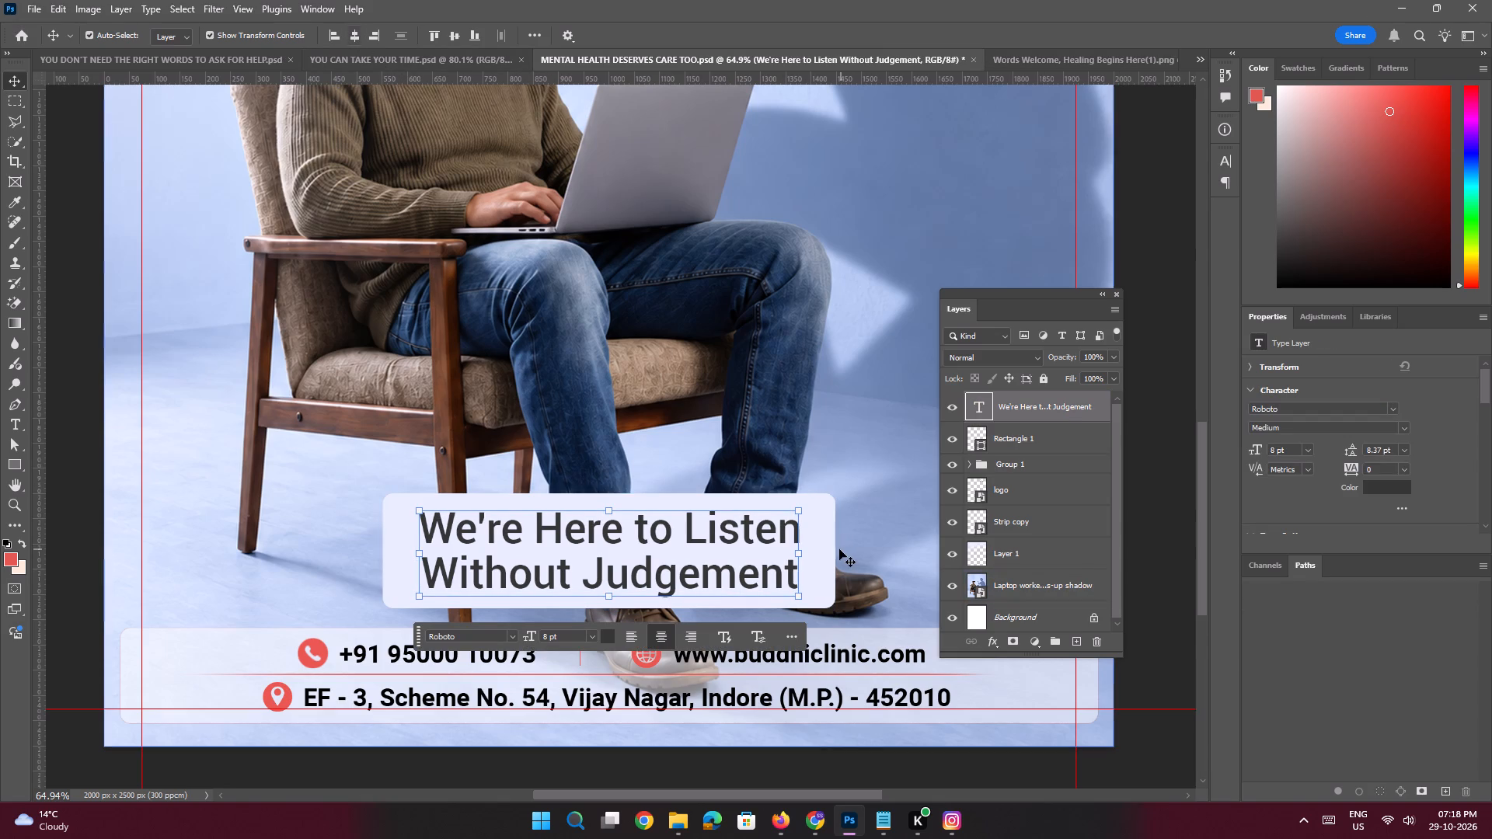
Lower the opacity of the rectangle behind the two-line text to 80%.
{"action": "left_click", "coordinate": [831, 549]}
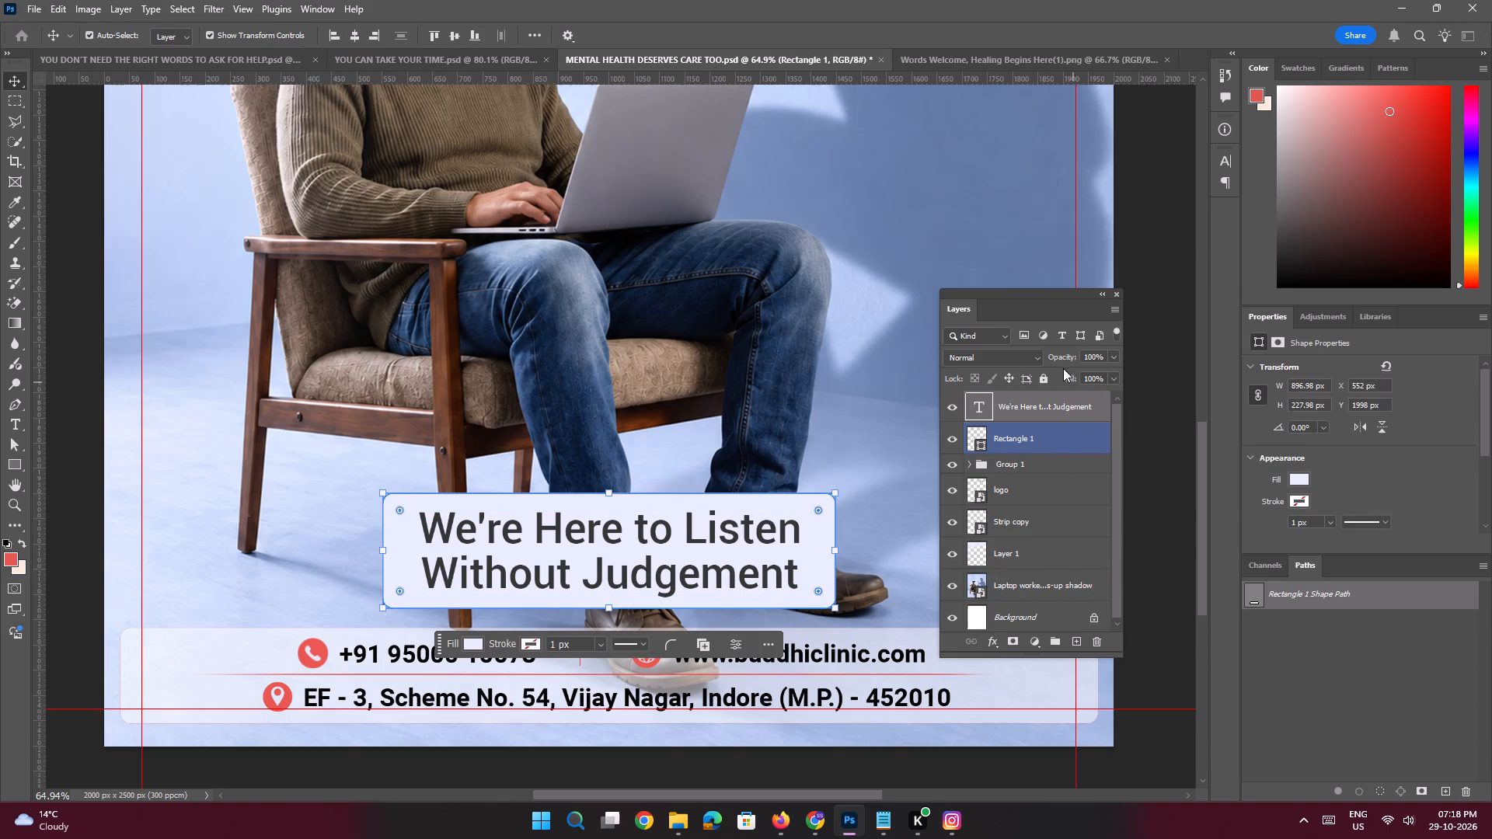
{"action": "left_click_drag", "start_coordinate": [1062, 359], "coordinate": [1030, 354]}
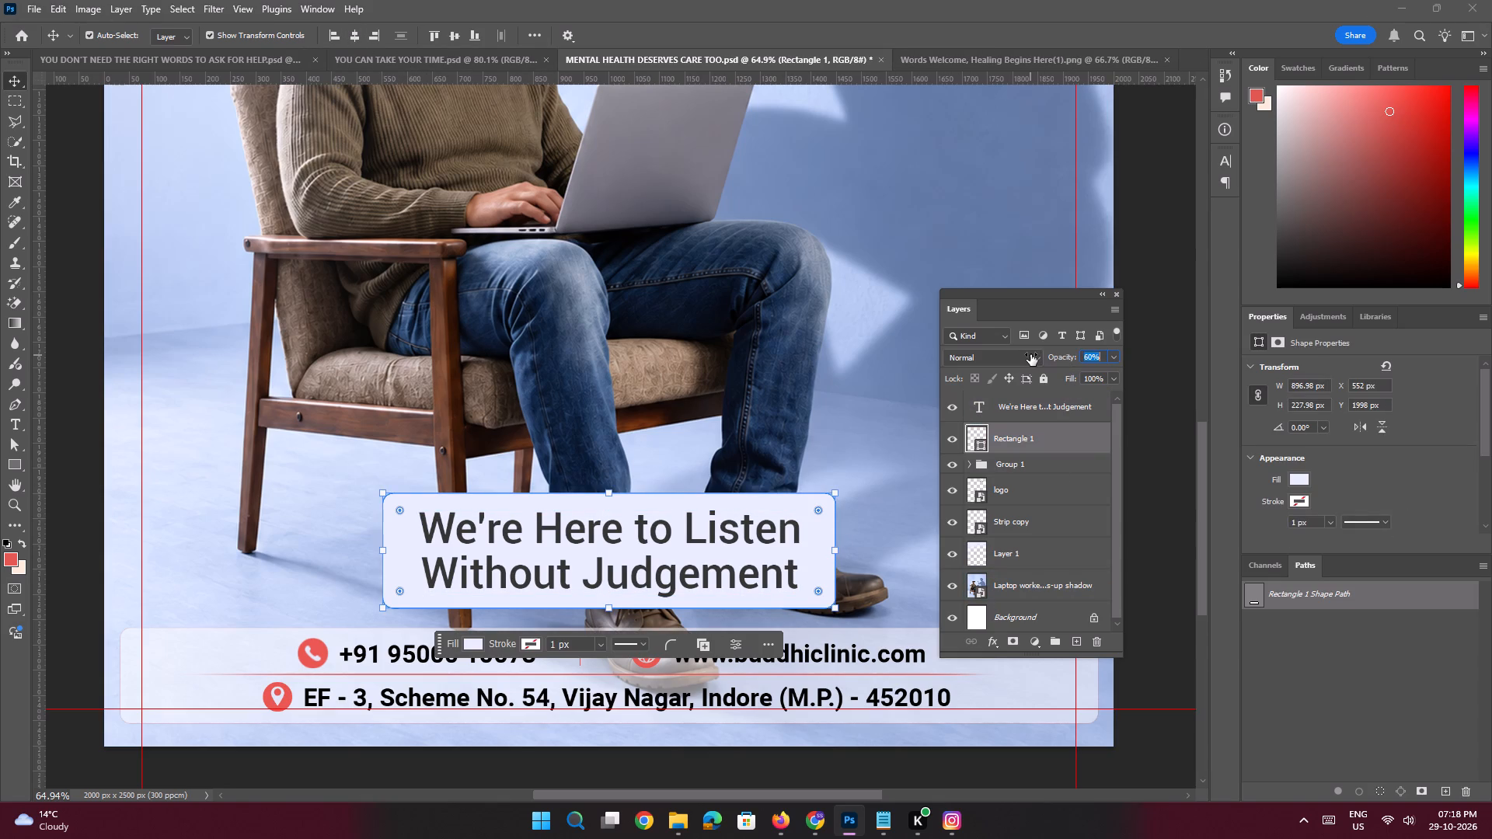
{"action": "left_click_drag", "start_coordinate": [1030, 354], "coordinate": [1048, 355]}
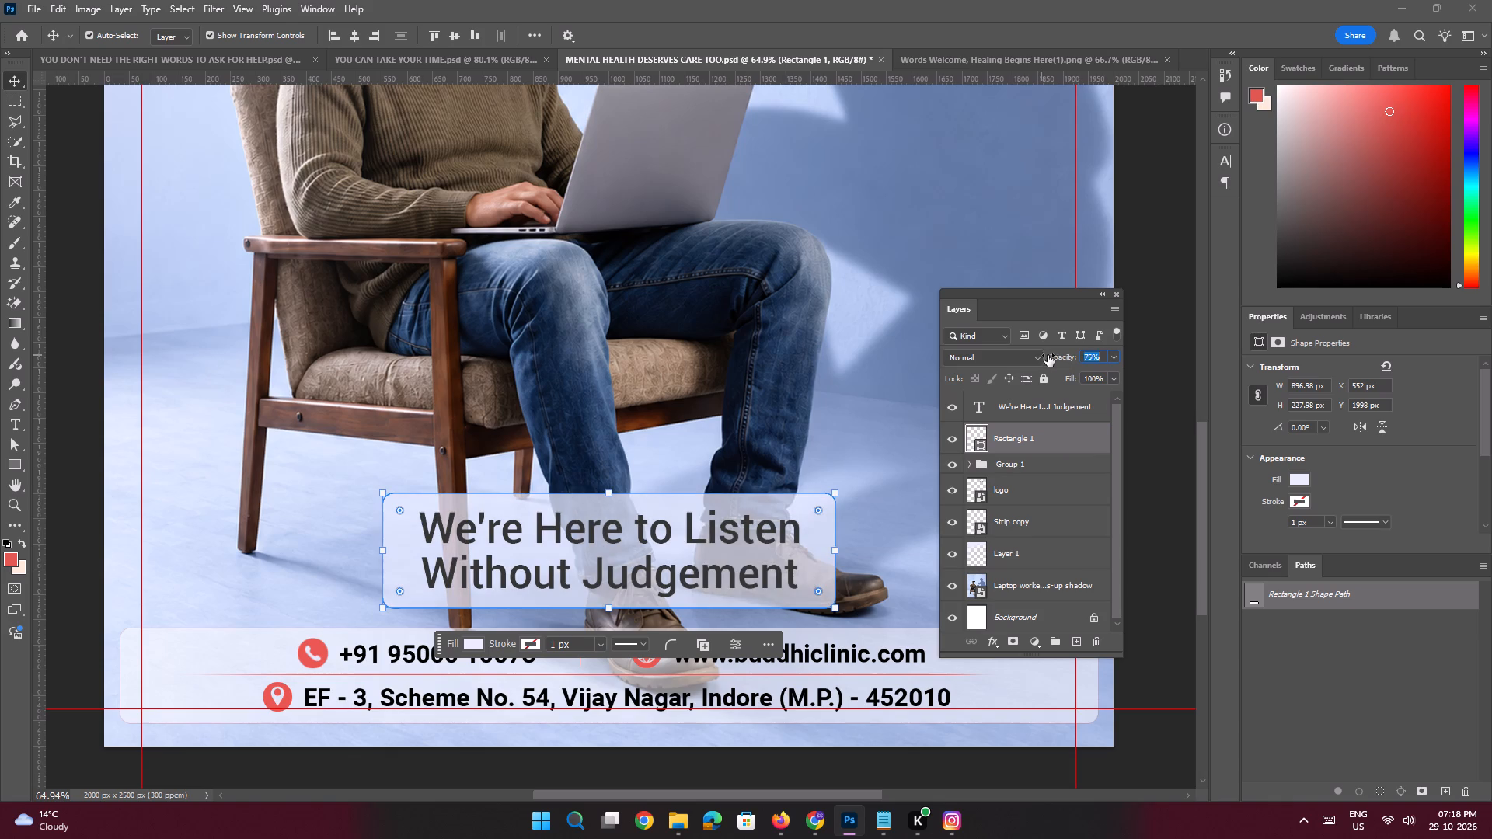
{"action": "left_click_drag", "start_coordinate": [1048, 355], "coordinate": [1047, 356]}
Deselect the rectangle and save the "MENTAL HEALTH DESERVES CARE TOO" document.
{"action": "key", "text": "ctrl+0"}
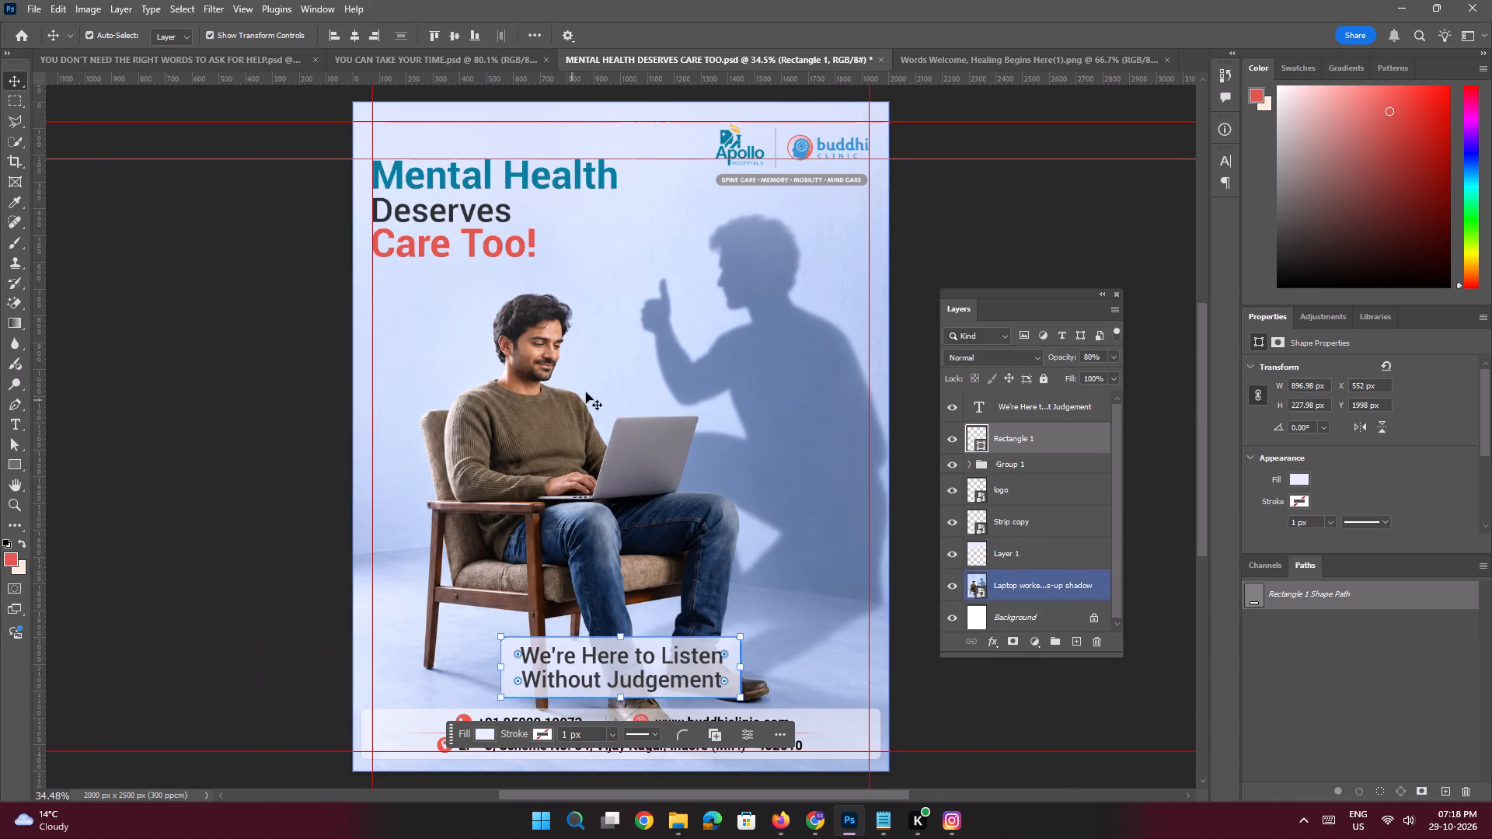
{"action": "left_click", "coordinate": [317, 406]}
{"action": "key", "text": "space"}
{"action": "key", "text": "space"}
{"action": "key", "text": "space"}
{"action": "key", "text": "space"}
{"action": "key", "text": "space"}
{"action": "key", "text": "space"}
{"action": "key", "text": "space"}
{"action": "key", "text": "space"}
{"action": "key", "text": "space"}
{"action": "key", "text": "space"}
{"action": "key", "text": "space"}
{"action": "key", "text": "space"}
{"action": "key", "text": "space"}
{"action": "key", "text": "space"}
{"action": "left_click_drag", "start_coordinate": [562, 422], "coordinate": [563, 413]}
{"action": "key", "text": "ctrl+s"}
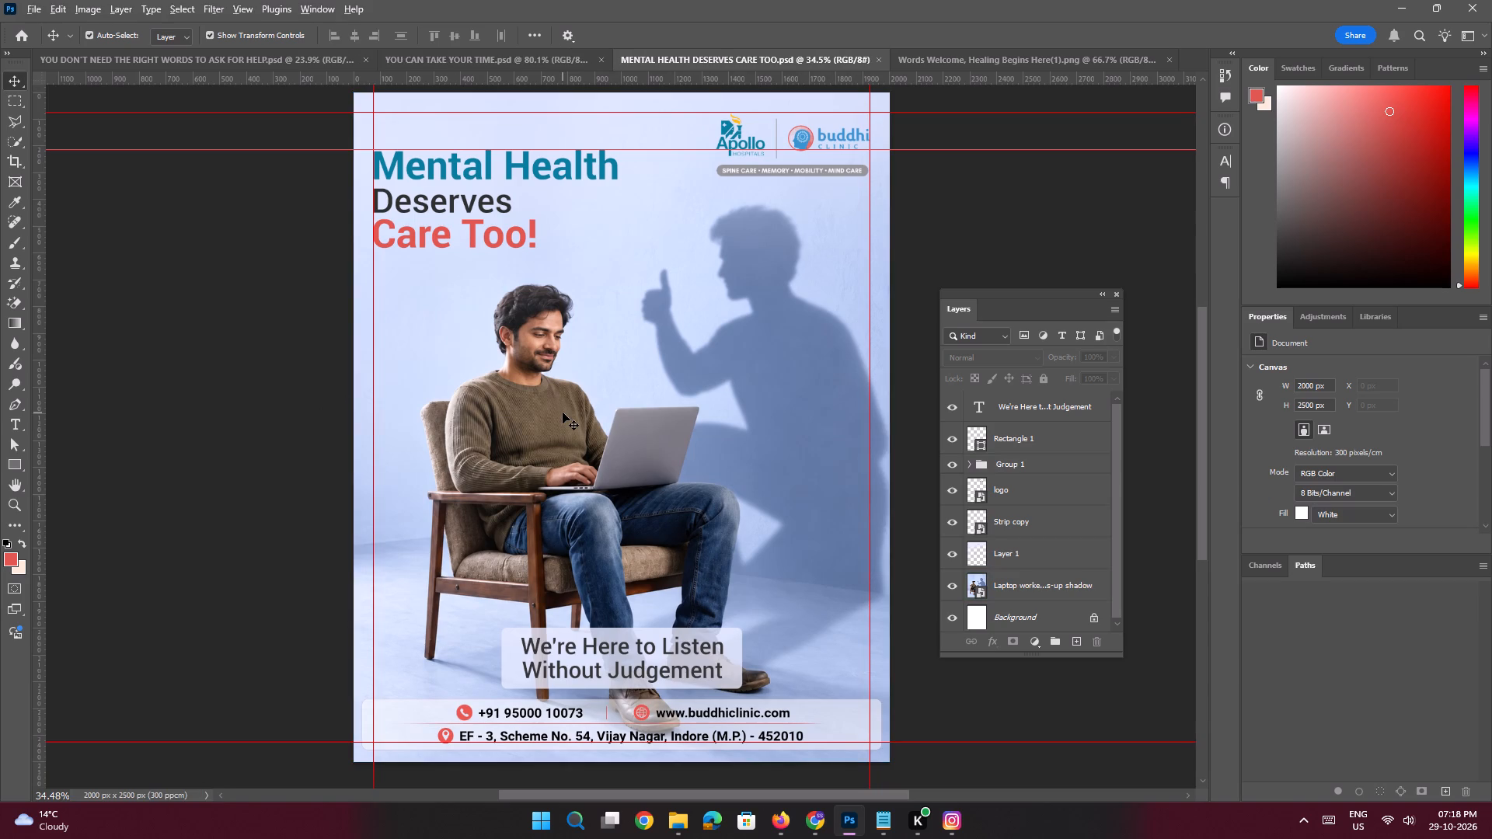
Export the slide as a 2000 x 2500 px PNG named "MENTAL HEALTH DESERVES CARE TOO".
{"action": "key", "text": "ctrl+alt+shift+w"}
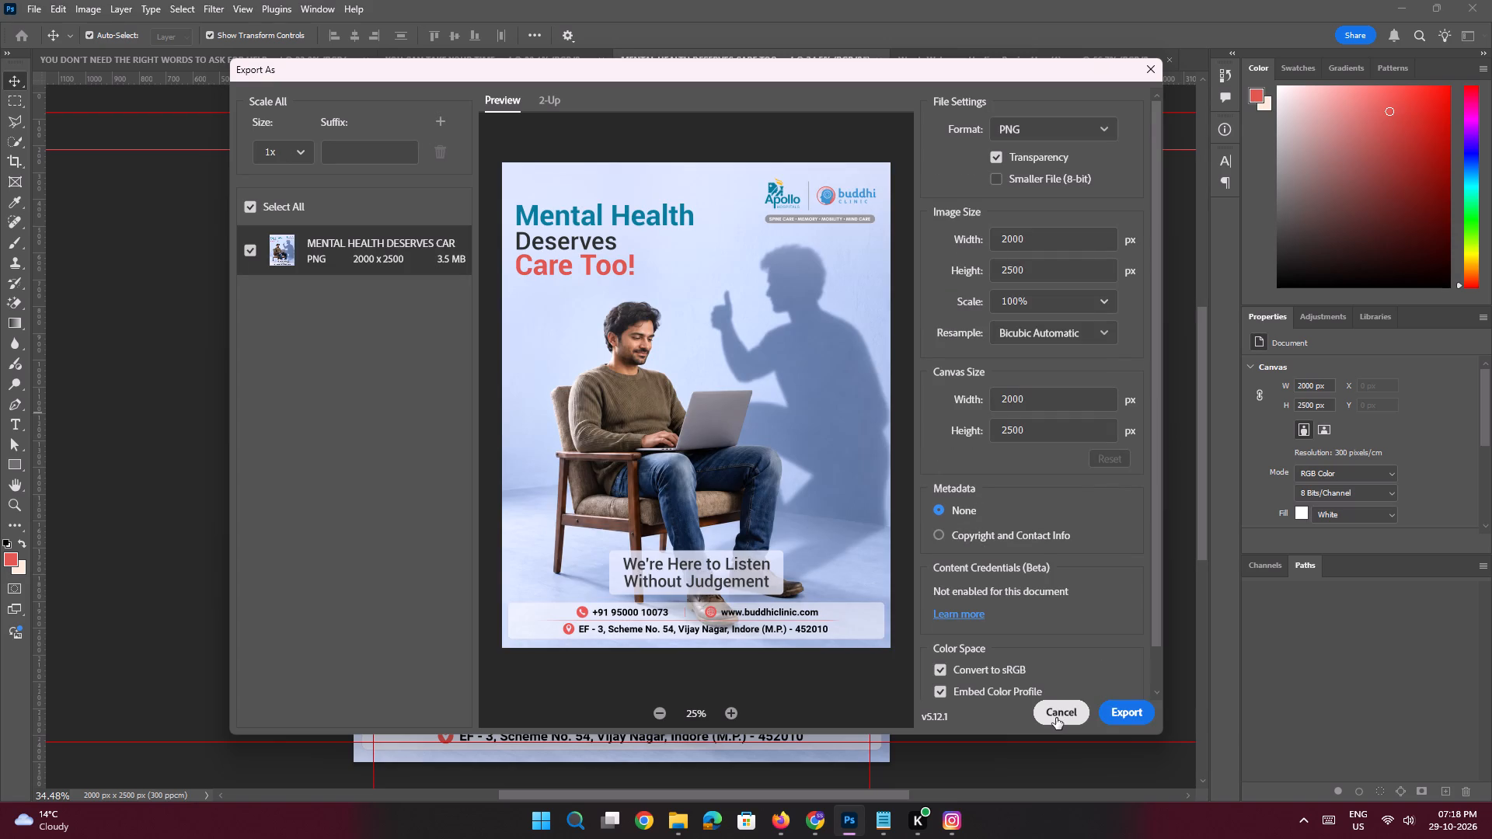
{"action": "left_click", "coordinate": [1121, 717]}
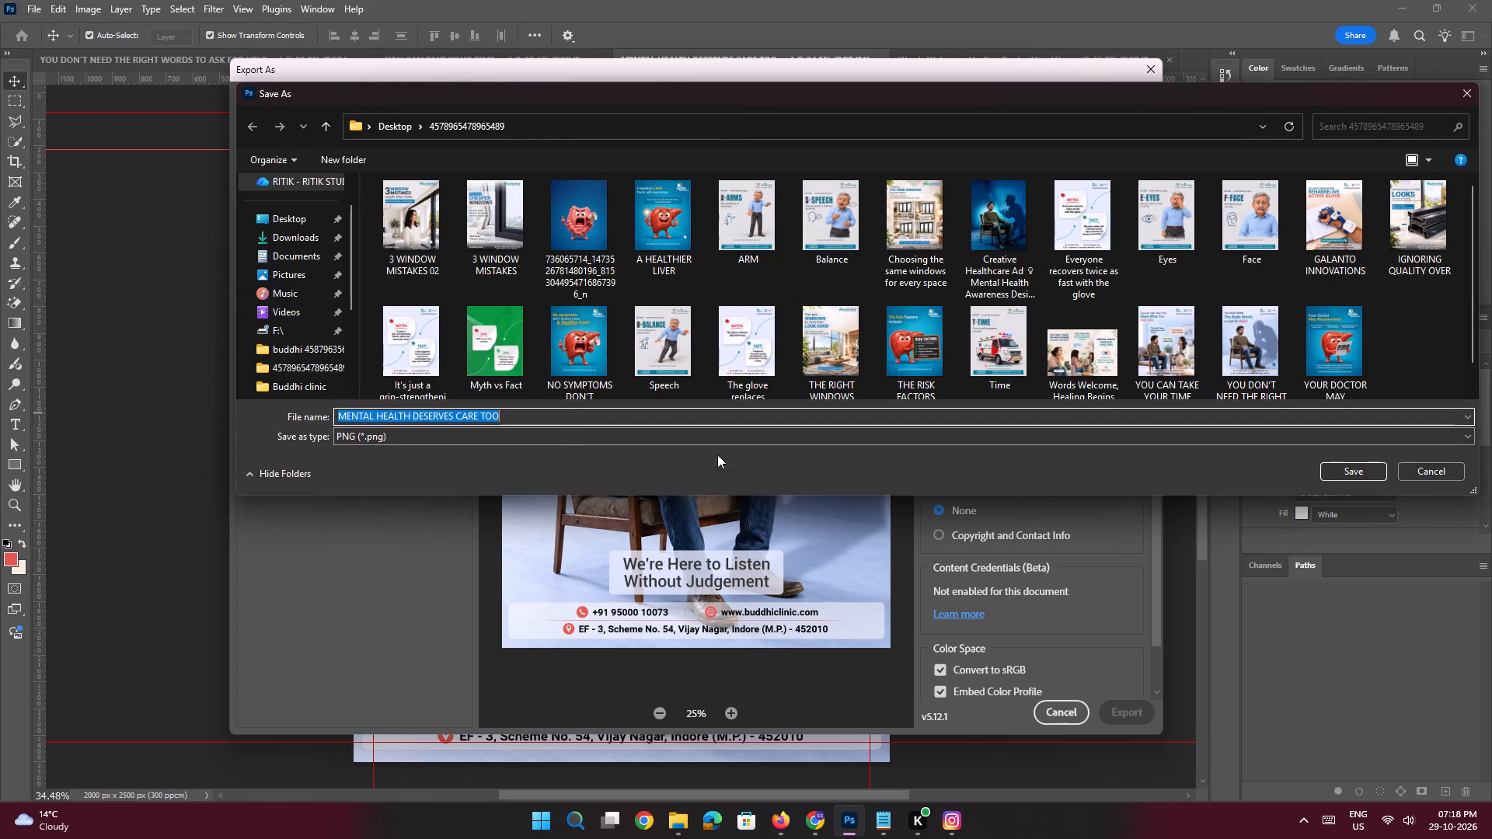
{"action": "left_click", "coordinate": [1346, 471]}
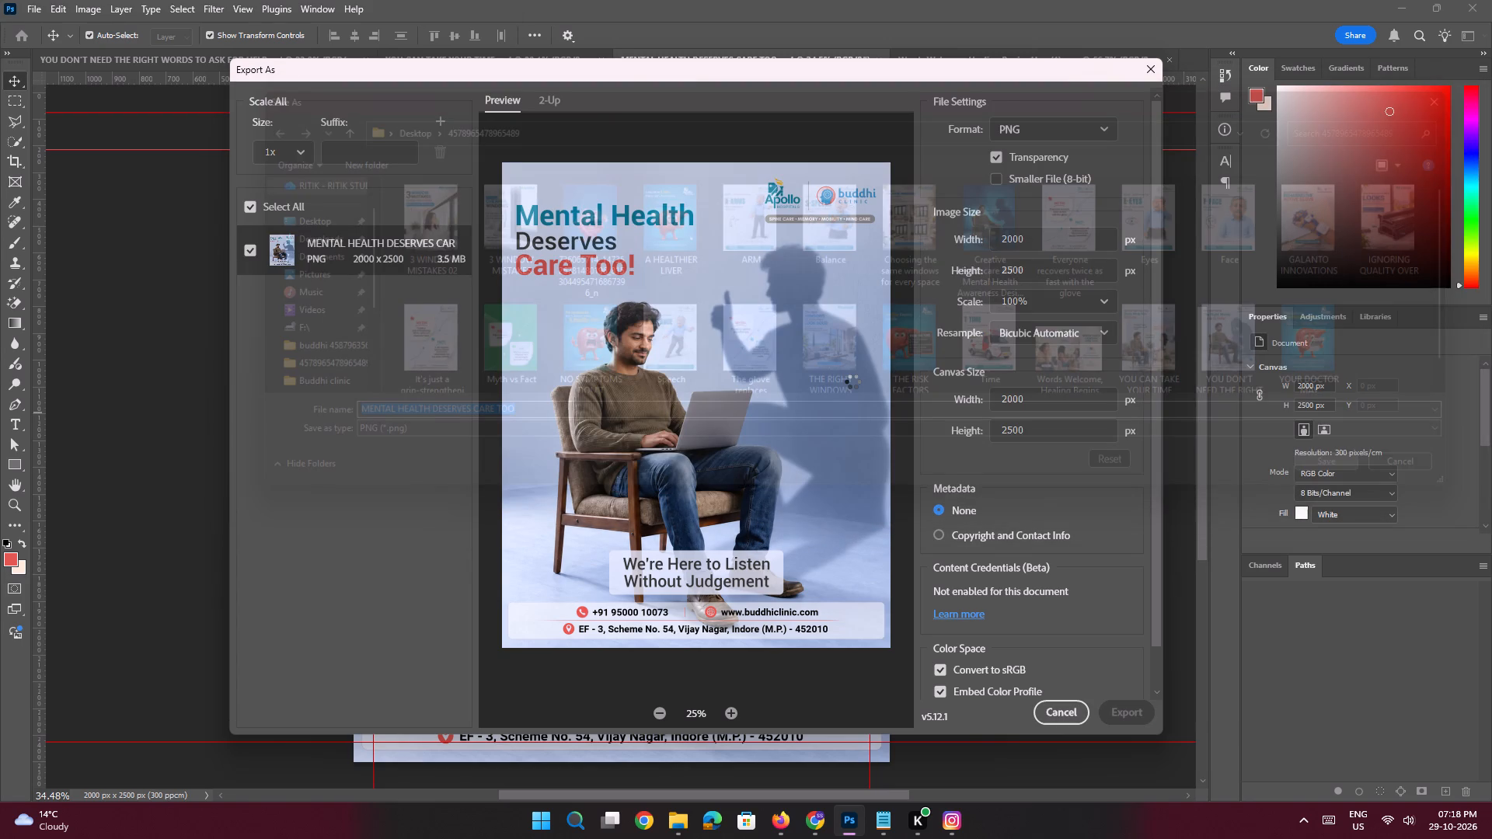
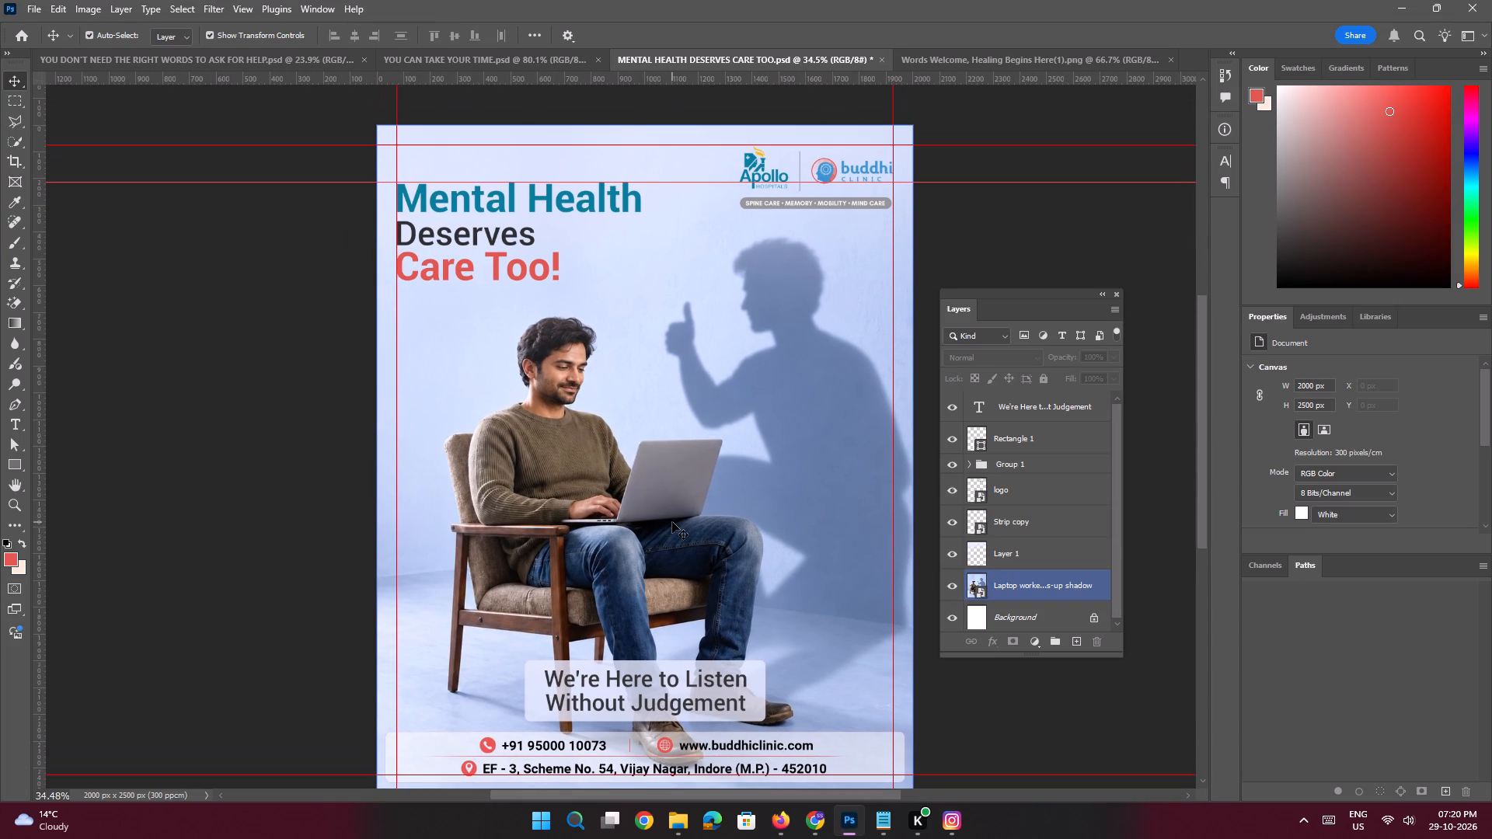
Save the "MENTAL HEALTH DESERVES CARE TOO" document.
{"action": "key", "text": "ctrl+s"}
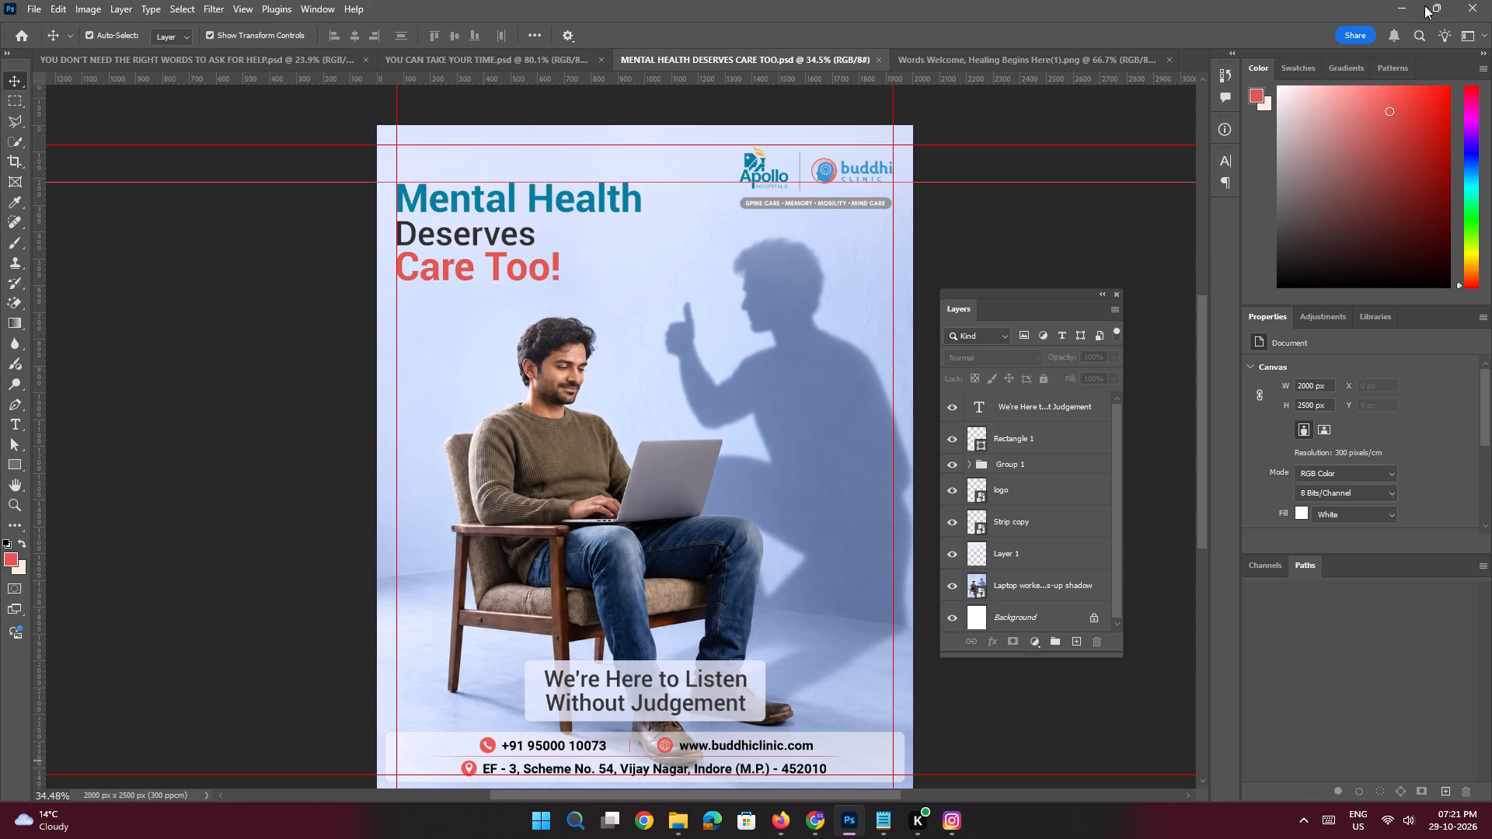
Close the "Words Welcome, Healing Begins Here" reference image without saving its changes.
{"action": "left_click", "coordinate": [952, 54]}
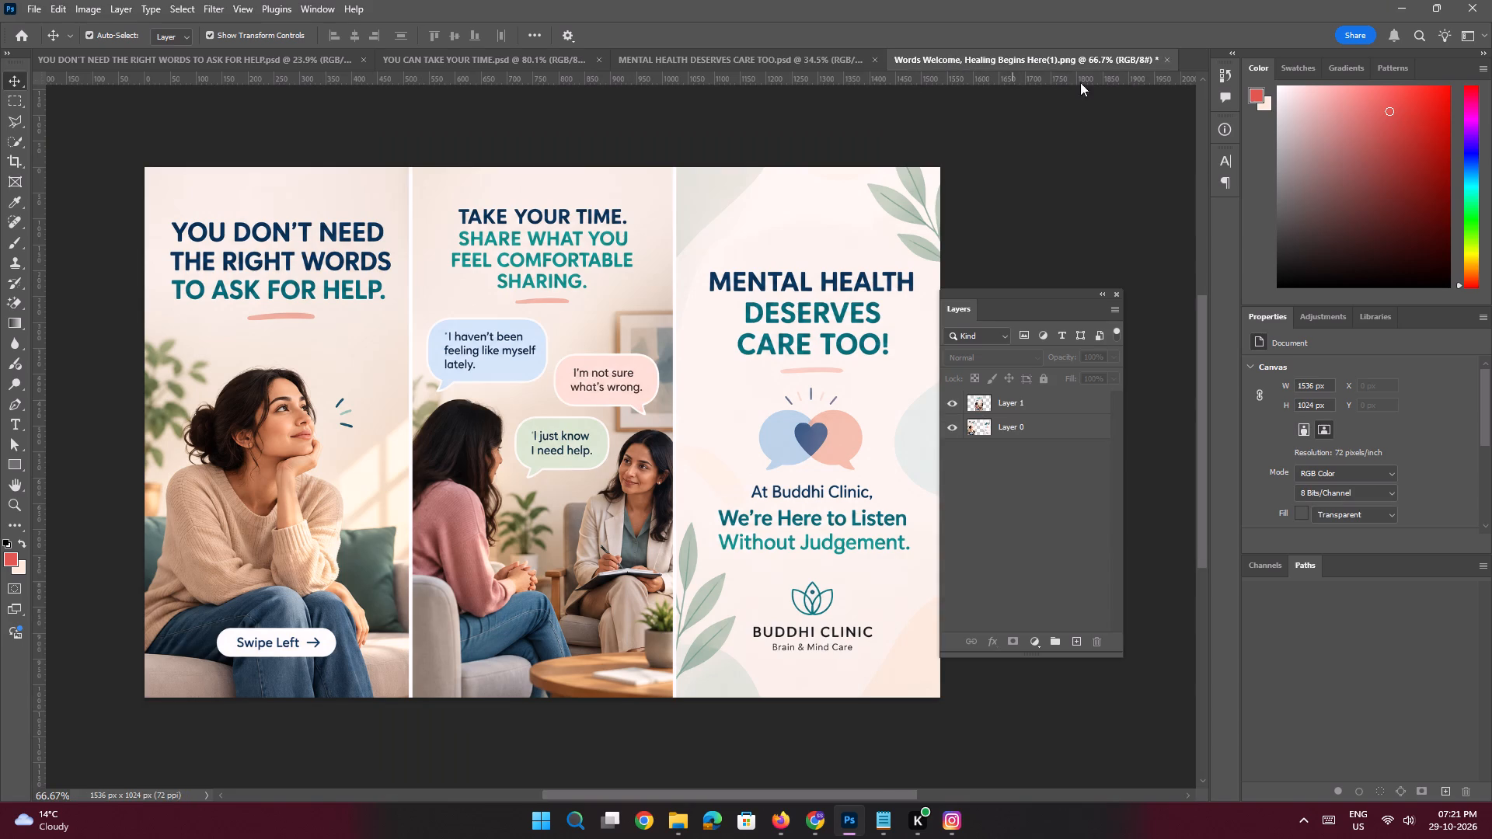
{"action": "left_click", "coordinate": [1168, 58]}
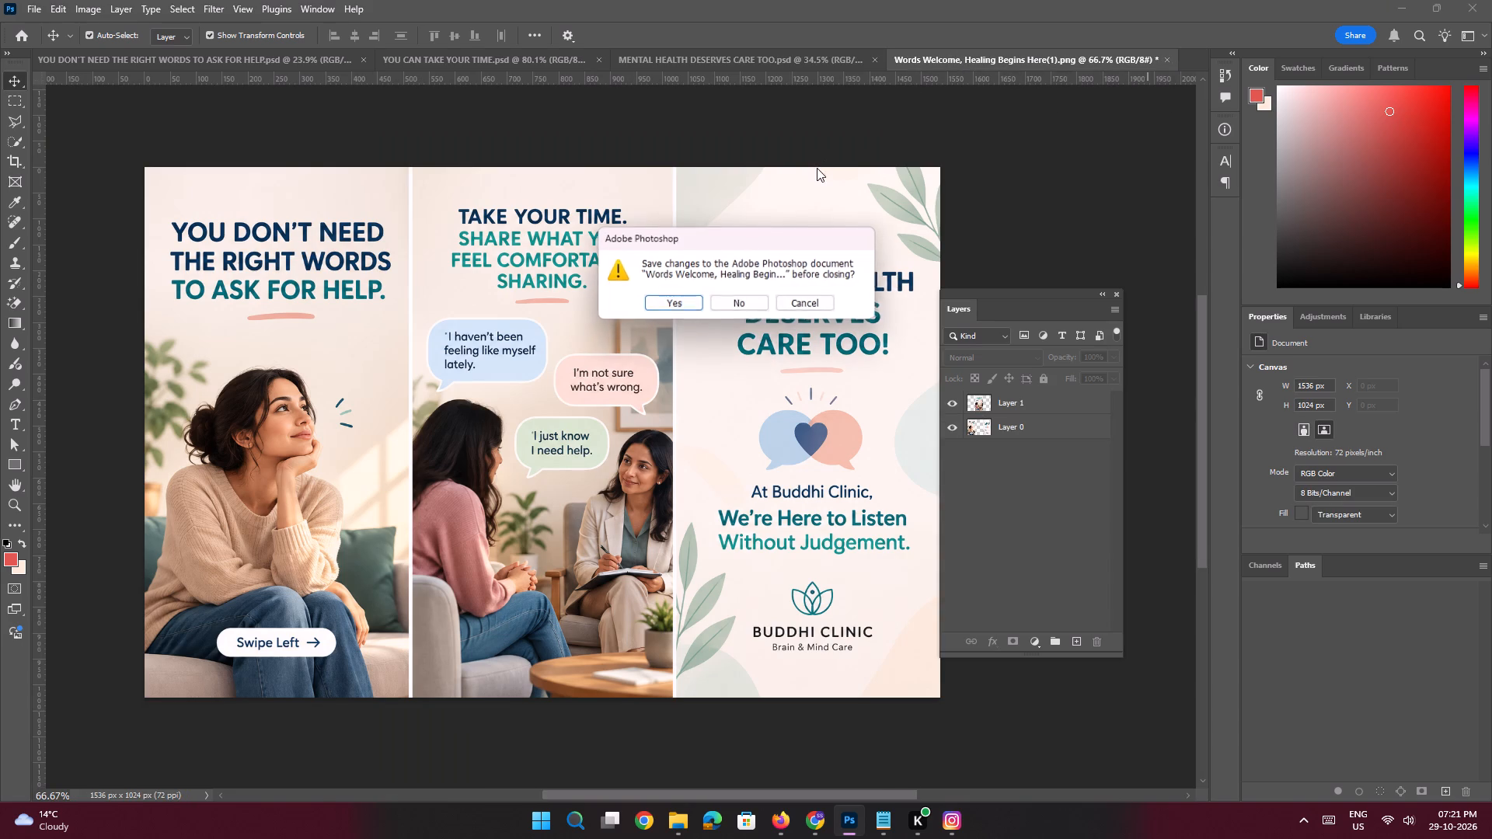
{"action": "left_click", "coordinate": [743, 304]}
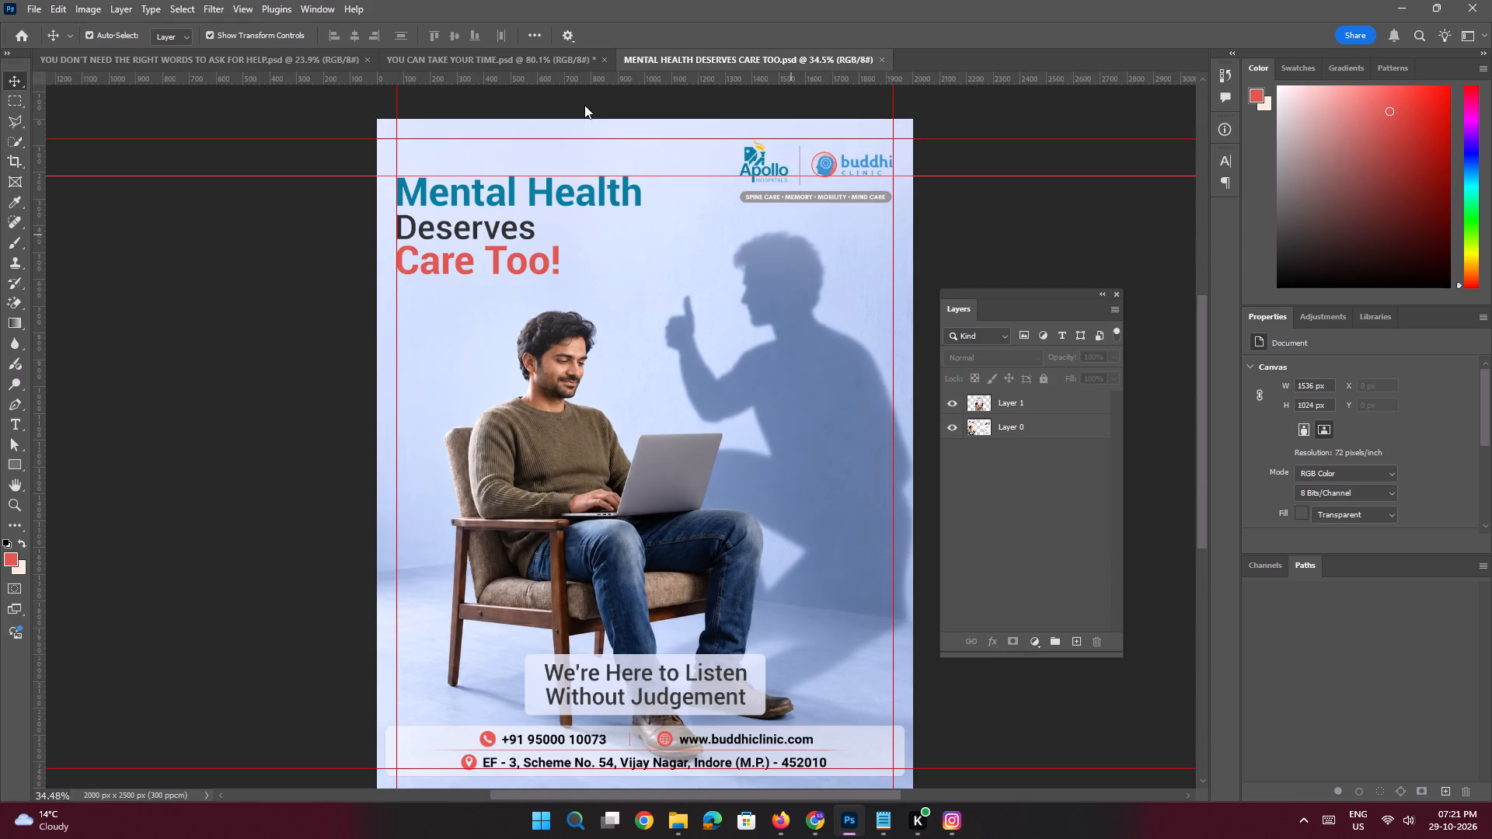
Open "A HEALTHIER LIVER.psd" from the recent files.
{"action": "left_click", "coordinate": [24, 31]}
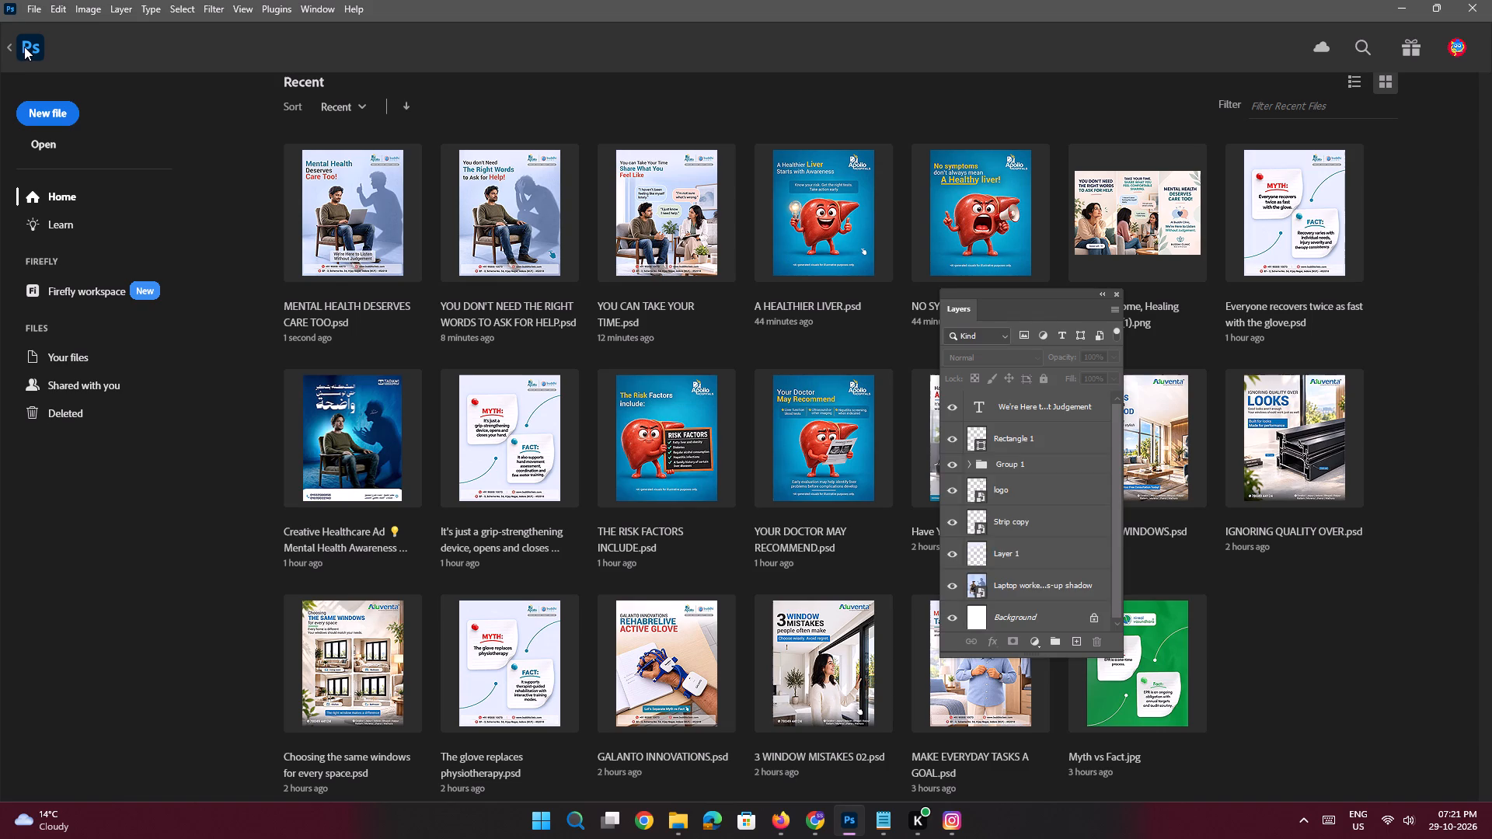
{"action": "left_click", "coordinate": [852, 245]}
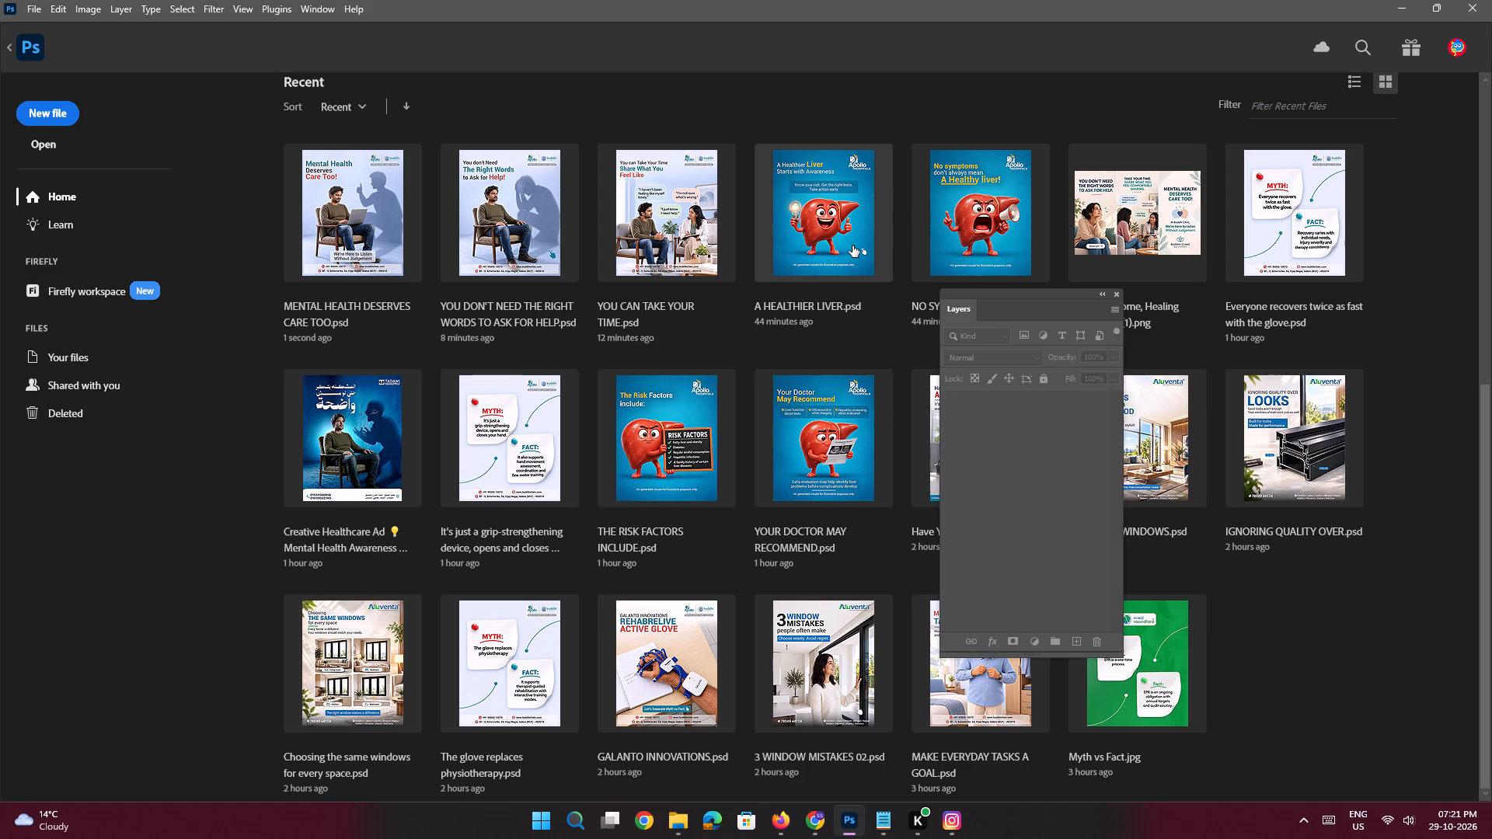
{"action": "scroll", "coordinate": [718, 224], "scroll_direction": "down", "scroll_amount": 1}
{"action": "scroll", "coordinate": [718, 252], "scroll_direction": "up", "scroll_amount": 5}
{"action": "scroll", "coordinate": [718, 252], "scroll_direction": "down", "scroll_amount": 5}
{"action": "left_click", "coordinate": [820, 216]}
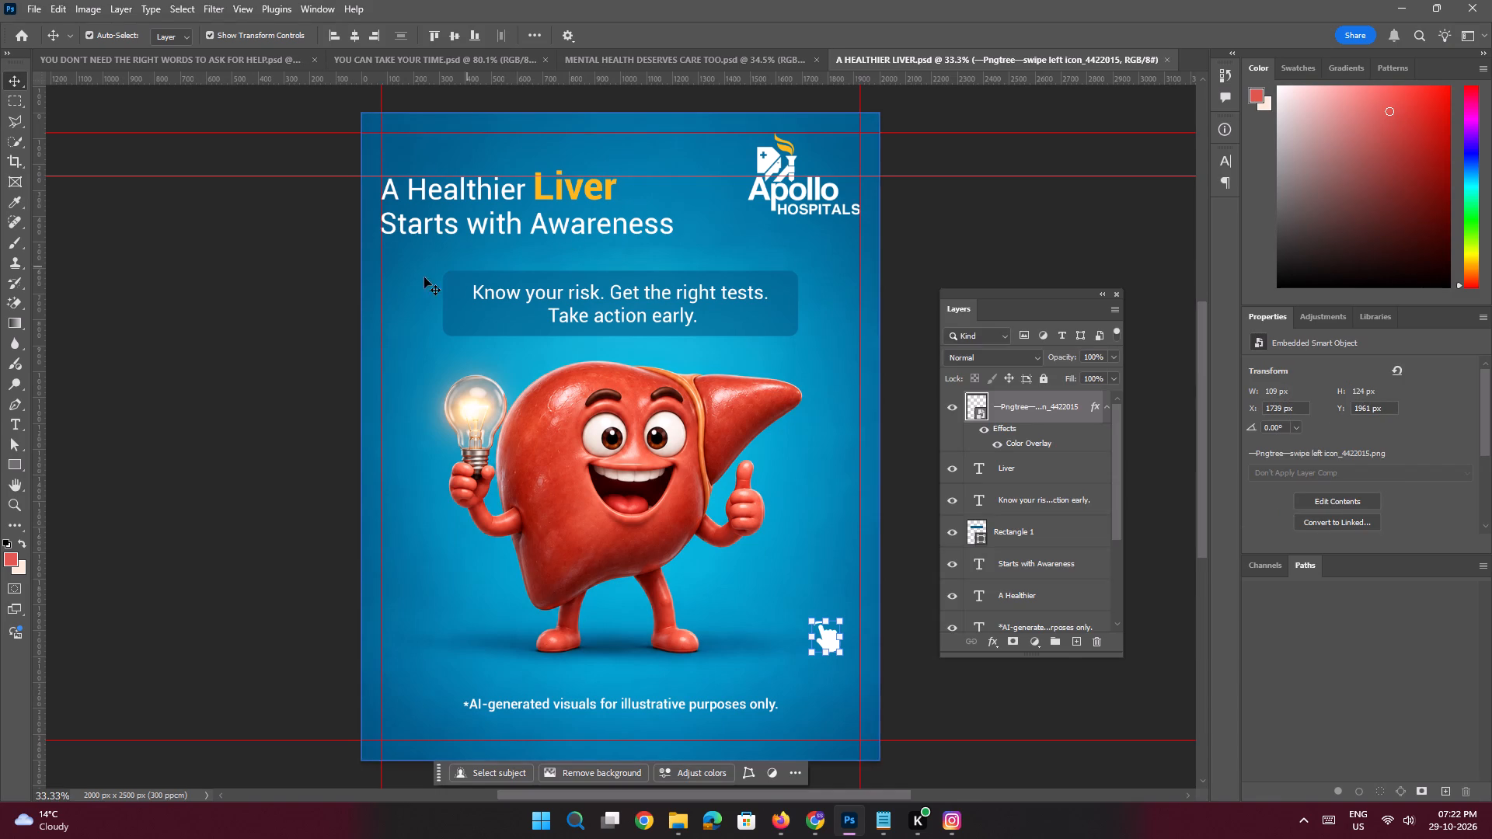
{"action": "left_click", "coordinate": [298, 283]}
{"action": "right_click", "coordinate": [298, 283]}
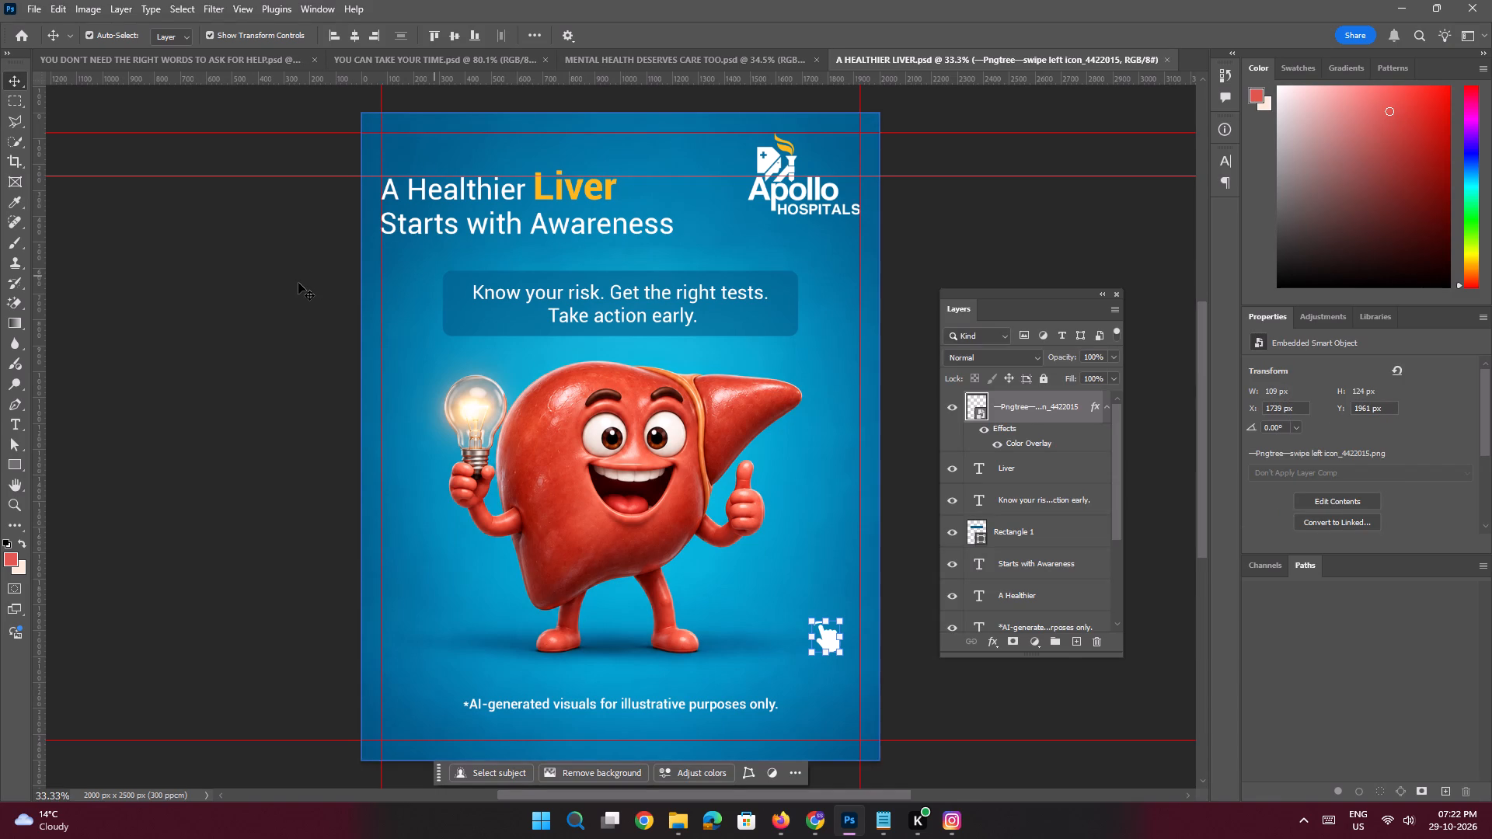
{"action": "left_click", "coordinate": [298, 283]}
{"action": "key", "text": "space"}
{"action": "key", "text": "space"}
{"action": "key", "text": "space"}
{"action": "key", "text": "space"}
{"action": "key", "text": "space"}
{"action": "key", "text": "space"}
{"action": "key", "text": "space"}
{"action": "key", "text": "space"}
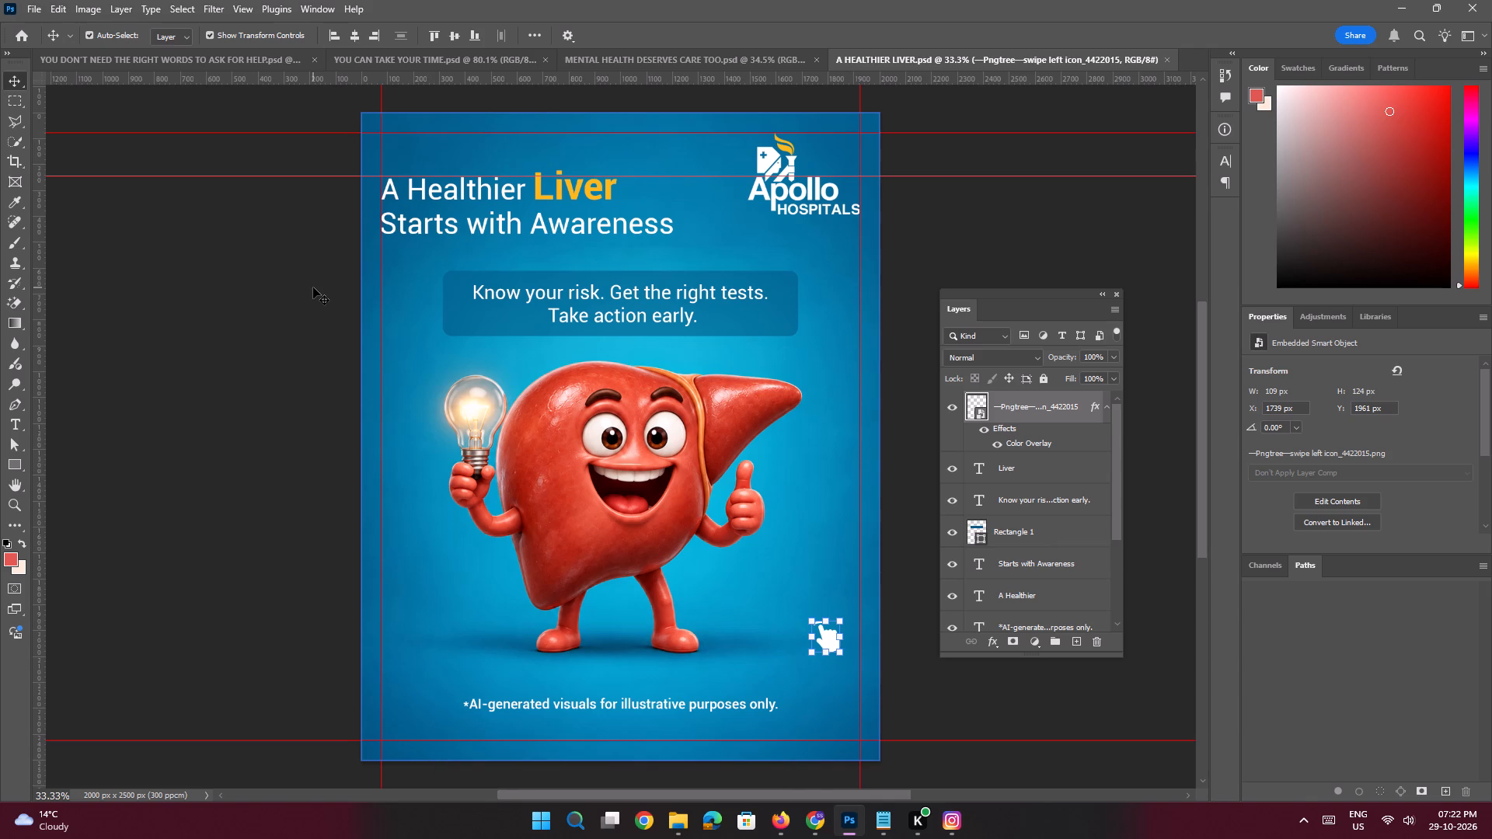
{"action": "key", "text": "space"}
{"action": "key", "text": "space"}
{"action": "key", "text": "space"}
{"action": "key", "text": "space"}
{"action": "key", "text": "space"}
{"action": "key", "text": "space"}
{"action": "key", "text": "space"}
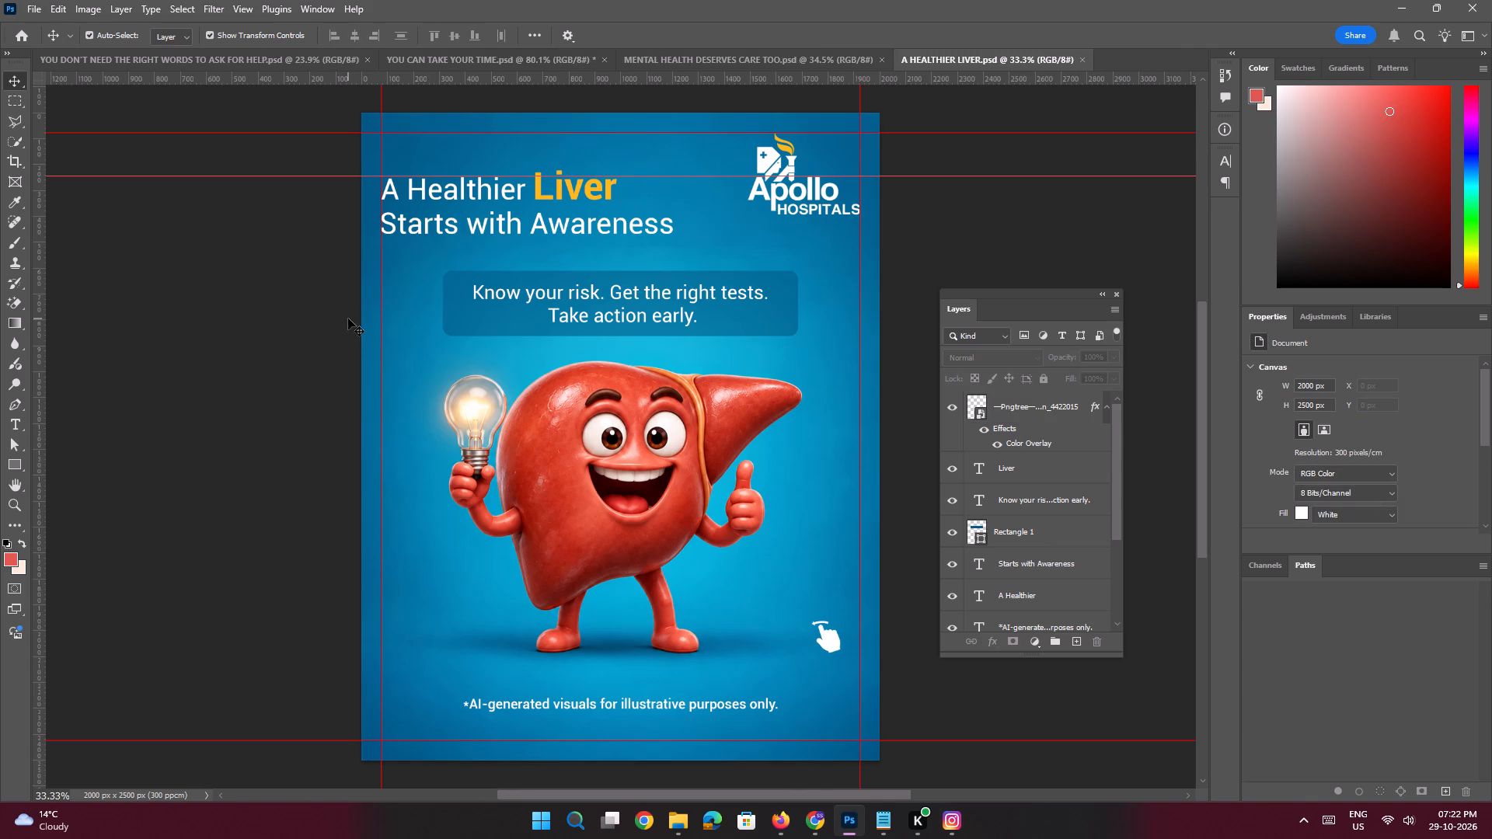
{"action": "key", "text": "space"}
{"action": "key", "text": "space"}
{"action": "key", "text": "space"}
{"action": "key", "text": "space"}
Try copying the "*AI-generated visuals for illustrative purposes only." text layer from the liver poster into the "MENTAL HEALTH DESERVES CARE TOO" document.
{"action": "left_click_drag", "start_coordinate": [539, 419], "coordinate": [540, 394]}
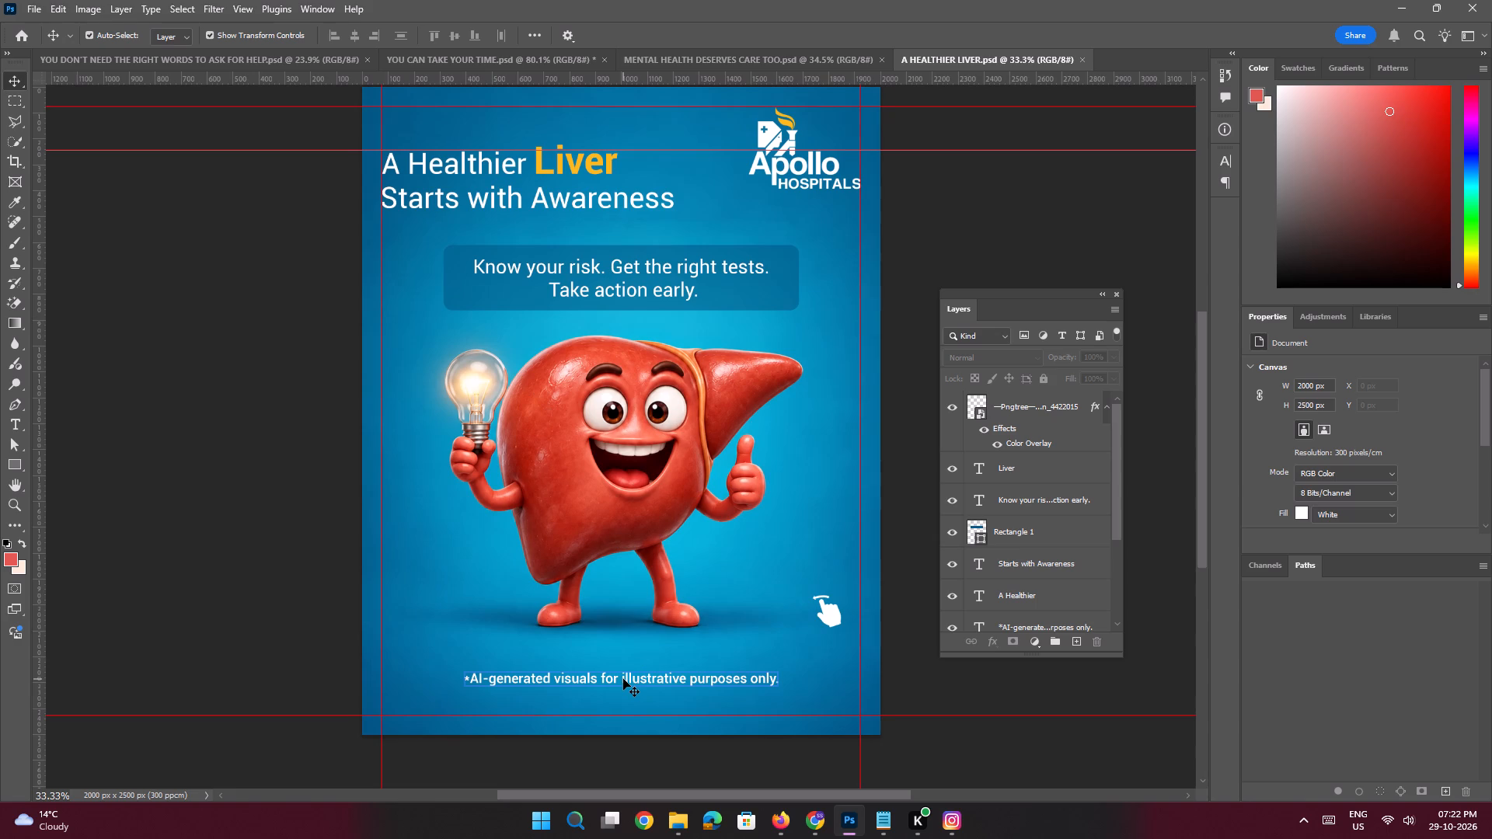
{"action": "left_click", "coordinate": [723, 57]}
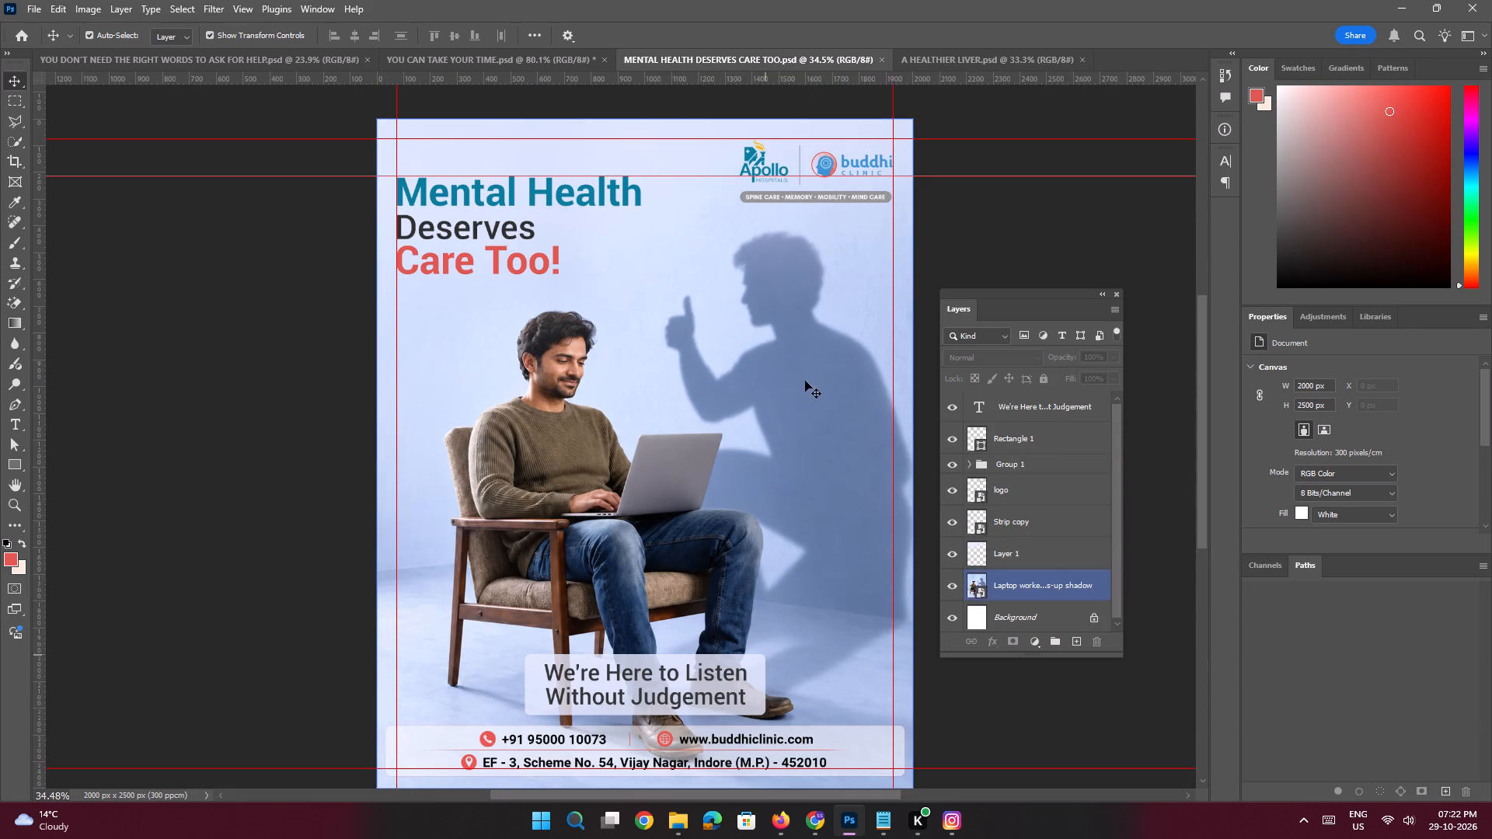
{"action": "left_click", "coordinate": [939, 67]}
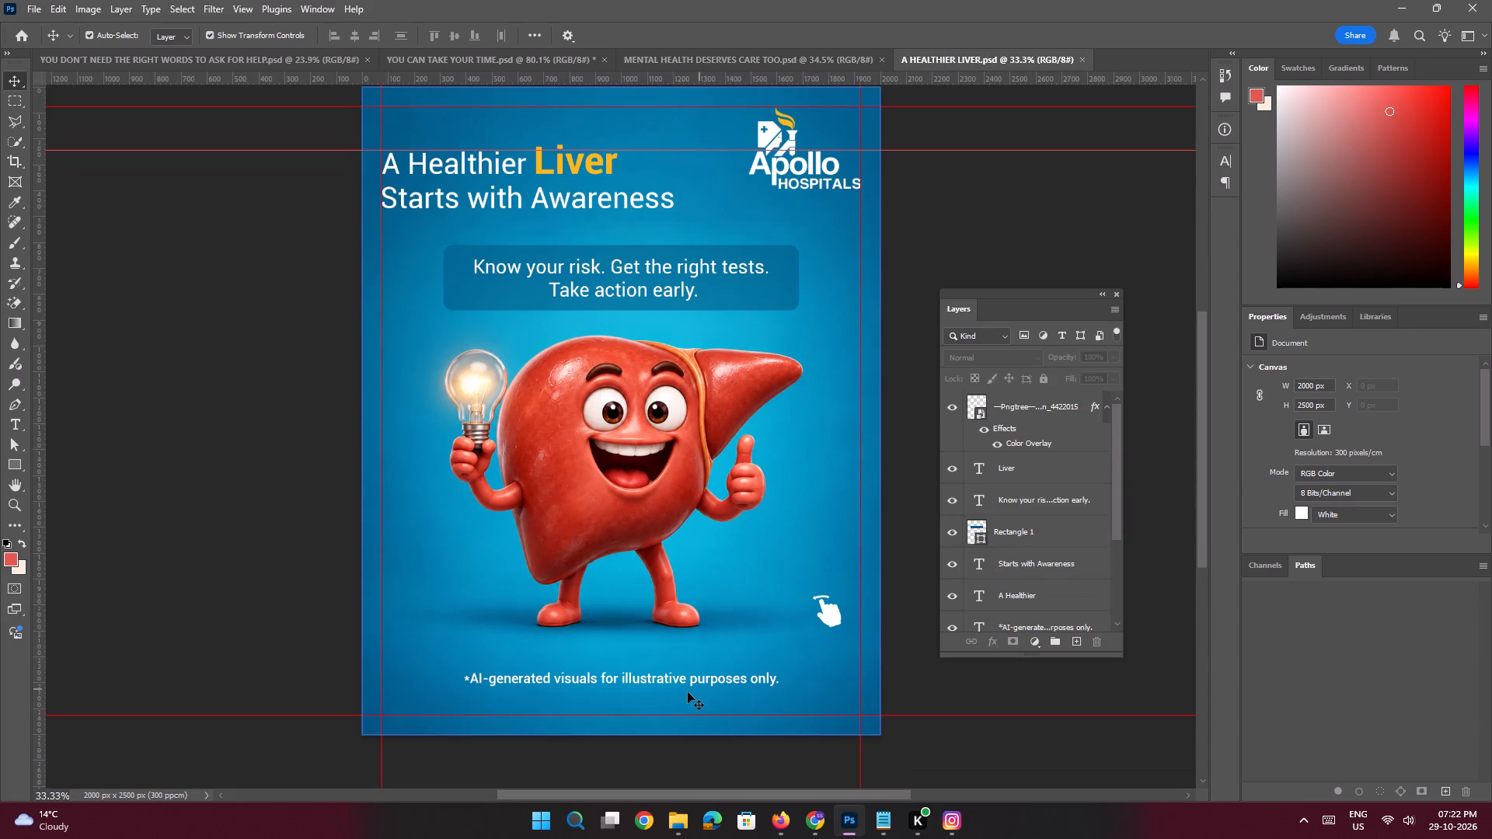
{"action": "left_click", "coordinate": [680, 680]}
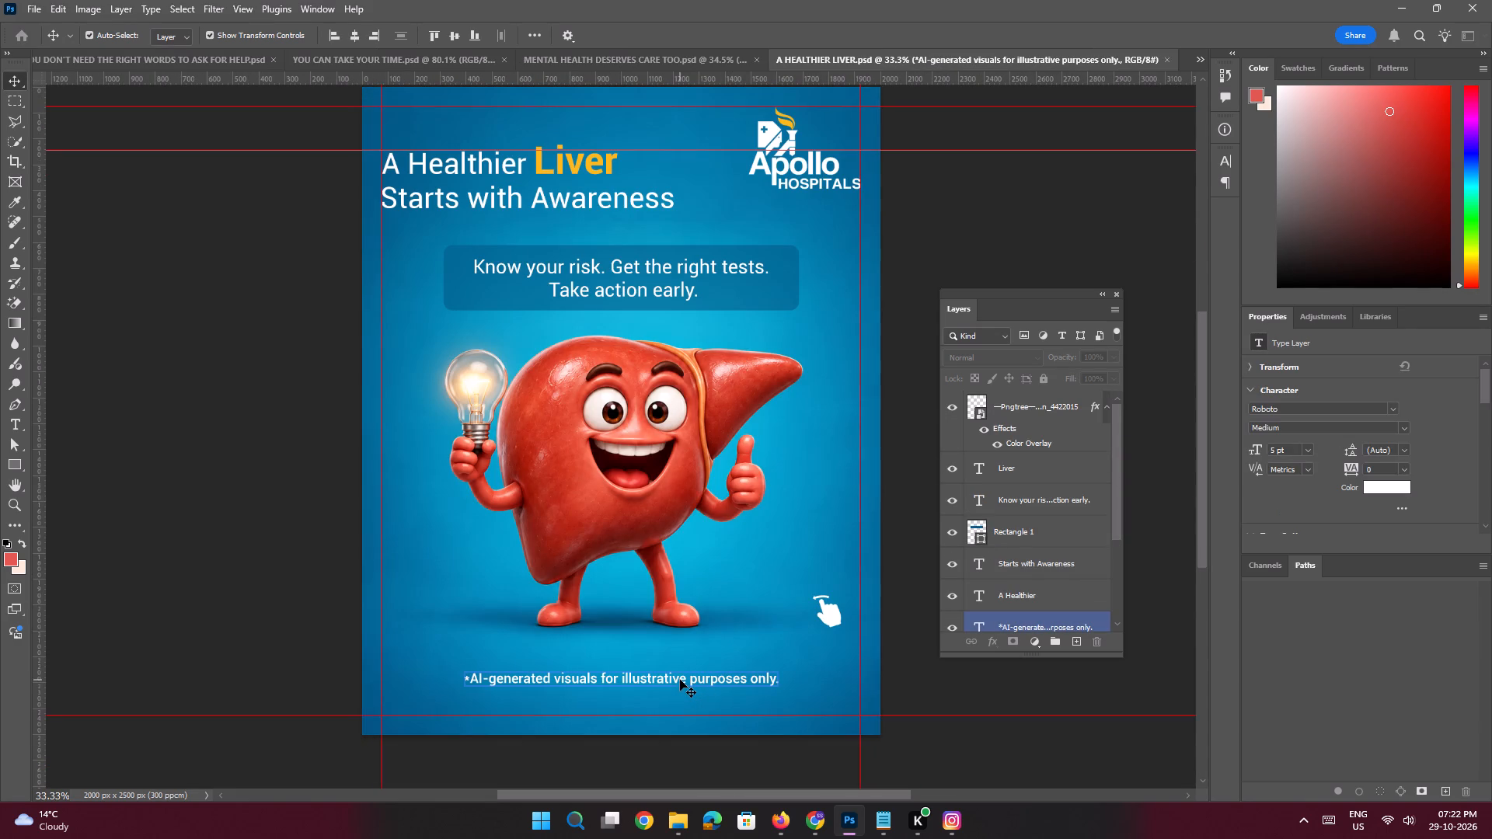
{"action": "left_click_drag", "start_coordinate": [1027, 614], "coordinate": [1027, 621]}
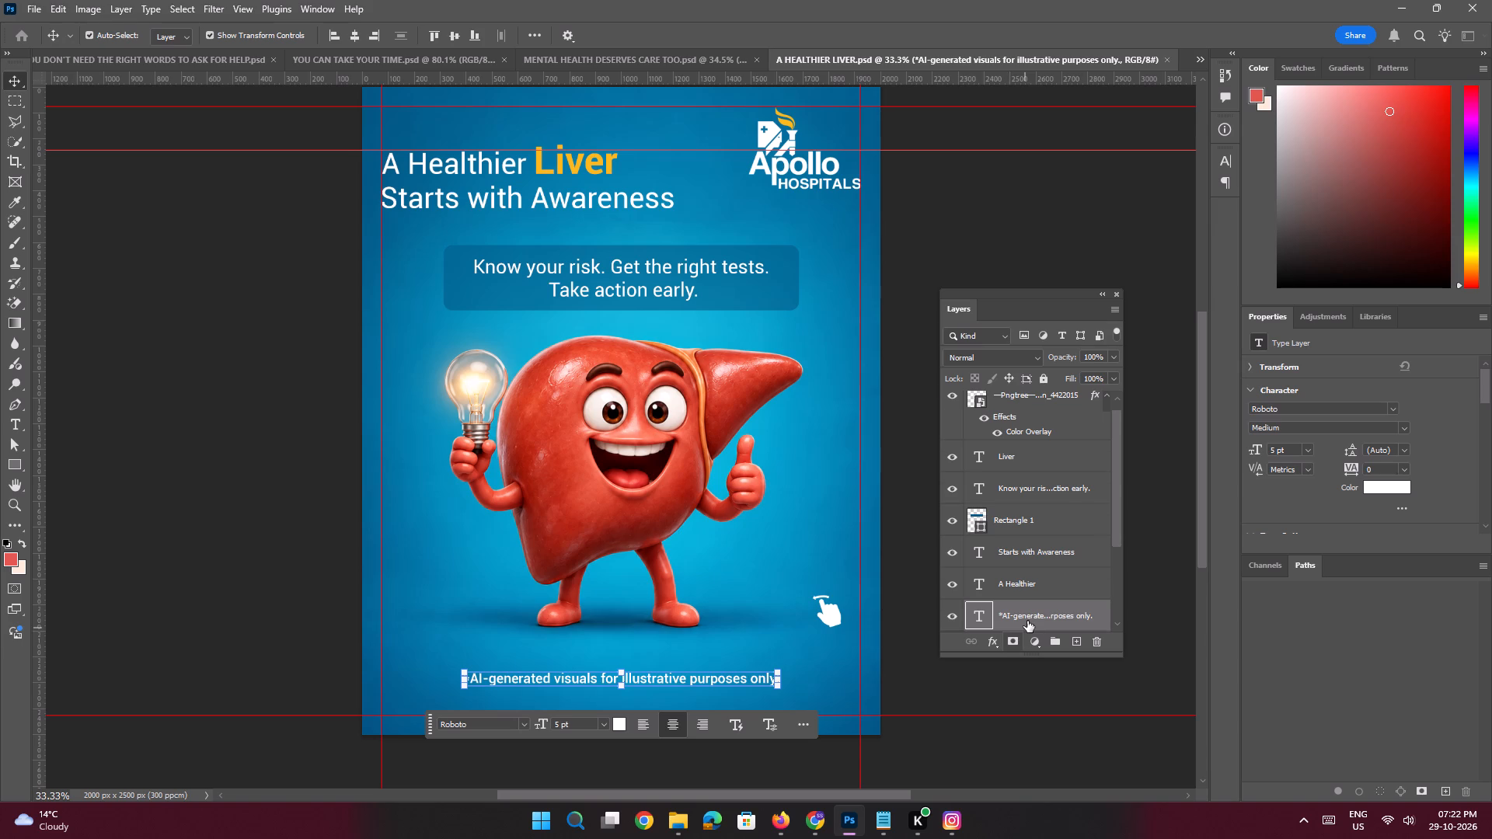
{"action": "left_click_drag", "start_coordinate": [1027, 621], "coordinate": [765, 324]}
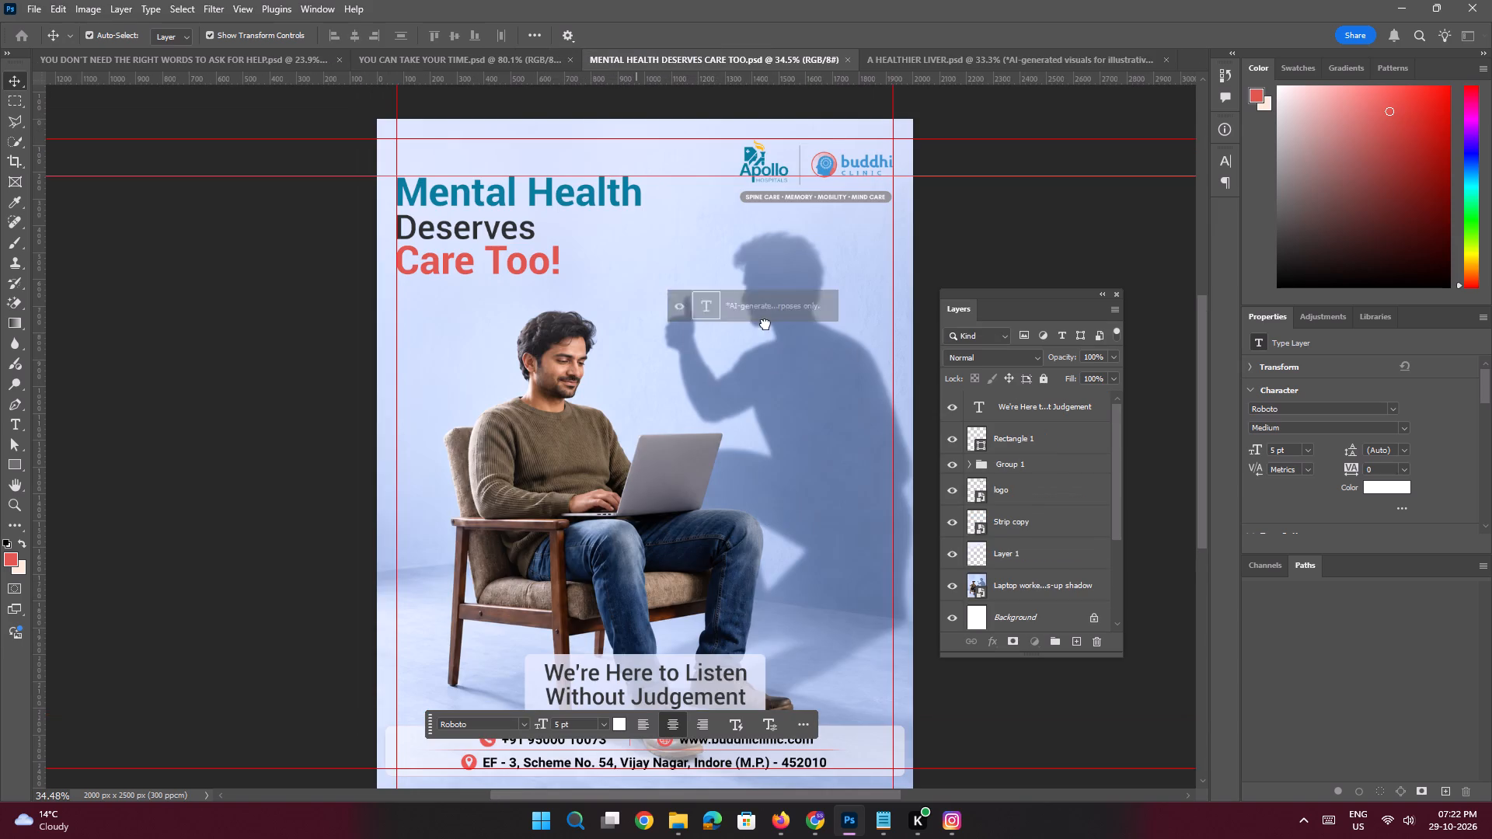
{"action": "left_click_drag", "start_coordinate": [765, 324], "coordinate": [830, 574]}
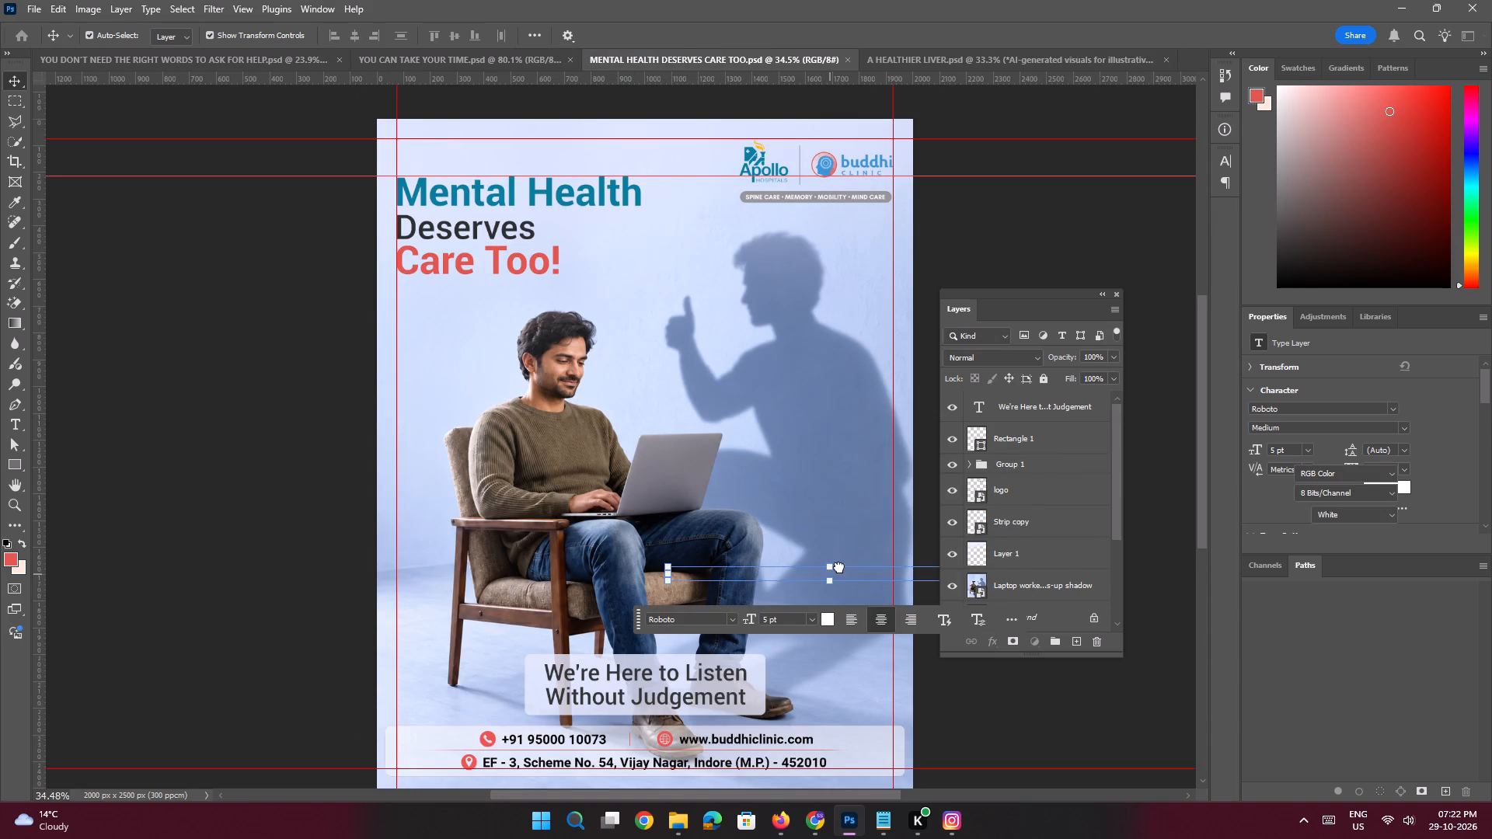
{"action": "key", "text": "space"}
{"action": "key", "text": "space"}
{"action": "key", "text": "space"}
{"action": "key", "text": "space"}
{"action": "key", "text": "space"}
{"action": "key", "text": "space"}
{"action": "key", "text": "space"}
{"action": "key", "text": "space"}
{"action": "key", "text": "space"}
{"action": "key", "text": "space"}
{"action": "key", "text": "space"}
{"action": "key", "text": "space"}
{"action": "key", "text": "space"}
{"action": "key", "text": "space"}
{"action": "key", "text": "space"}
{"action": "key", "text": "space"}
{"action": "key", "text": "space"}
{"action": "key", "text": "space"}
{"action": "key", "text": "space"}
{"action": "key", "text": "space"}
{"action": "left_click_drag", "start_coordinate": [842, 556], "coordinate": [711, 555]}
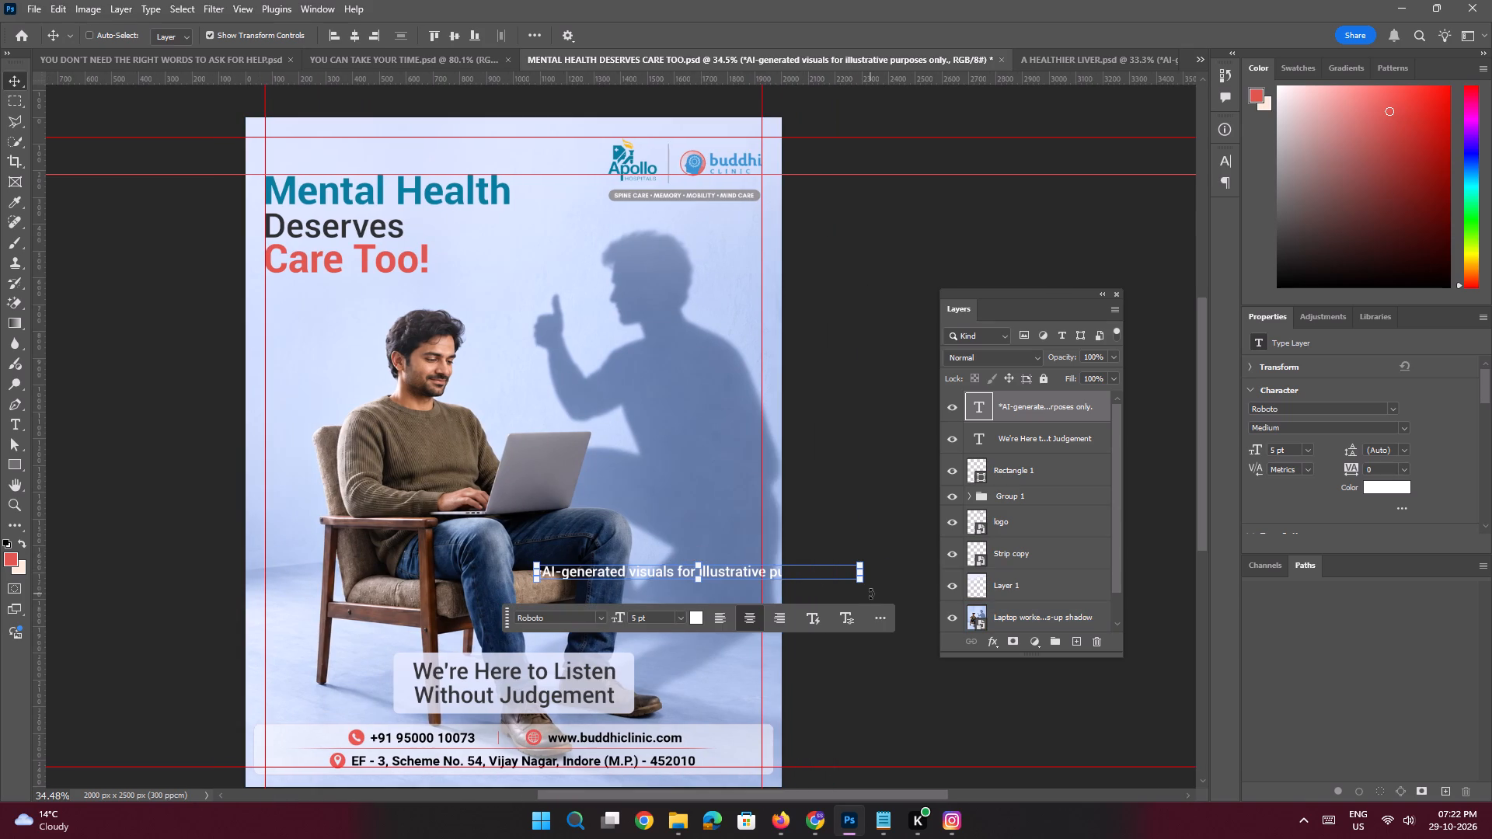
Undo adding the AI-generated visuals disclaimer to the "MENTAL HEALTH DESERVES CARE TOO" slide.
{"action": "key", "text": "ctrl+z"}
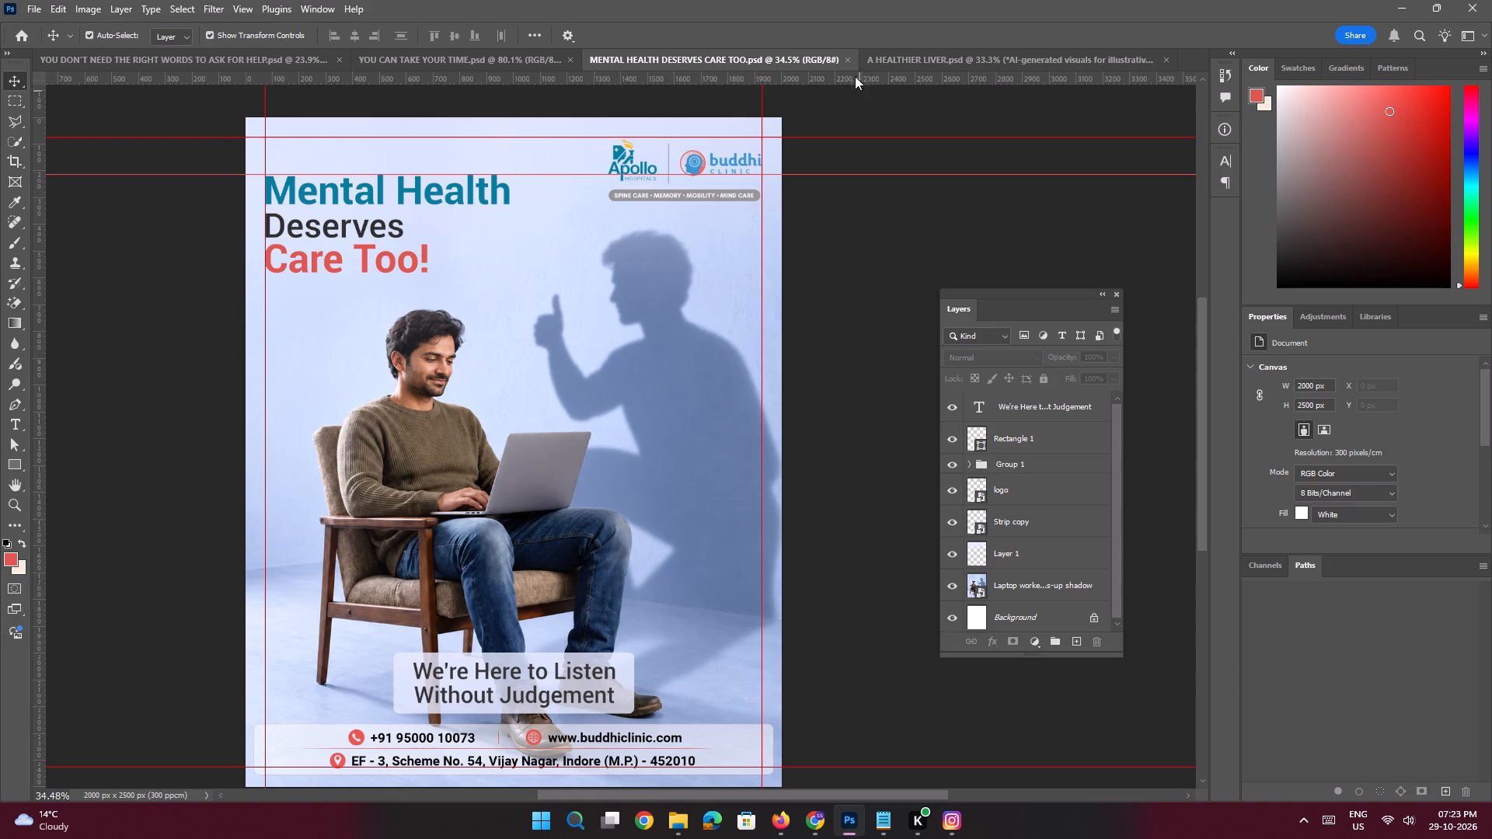
Close all four open documents, saving the changes to "YOU CAN TAKE YOUR TIME.psd".
{"action": "left_click", "coordinate": [849, 60]}
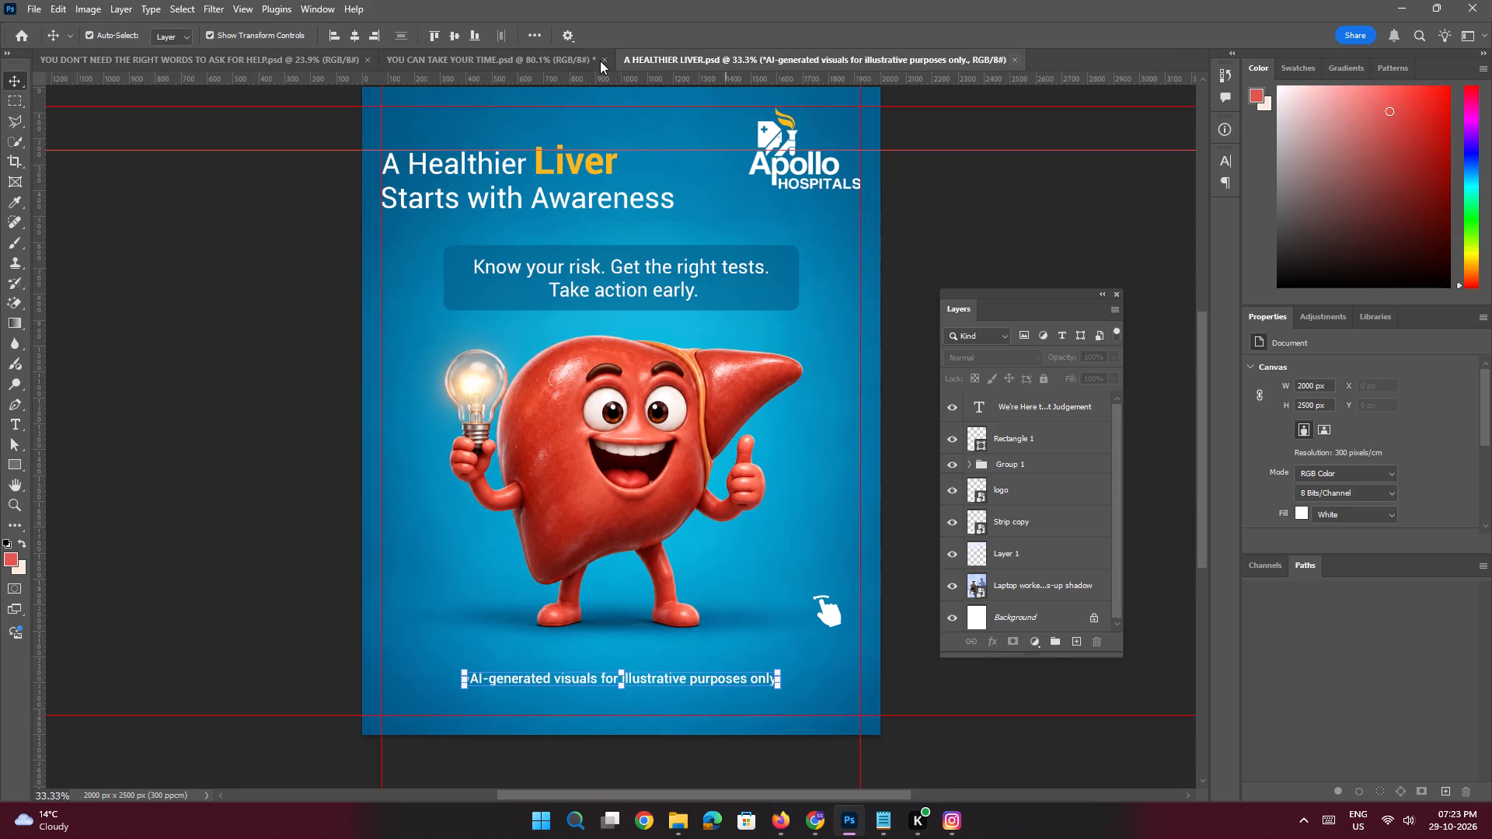
{"action": "left_click", "coordinate": [607, 59]}
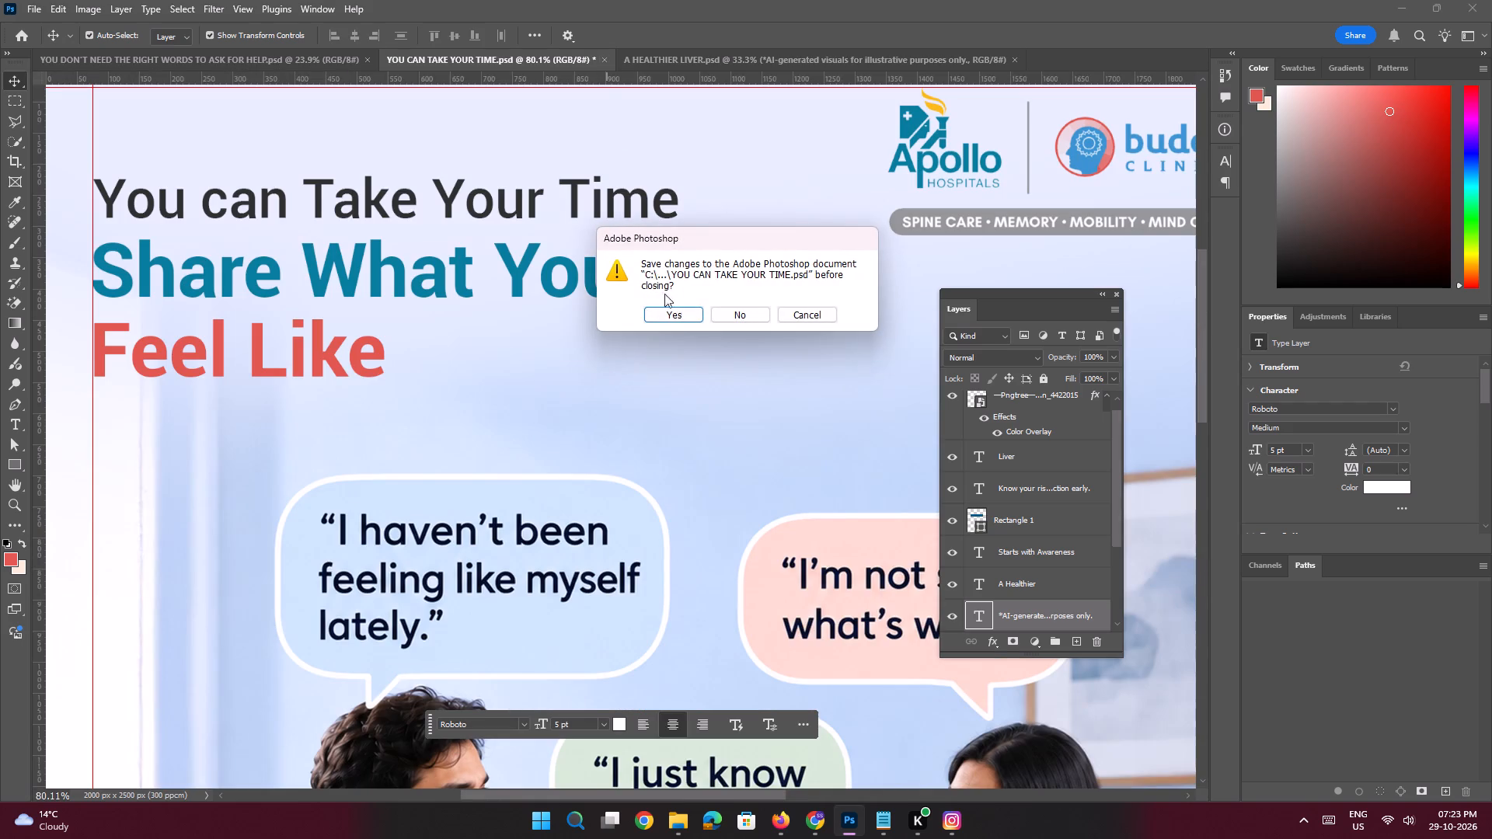
{"action": "left_click", "coordinate": [676, 315]}
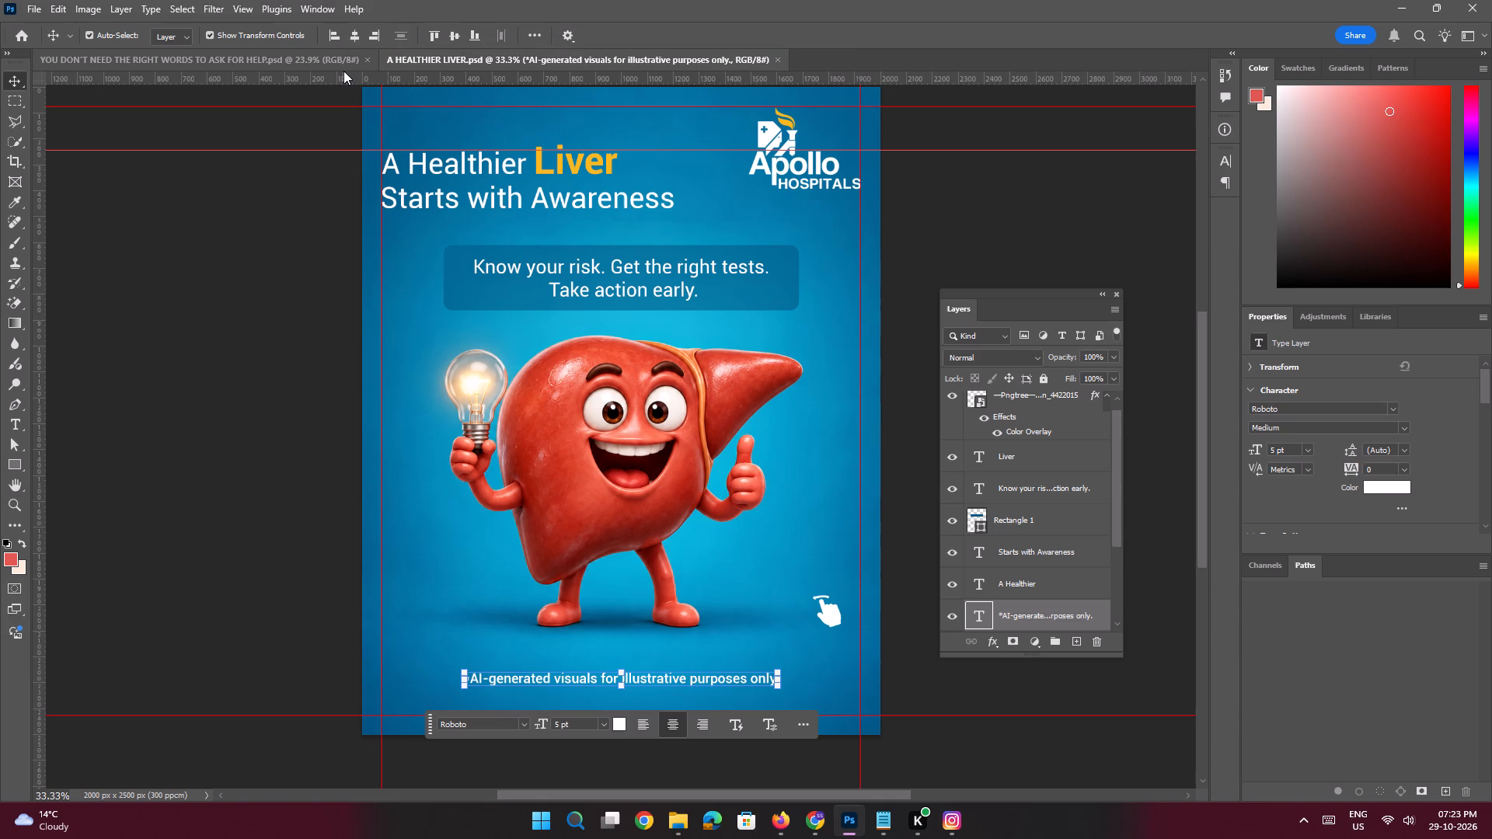
{"action": "left_click", "coordinate": [313, 61]}
{"action": "right_click", "coordinate": [313, 61]}
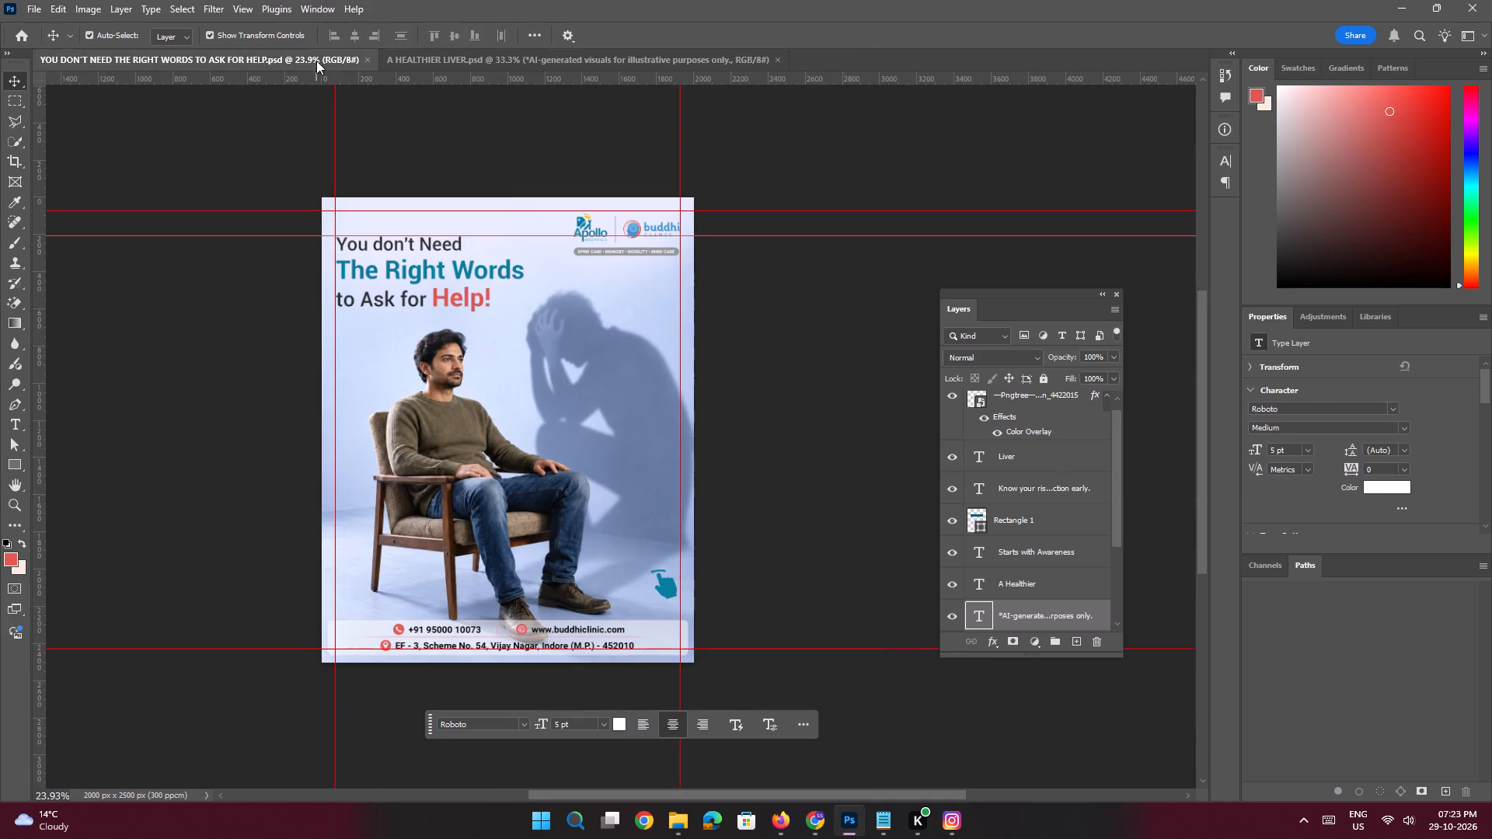
{"action": "left_click", "coordinate": [366, 59]}
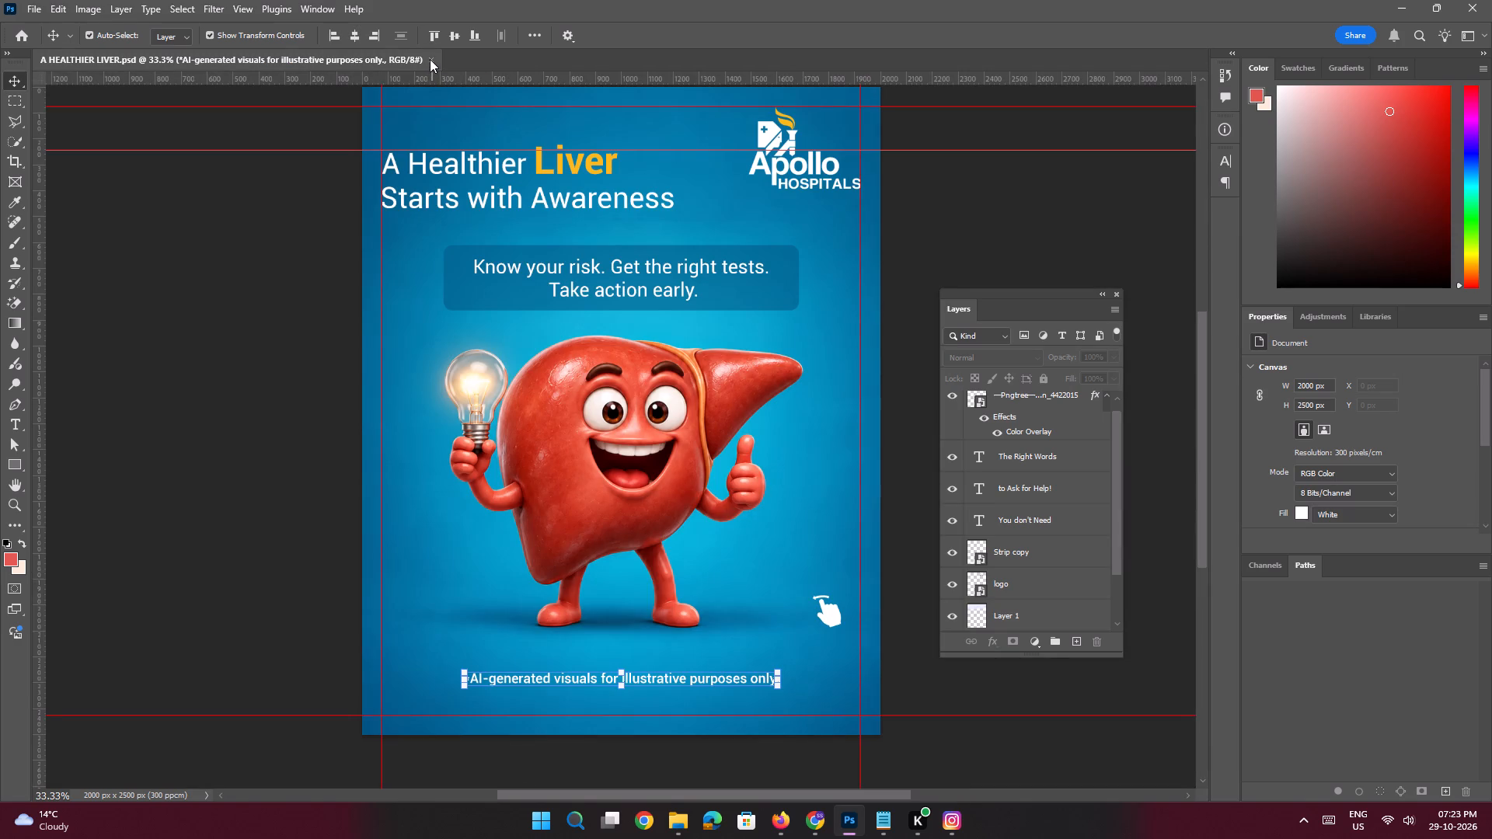
{"action": "left_click", "coordinate": [430, 59]}
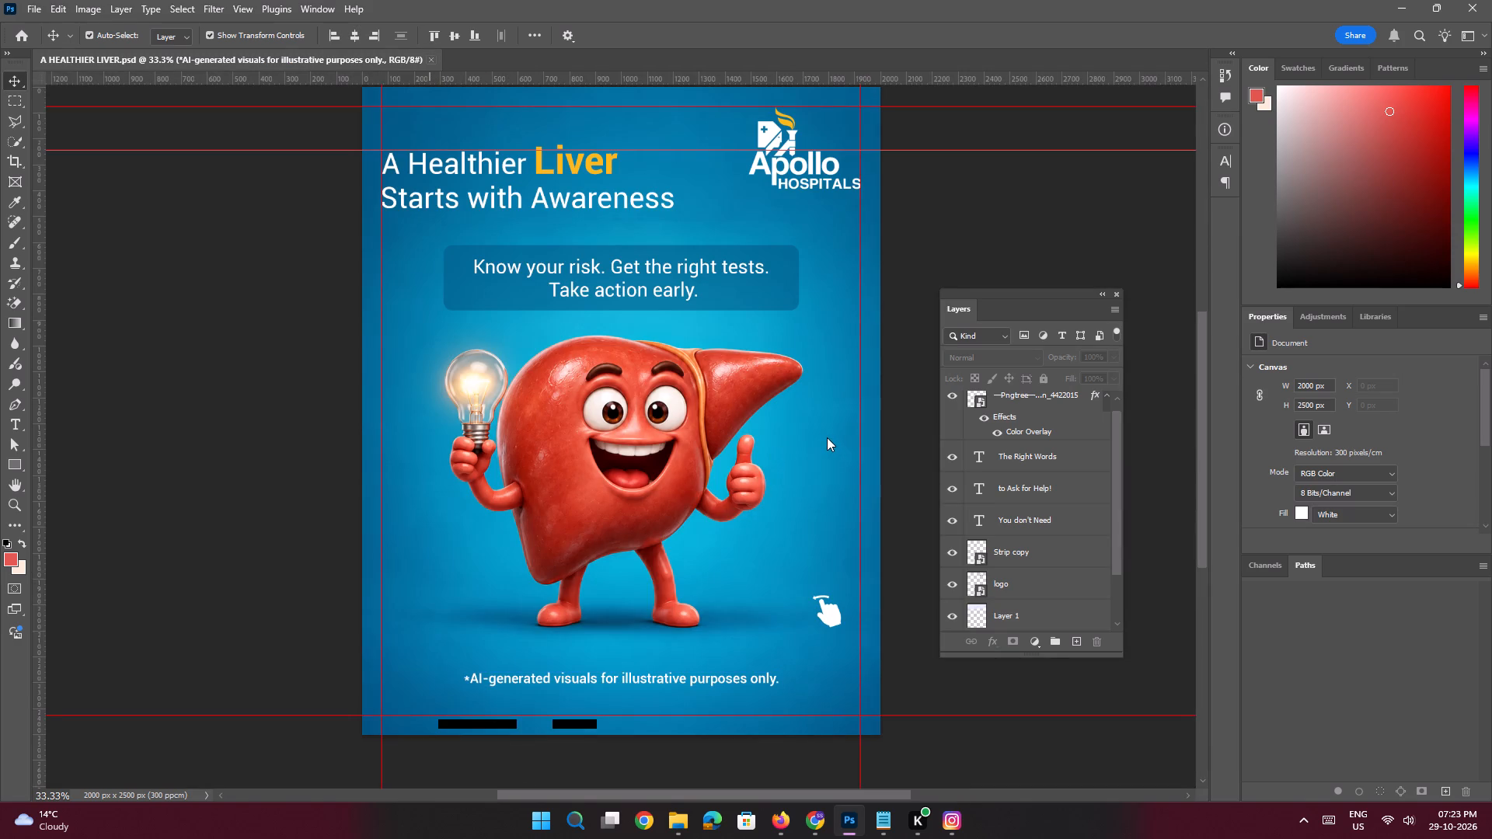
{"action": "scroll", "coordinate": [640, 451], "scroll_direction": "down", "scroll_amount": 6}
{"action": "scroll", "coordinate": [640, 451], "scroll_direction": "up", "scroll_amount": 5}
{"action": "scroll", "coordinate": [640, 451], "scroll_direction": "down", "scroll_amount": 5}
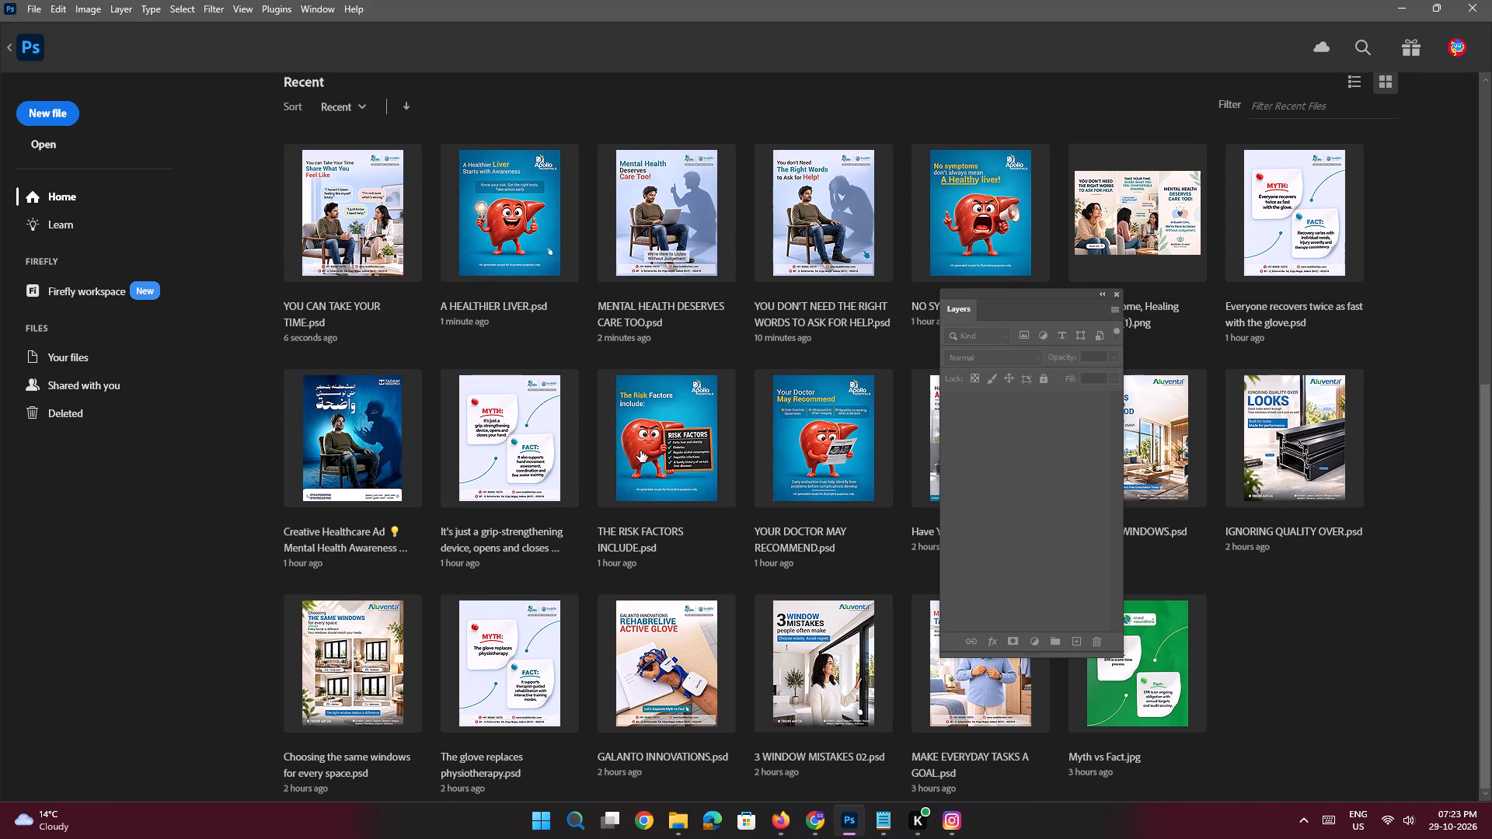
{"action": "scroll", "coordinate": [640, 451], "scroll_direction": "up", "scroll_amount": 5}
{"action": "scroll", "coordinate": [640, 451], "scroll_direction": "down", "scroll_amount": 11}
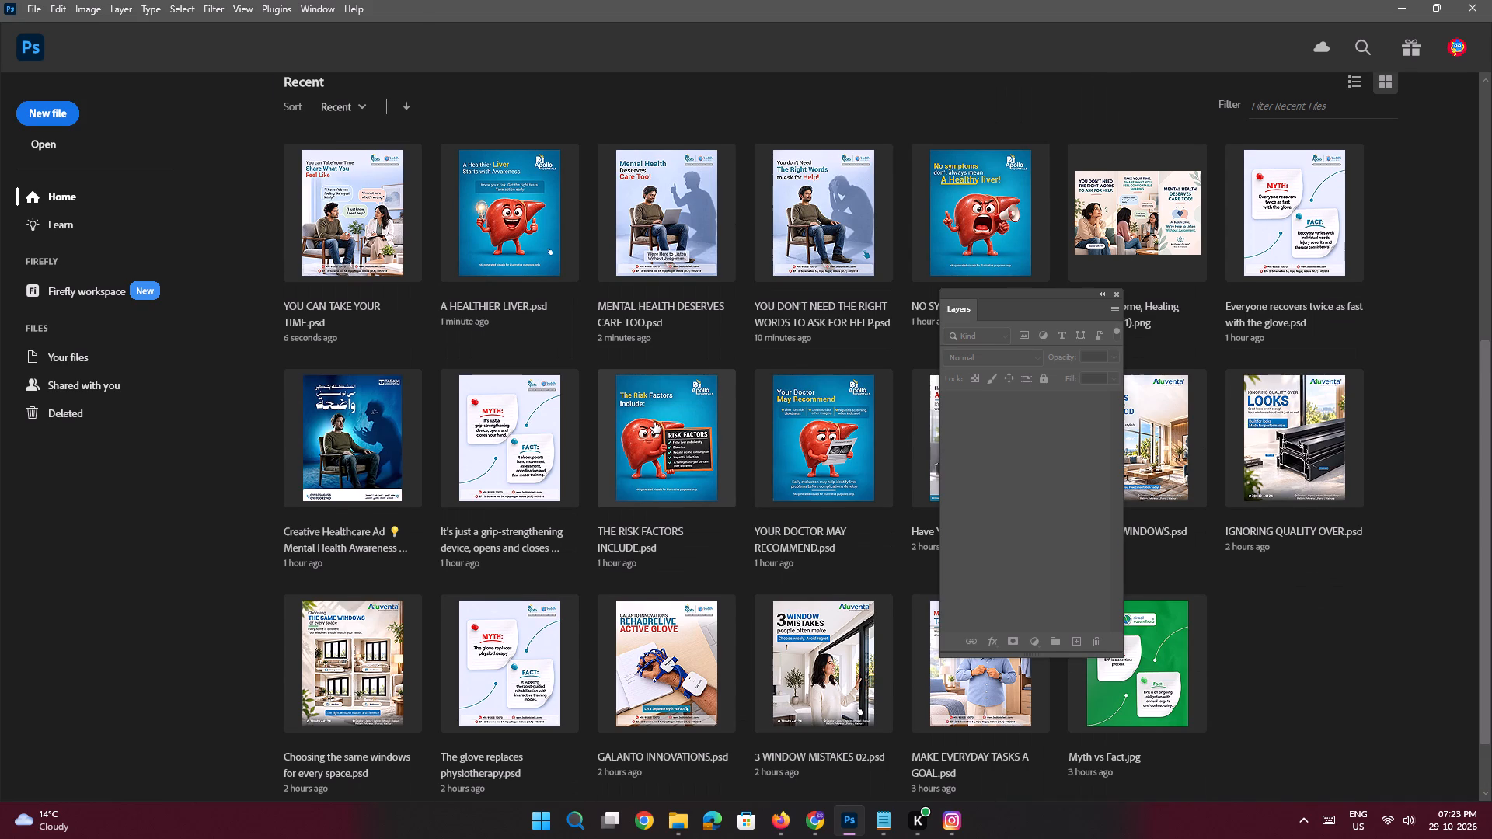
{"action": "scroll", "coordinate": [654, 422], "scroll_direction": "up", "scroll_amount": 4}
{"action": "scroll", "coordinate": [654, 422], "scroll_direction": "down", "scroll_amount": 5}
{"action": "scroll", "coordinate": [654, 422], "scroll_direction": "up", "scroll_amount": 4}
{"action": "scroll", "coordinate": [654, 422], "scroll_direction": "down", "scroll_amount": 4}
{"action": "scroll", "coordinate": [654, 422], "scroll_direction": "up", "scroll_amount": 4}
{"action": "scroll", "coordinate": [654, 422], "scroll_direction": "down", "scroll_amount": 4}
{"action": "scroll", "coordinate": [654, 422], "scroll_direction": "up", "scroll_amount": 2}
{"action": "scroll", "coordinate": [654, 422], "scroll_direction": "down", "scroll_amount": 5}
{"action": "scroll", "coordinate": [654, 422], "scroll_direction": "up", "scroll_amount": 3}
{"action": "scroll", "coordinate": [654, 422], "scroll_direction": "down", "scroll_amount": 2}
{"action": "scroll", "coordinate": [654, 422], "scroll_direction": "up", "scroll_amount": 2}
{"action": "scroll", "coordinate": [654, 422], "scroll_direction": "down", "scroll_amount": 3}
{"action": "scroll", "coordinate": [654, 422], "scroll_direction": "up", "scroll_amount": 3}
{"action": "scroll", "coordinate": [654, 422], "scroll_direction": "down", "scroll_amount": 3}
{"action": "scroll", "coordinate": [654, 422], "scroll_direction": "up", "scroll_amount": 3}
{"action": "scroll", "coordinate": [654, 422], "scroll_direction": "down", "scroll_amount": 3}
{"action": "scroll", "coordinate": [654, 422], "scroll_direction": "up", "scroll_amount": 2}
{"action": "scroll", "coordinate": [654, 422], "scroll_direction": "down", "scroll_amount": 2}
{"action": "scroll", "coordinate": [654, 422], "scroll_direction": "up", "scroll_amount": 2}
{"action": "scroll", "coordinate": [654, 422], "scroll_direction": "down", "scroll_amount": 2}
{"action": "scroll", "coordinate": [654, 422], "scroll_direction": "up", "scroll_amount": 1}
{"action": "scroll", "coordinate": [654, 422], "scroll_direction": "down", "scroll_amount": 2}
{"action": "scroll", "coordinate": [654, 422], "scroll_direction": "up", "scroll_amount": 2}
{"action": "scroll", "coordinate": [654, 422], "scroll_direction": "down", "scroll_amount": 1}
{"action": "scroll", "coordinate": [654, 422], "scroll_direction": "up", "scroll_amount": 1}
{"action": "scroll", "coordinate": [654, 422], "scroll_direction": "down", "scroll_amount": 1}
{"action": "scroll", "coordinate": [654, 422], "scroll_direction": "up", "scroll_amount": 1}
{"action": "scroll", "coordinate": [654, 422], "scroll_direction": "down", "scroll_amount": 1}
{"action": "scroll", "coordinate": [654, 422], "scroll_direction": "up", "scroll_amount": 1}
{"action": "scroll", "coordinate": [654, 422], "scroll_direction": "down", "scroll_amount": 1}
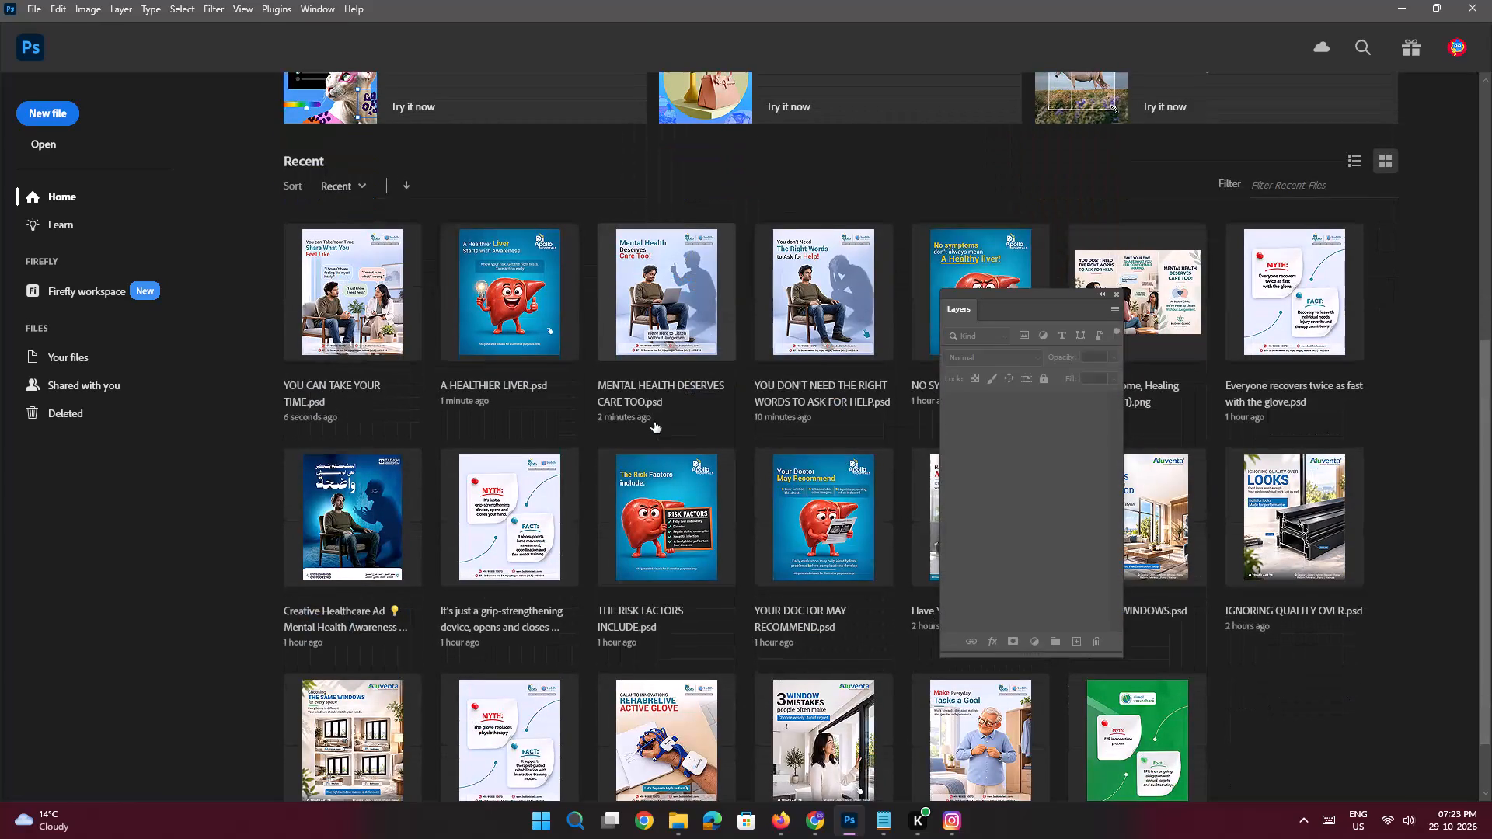
Open the Windows temporary files folder by running %TEMP%.
{"action": "key", "text": "super+r"}
{"action": "left_click", "coordinate": [131, 766]}
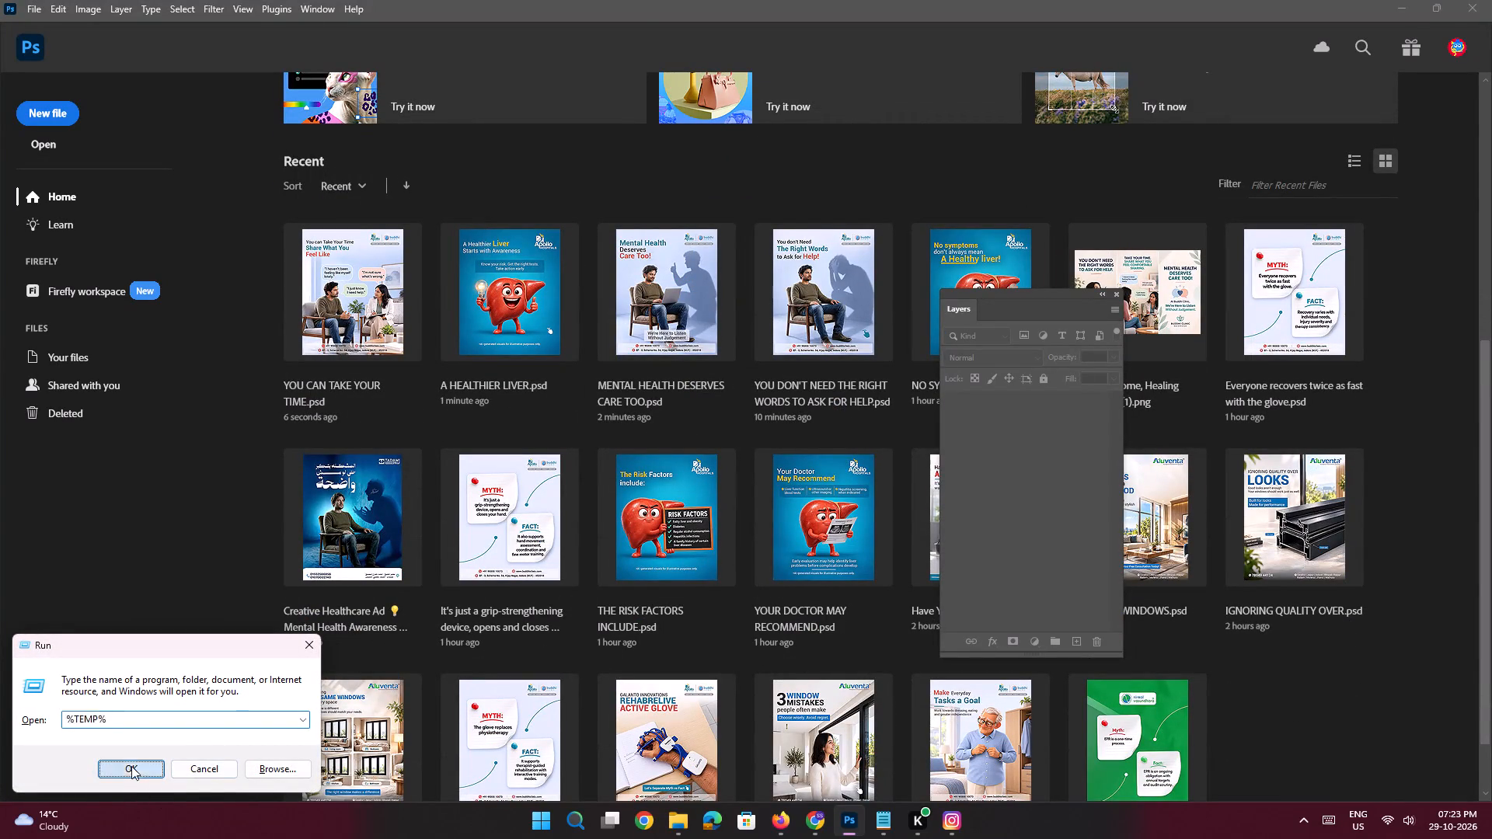